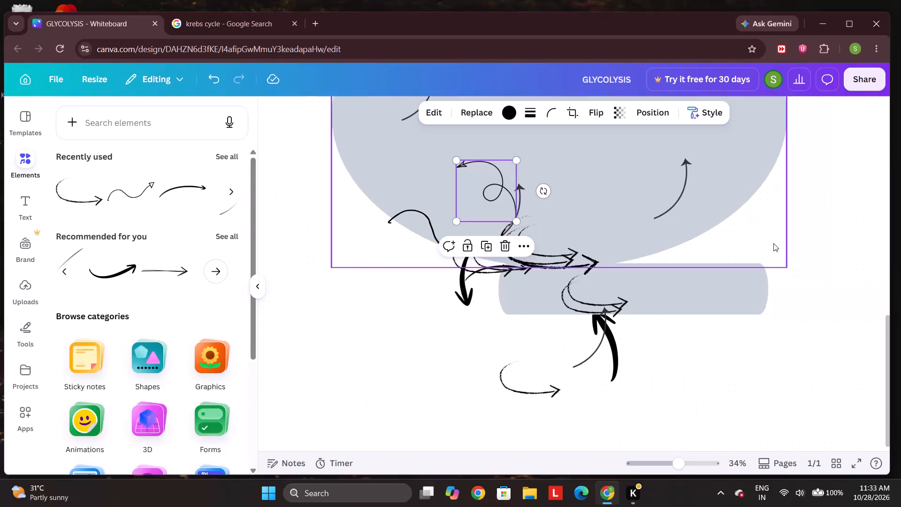
Delete the large grey ellipse, the rounded bar below it and the cluster of arrows around them.
left_click(809, 222)
left_click_drag(799, 381, 411, 138)
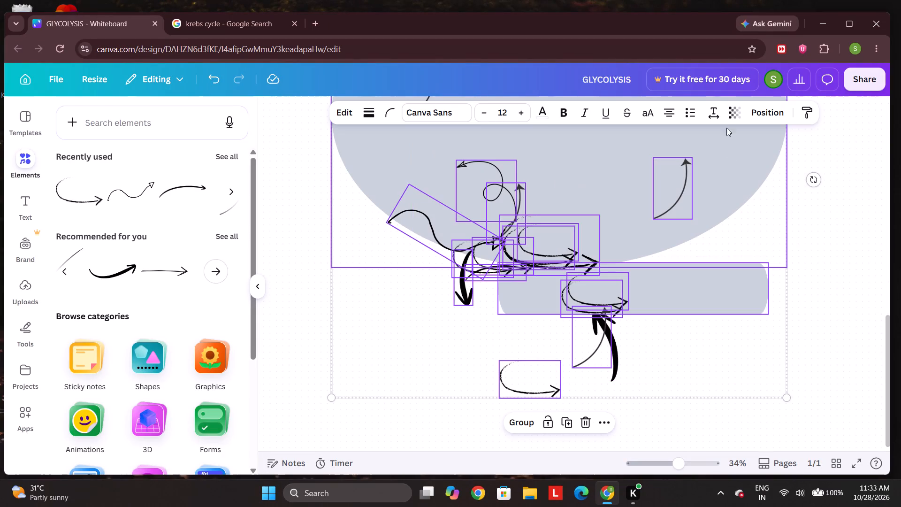
scroll(762, 182, "up", 5)
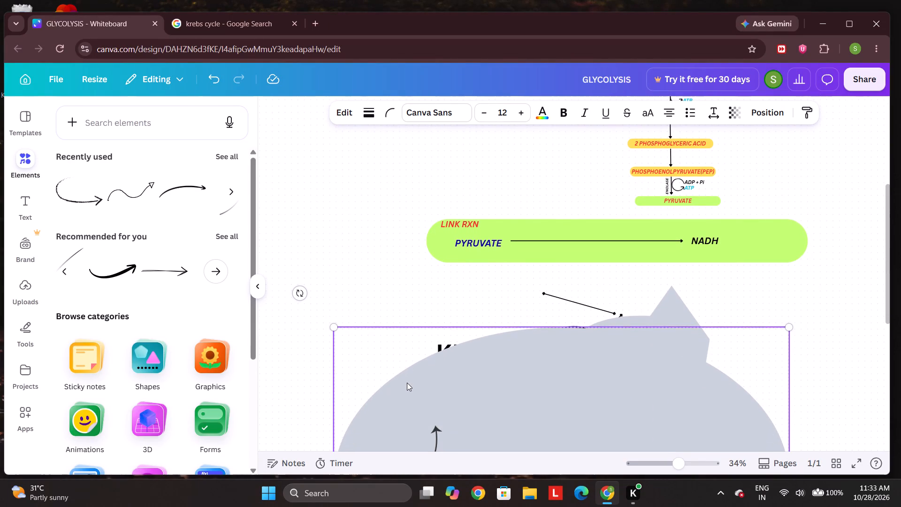
key("Delete")
Delete the old KREB CYCLE title with the grey shapes, lines and arrows around it below the link reaction bar.
scroll(832, 378, "down", 1)
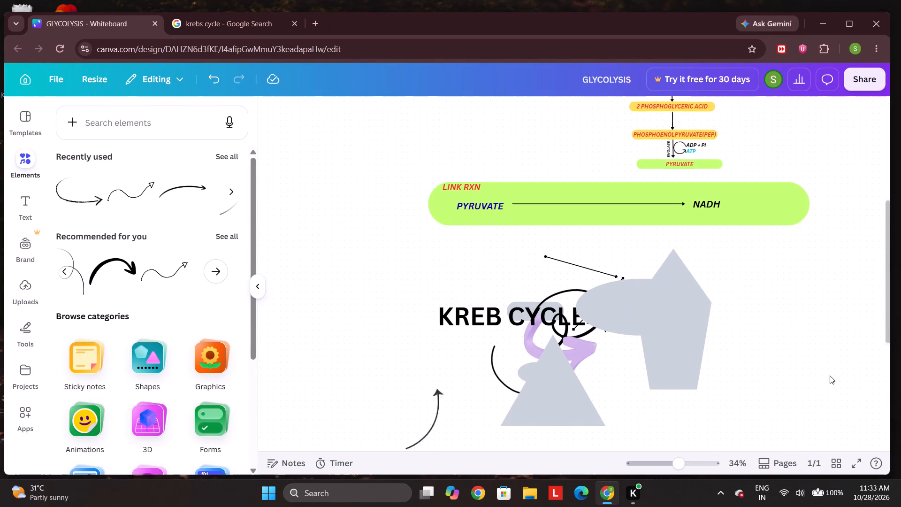
scroll(830, 376, "down", 1)
left_click_drag(738, 154, 345, 380)
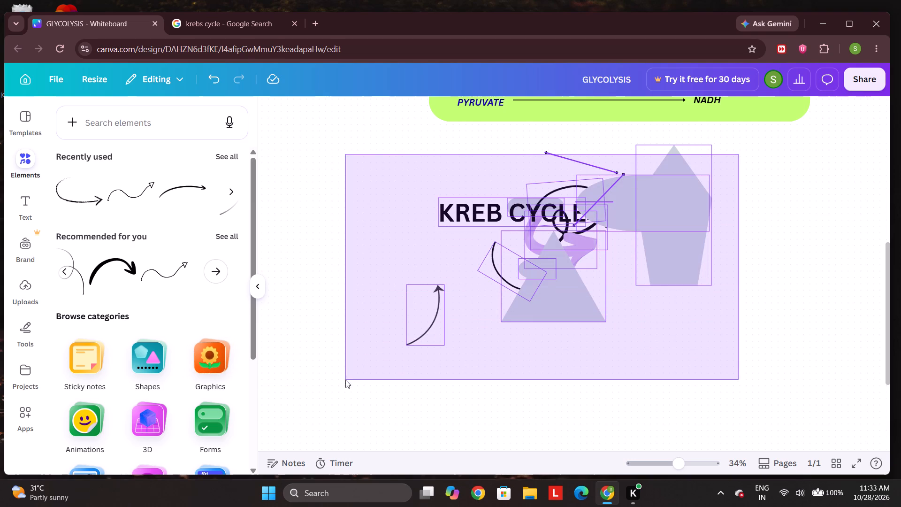
left_click_drag(345, 380, 392, 373)
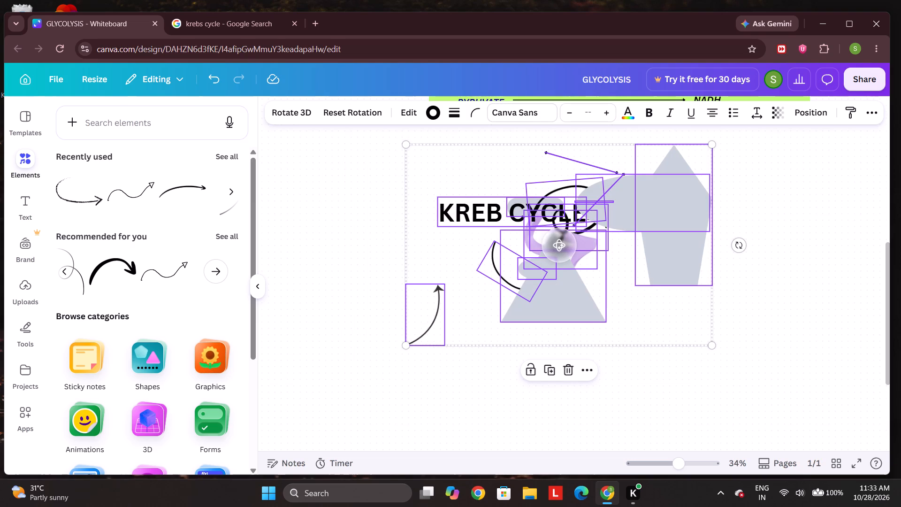
key("Delete")
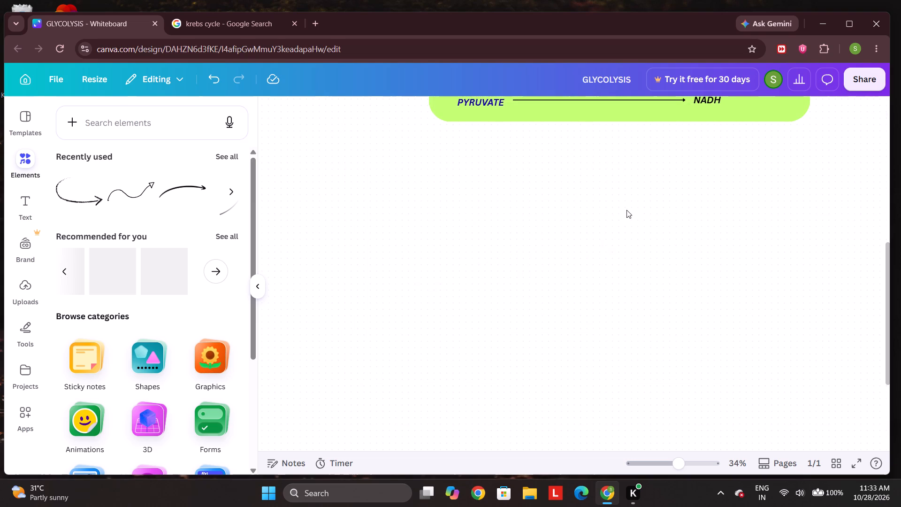
Add a heading reading "kreb cycle" in the empty area below the link reaction bar.
scroll(614, 205, "up", 1)
left_click(506, 239)
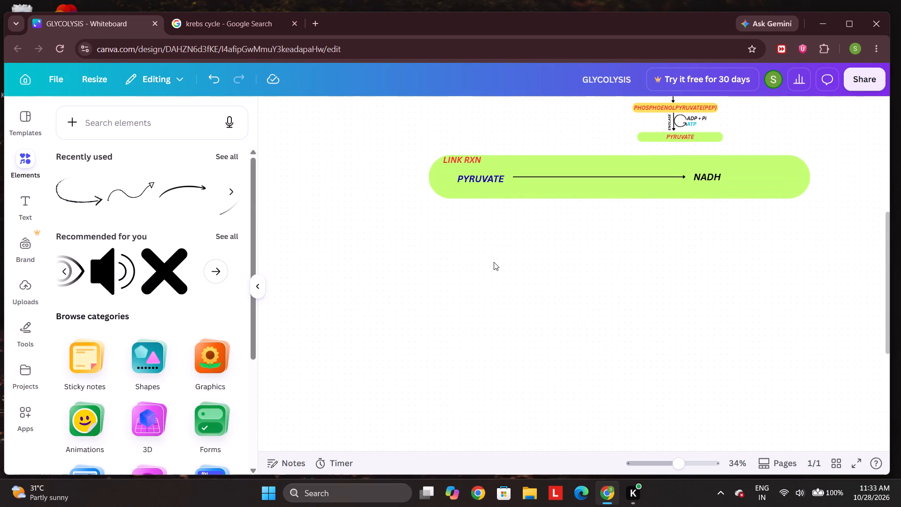
left_click(140, 127)
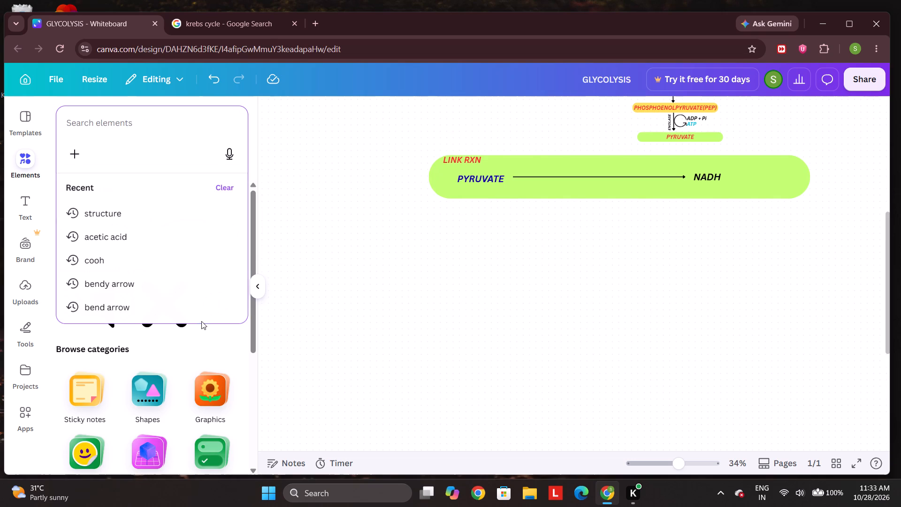
left_click(31, 213)
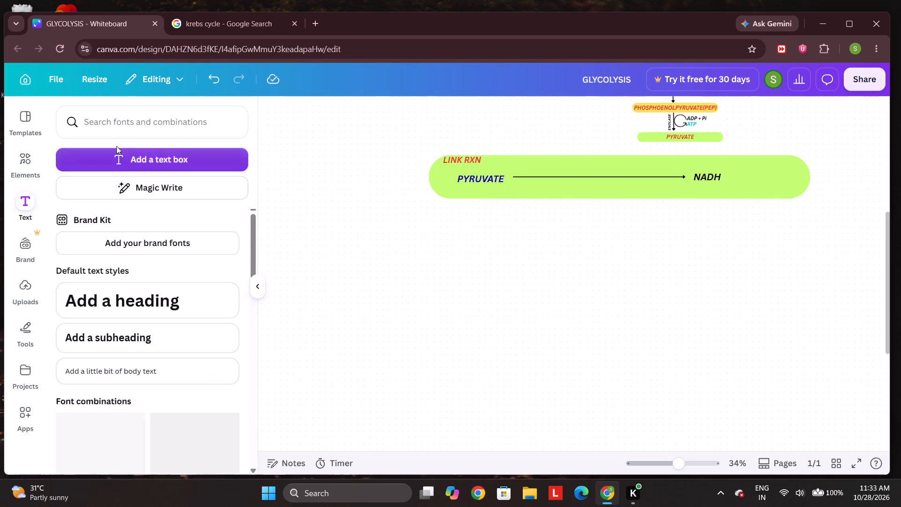
left_click(136, 292)
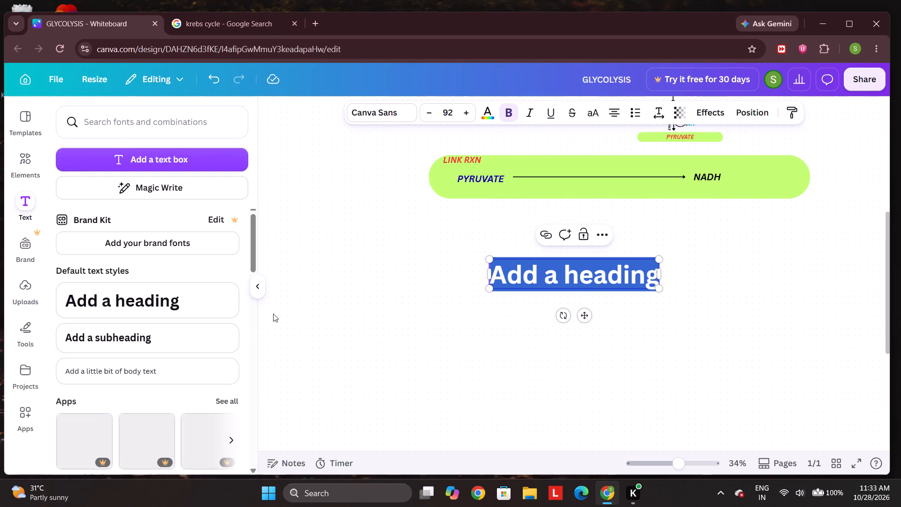
type("kreb")
key("space")
type("cycle")
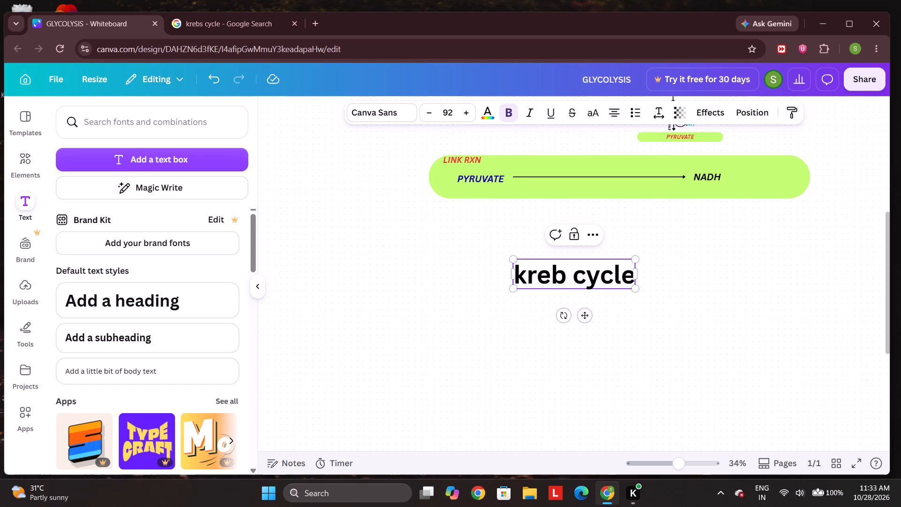
Widen the kreb cycle heading's text box and move it to just beneath the green link reaction bar.
left_click_drag(553, 269, 525, 267)
left_click(469, 316)
left_click_drag(576, 262, 555, 250)
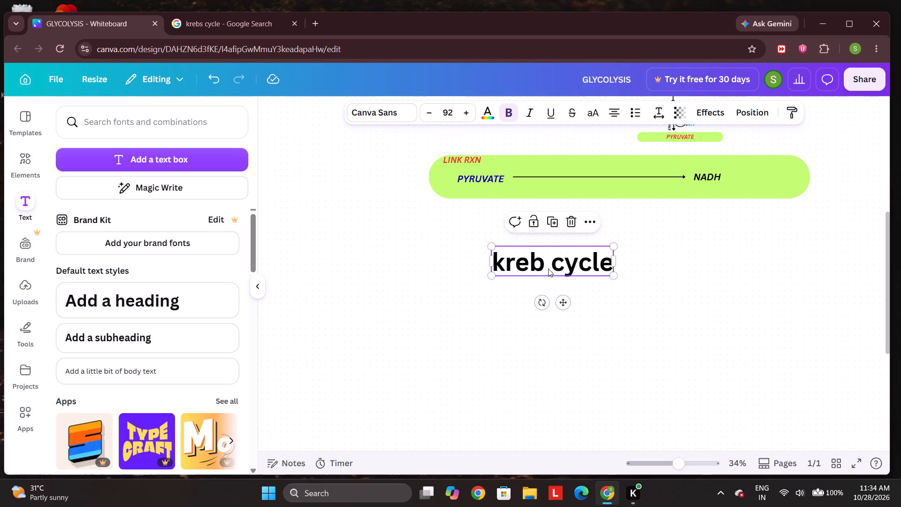
left_click_drag(548, 268, 541, 277)
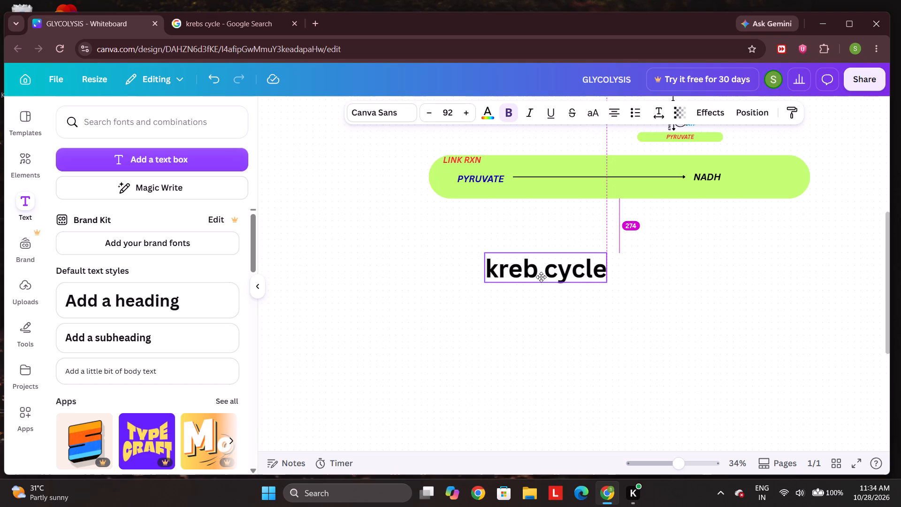
left_click_drag(541, 277, 507, 284)
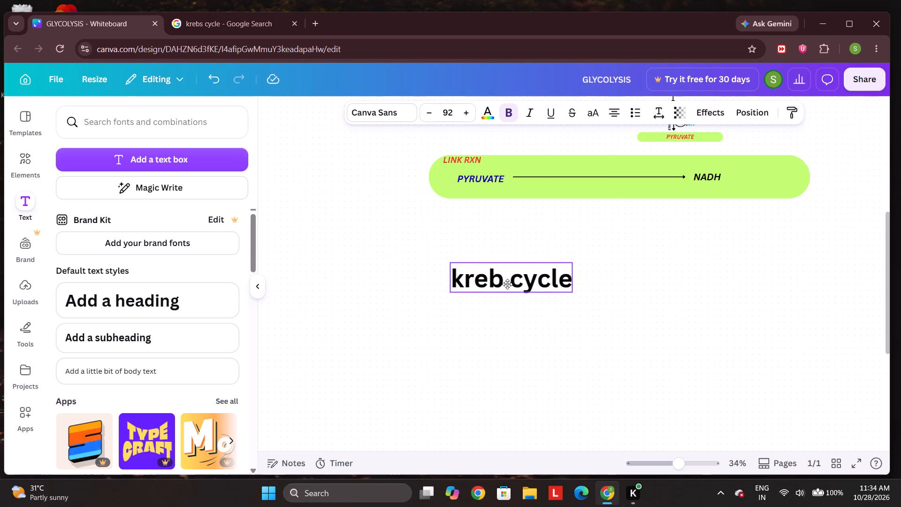
left_click_drag(507, 284, 498, 262)
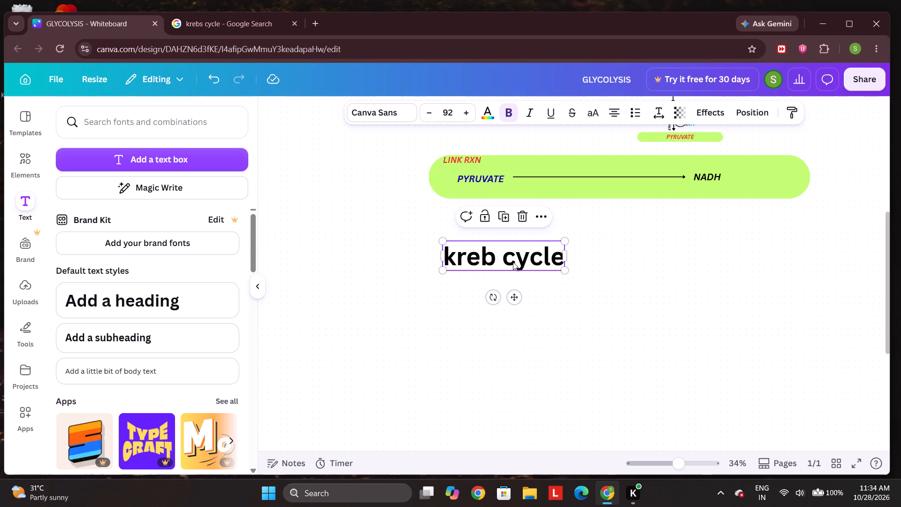
left_click_drag(511, 254, 568, 221)
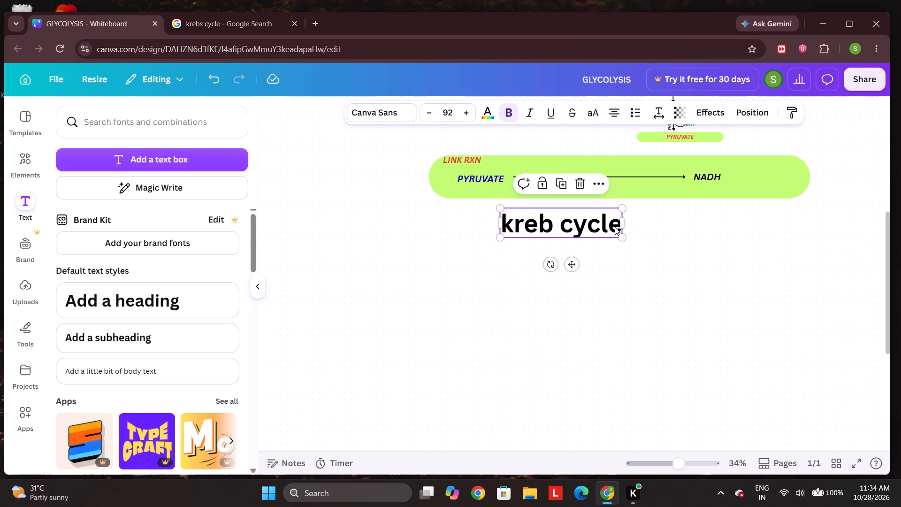
left_click_drag(617, 225, 629, 226)
left_click_drag(640, 226, 666, 225)
left_click_drag(649, 224, 550, 225)
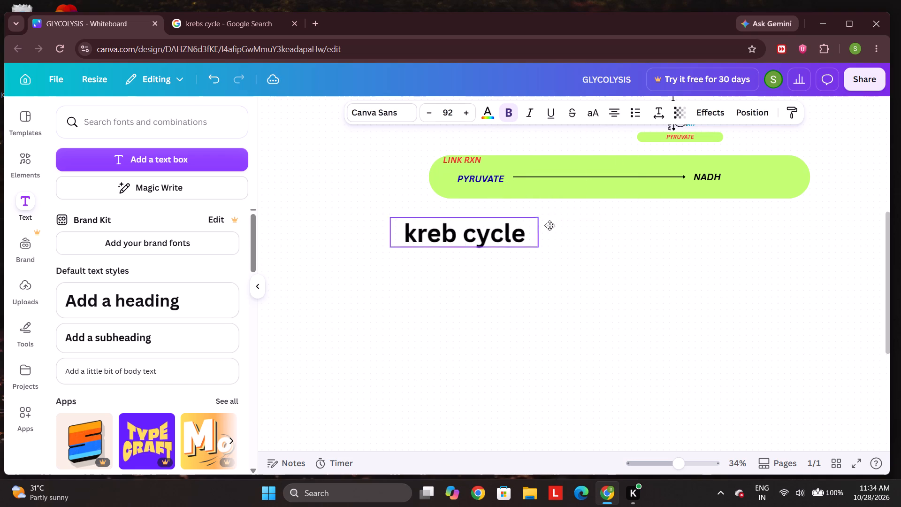
left_click_drag(550, 225, 651, 230)
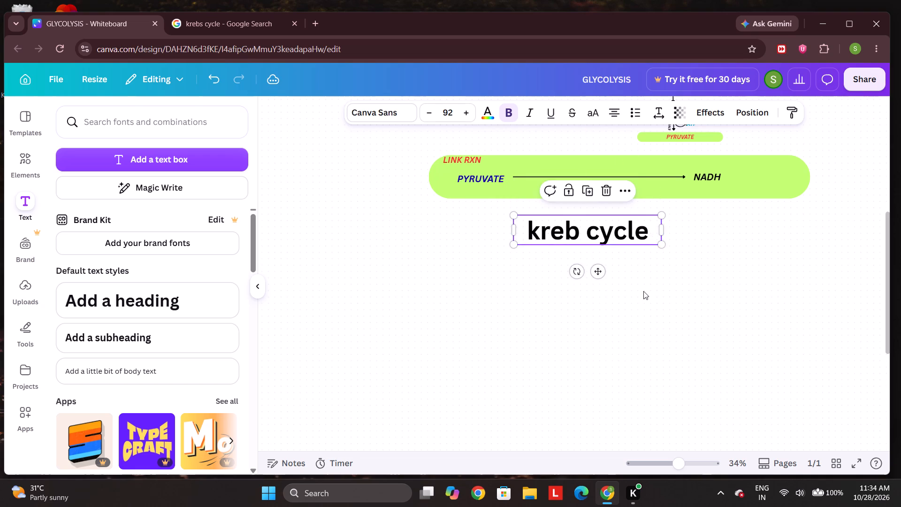
left_click(643, 291)
left_click_drag(648, 230, 674, 229)
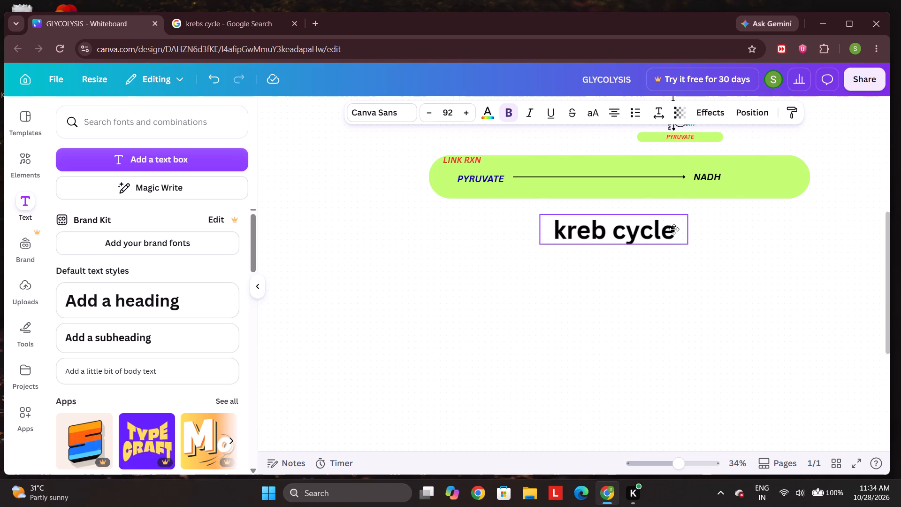
left_click_drag(674, 229, 669, 229)
Make the kreb cycle heading text italic and uppercase, keeping it bold.
double_click(669, 229)
left_click_drag(669, 229, 549, 250)
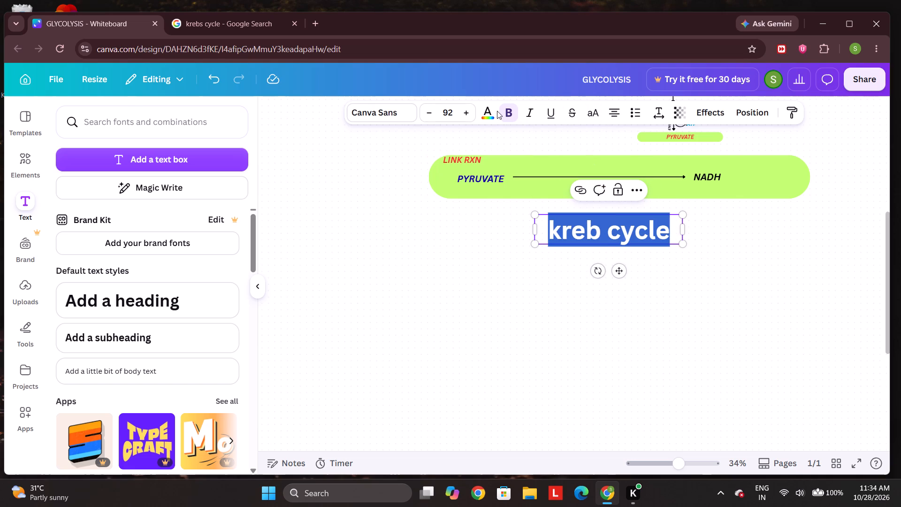
double_click(506, 115)
left_click(525, 114)
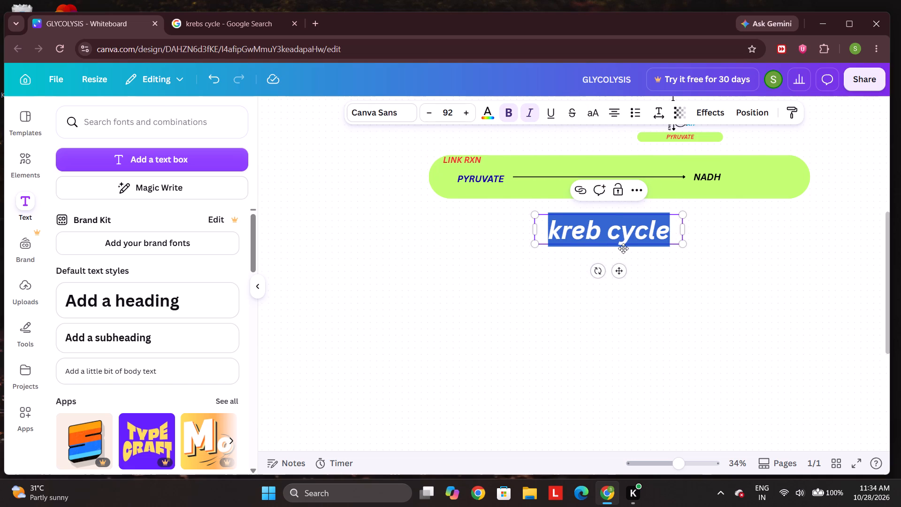
left_click(595, 120)
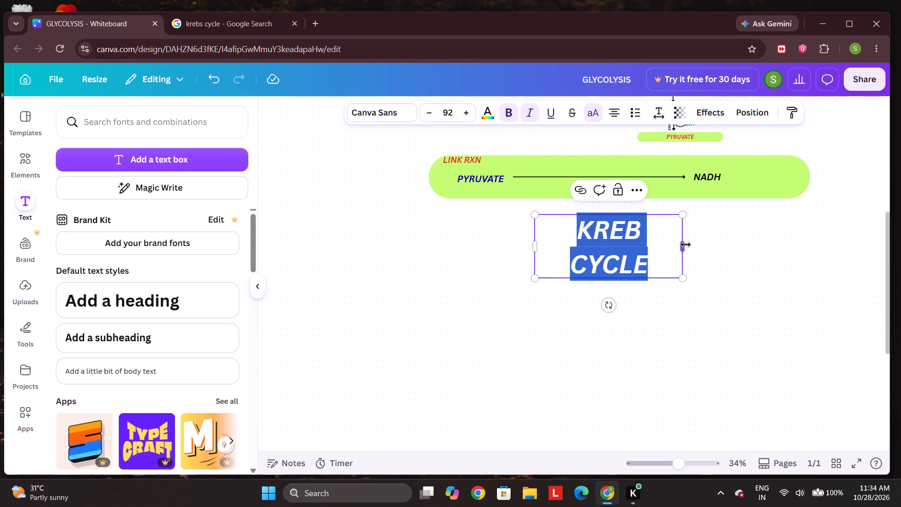
Widen the KREB CYCLE text box to fit one line and move it closer beneath the link reaction bar.
left_click_drag(686, 245, 749, 237)
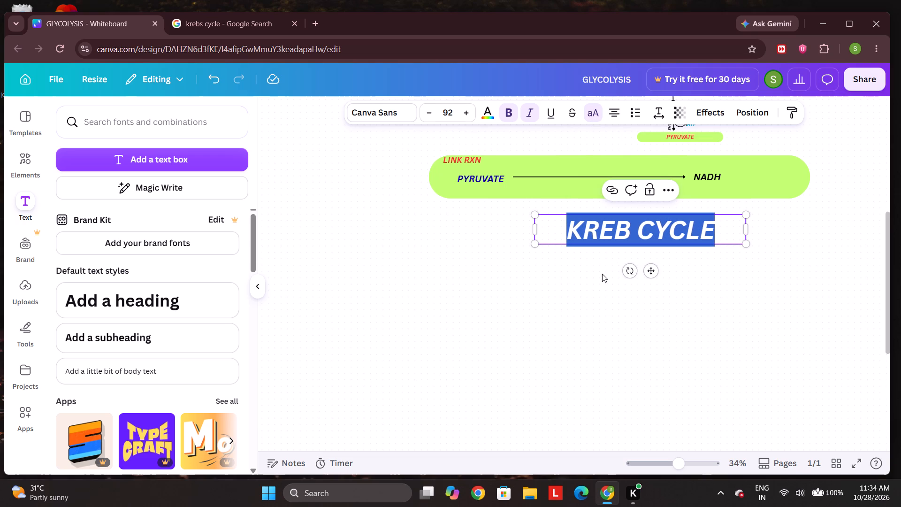
left_click(602, 274)
left_click_drag(630, 232, 567, 222)
Change the KREB CYCLE heading's font to Inter.
left_click(399, 108)
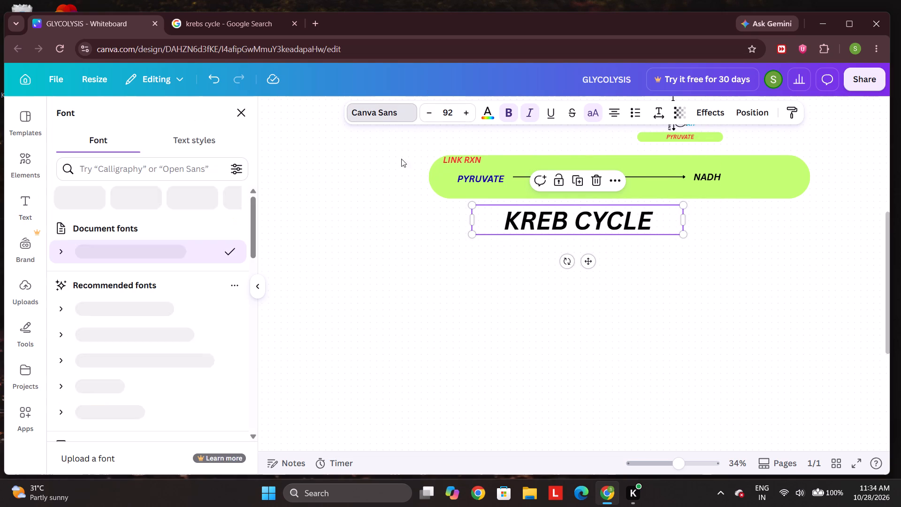
left_click(168, 330)
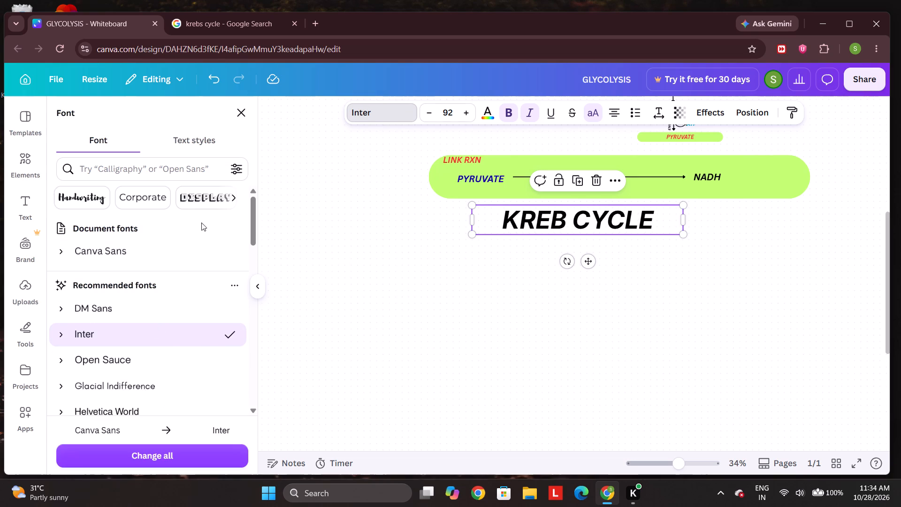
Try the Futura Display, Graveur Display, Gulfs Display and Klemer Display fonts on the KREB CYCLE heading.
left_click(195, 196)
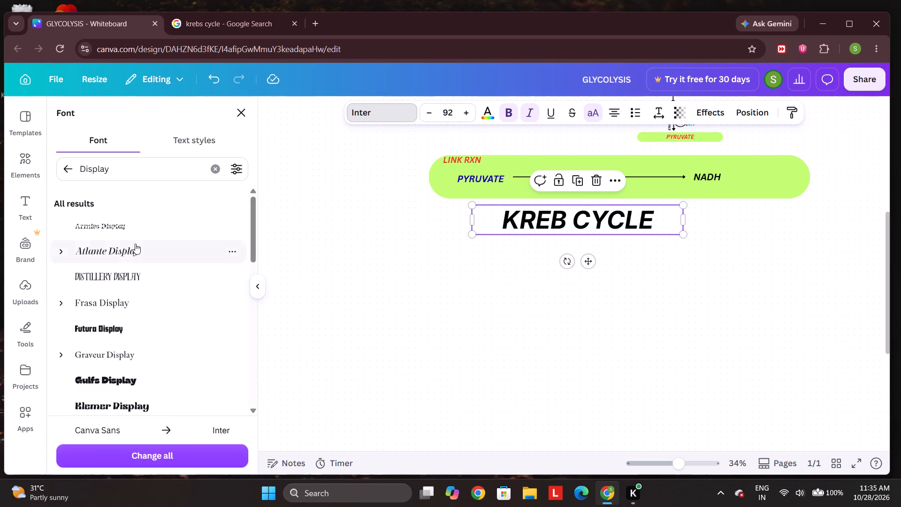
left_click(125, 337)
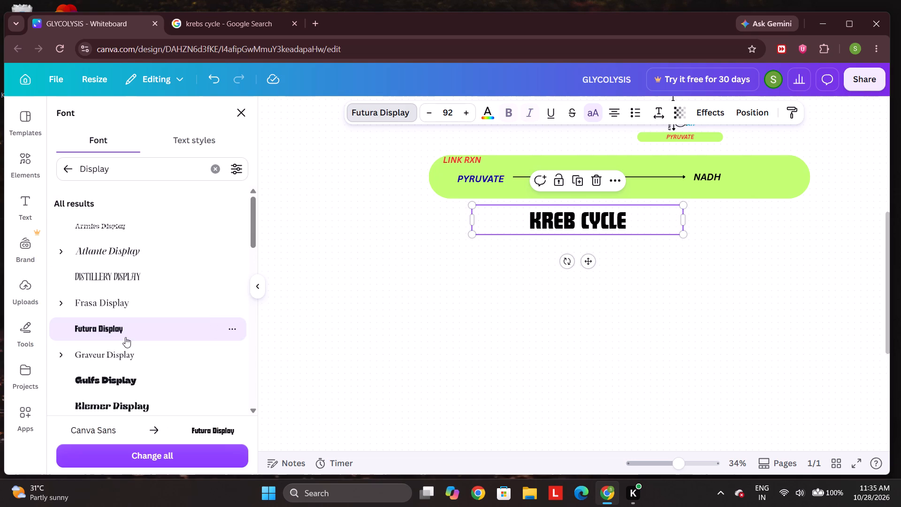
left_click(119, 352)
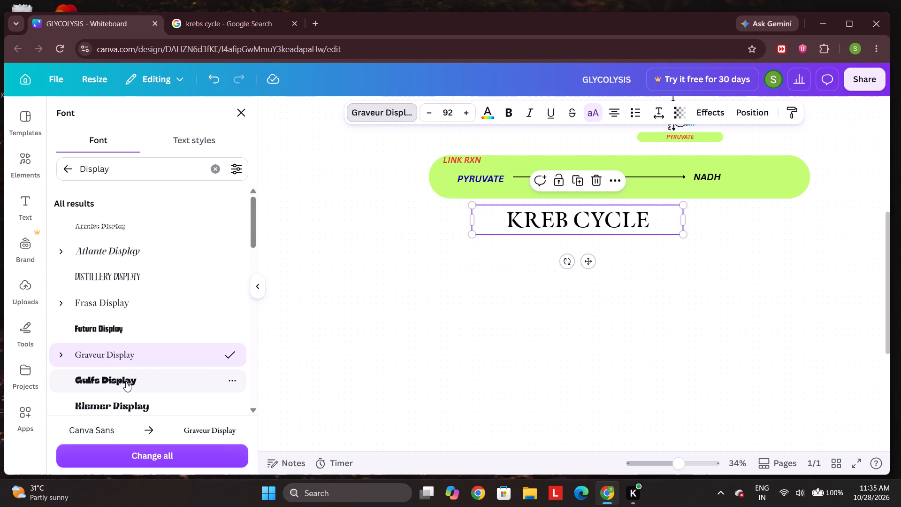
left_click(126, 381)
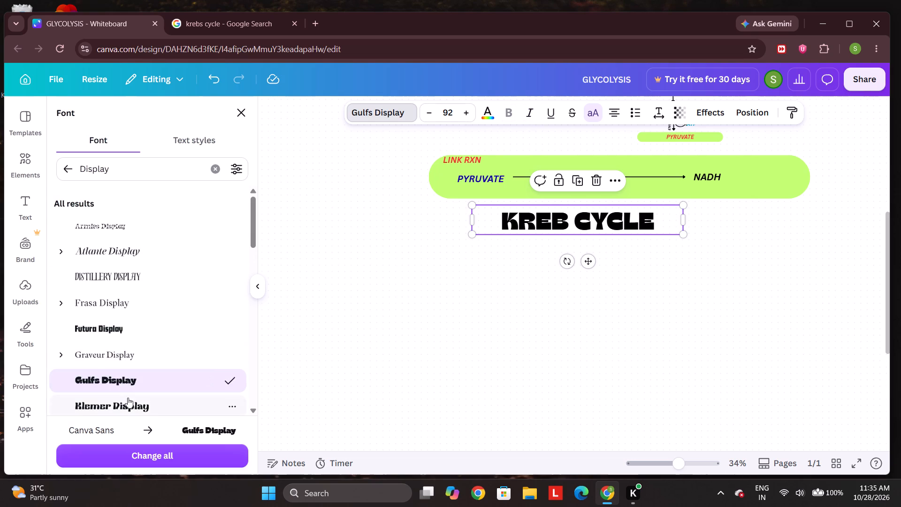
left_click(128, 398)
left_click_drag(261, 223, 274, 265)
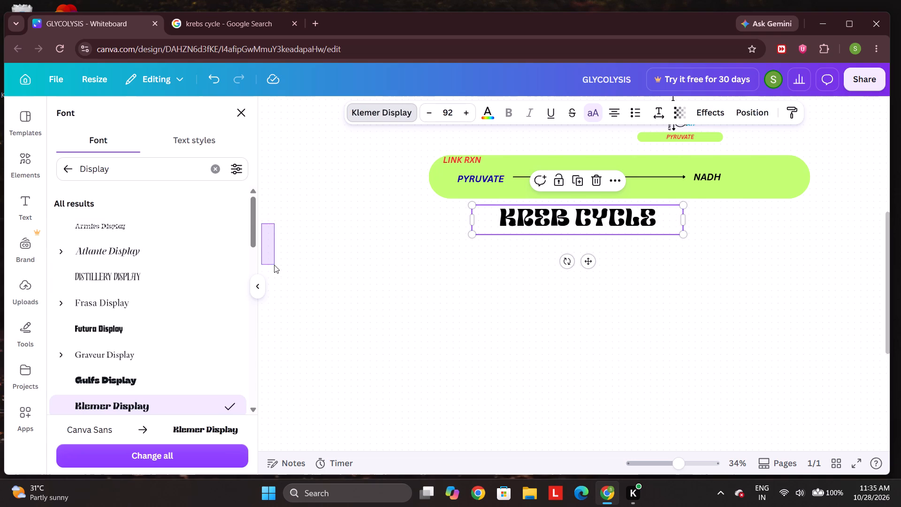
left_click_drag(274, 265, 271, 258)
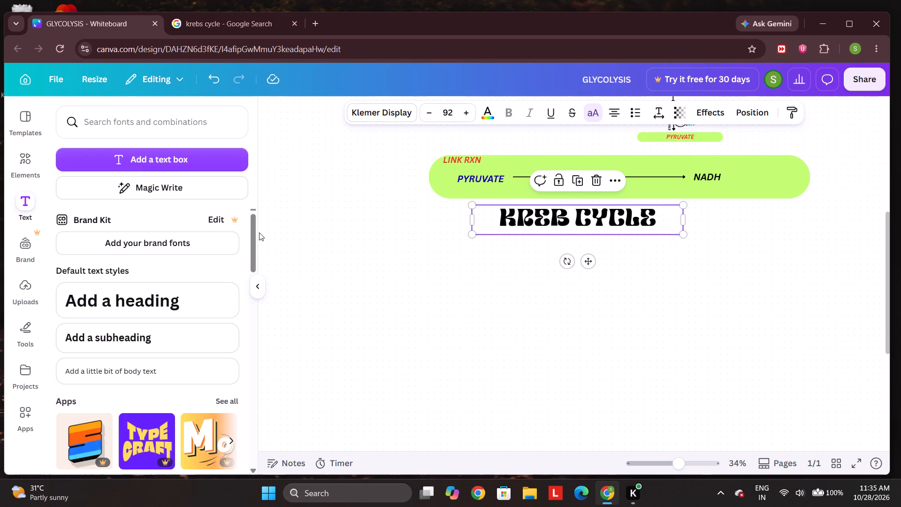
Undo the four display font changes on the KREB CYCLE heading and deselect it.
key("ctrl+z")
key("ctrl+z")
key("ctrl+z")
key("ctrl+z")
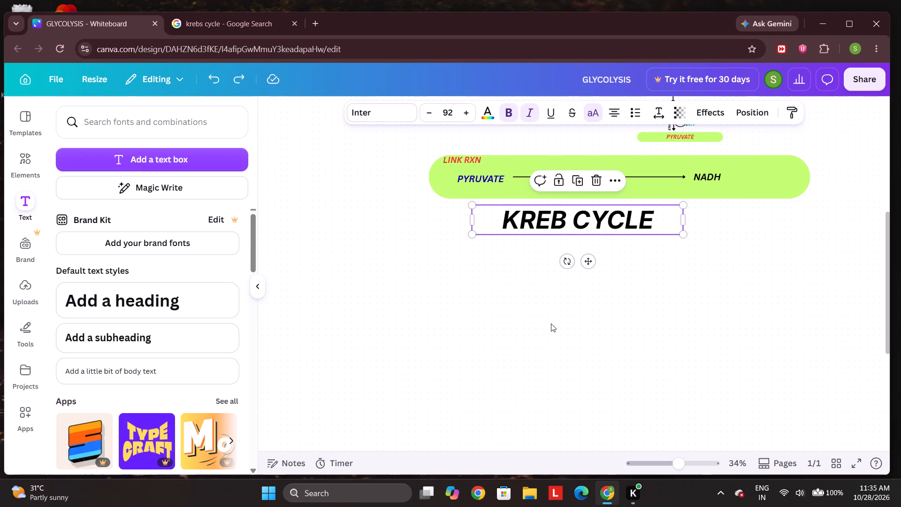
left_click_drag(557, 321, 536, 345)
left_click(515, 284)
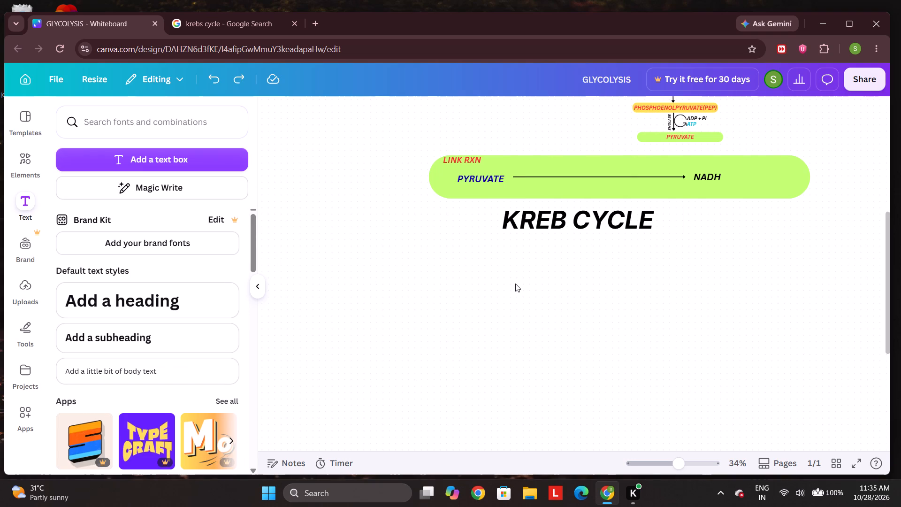
Add a body text box reading OAA in the empty area below the KREB CYCLE heading.
left_click(435, 278)
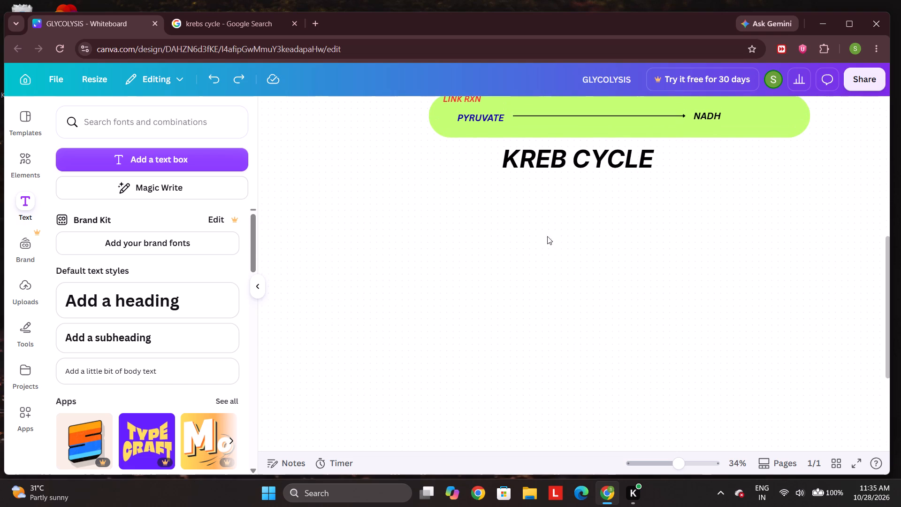
left_click(157, 374)
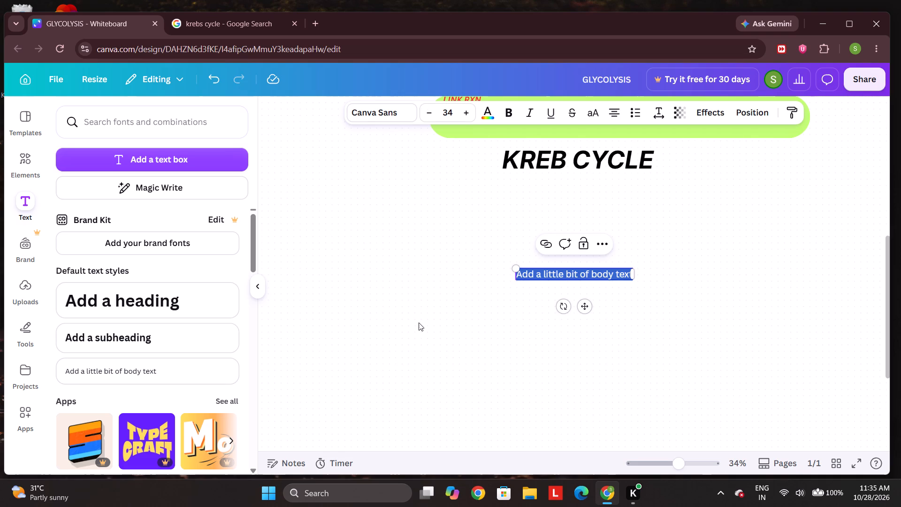
key("o")
type("aa")
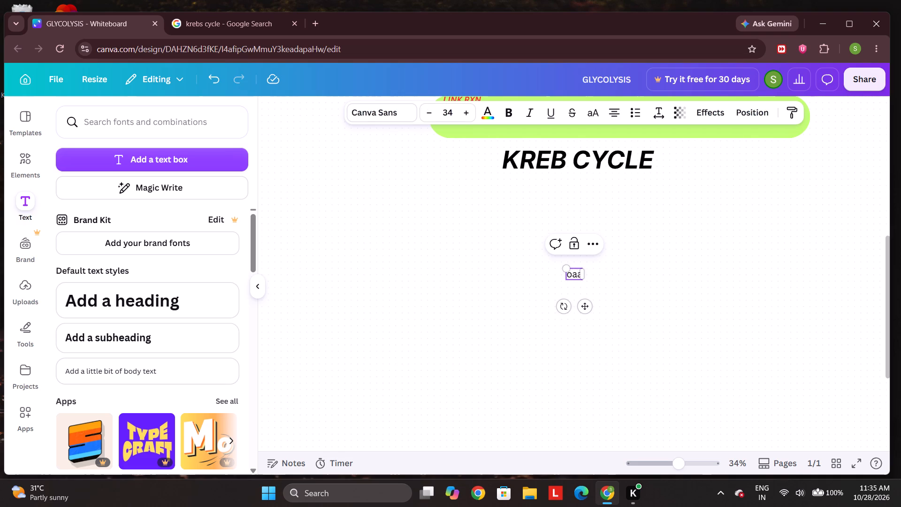
key("BackSpace")
key("BackSpace")
key("BackSpace")
type("OAA")
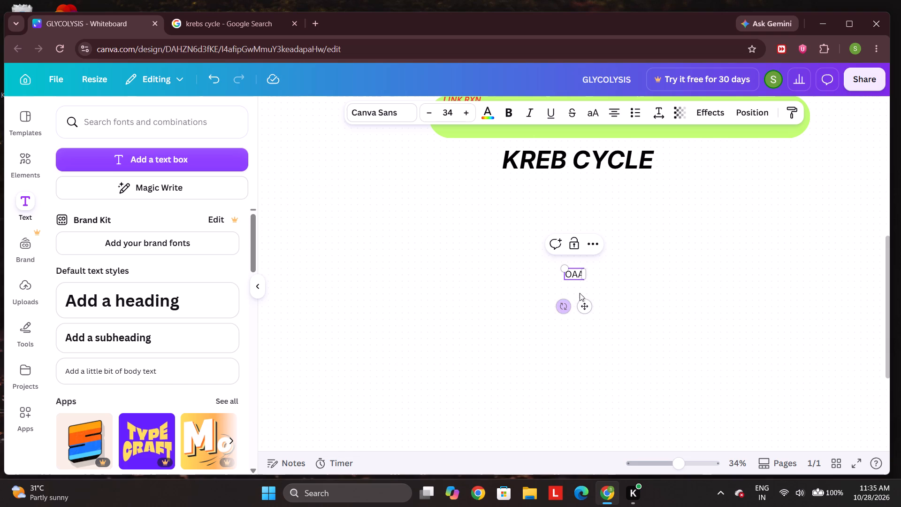
Make the OAA label bold and italic.
double_click(578, 270)
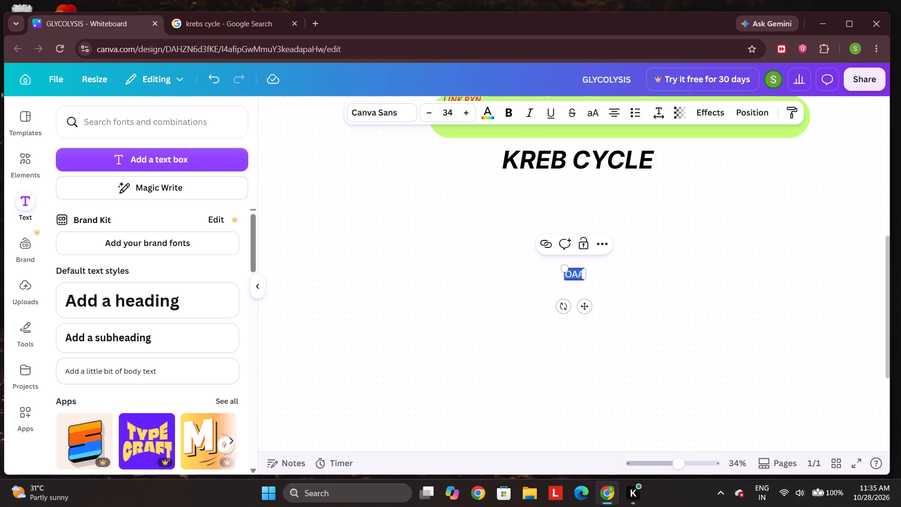
left_click(509, 116)
left_click(528, 116)
Enlarge the OAA label to font size 86.4 and move it to the lower left of the KREB CYCLE heading.
left_click_drag(586, 279, 615, 294)
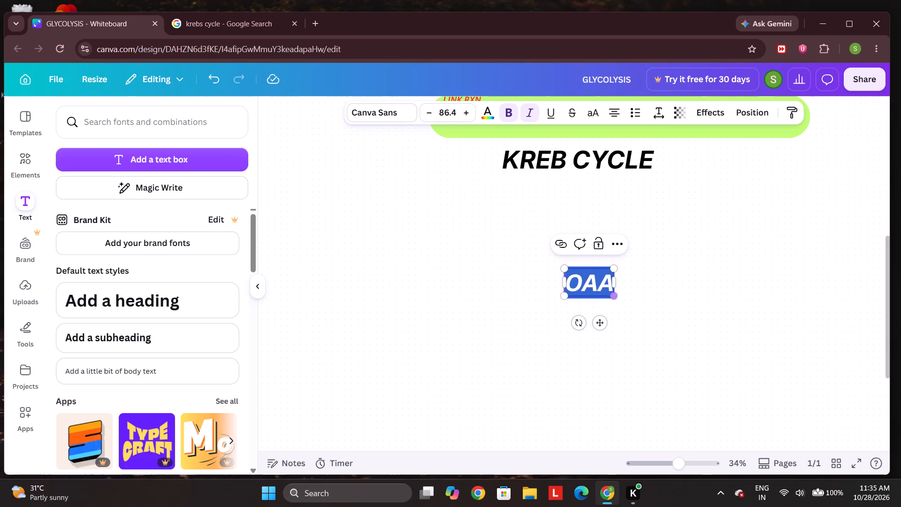
left_click_drag(593, 289, 413, 275)
left_click(421, 282)
left_click_drag(595, 284, 431, 274)
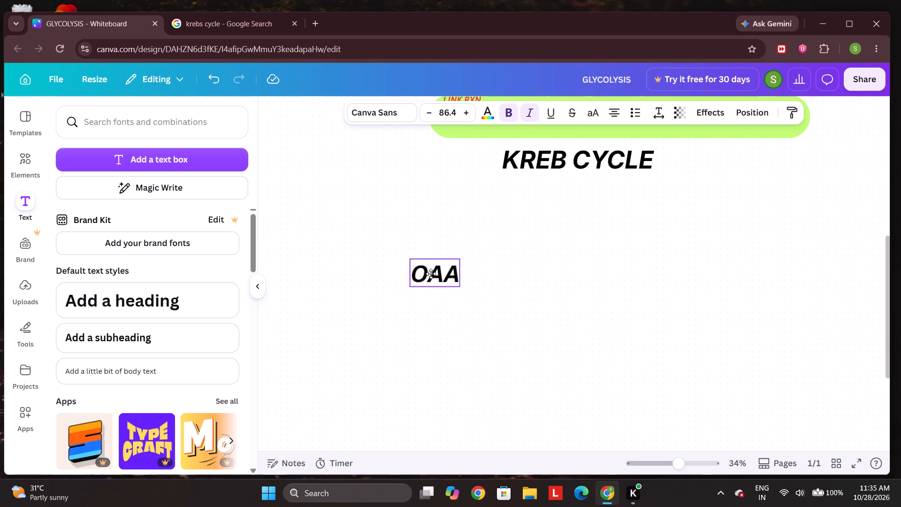
left_click_drag(431, 274, 409, 280)
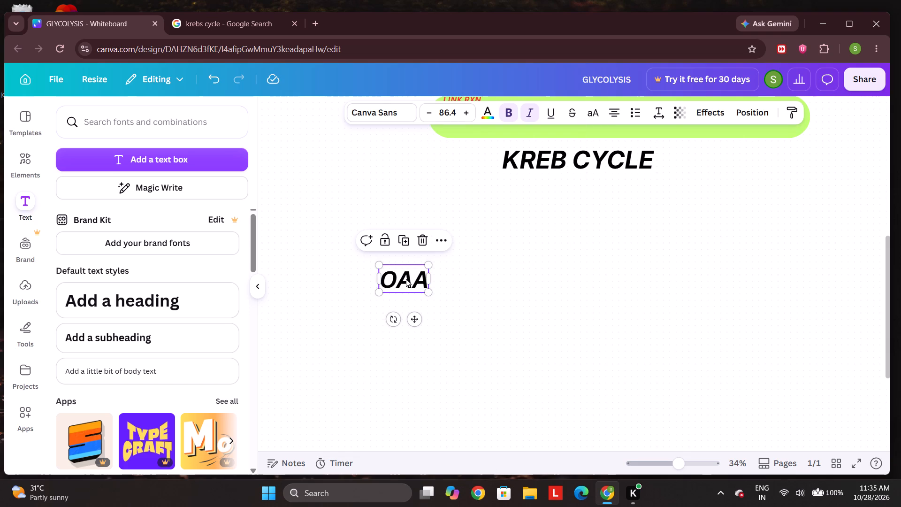
left_click(519, 293)
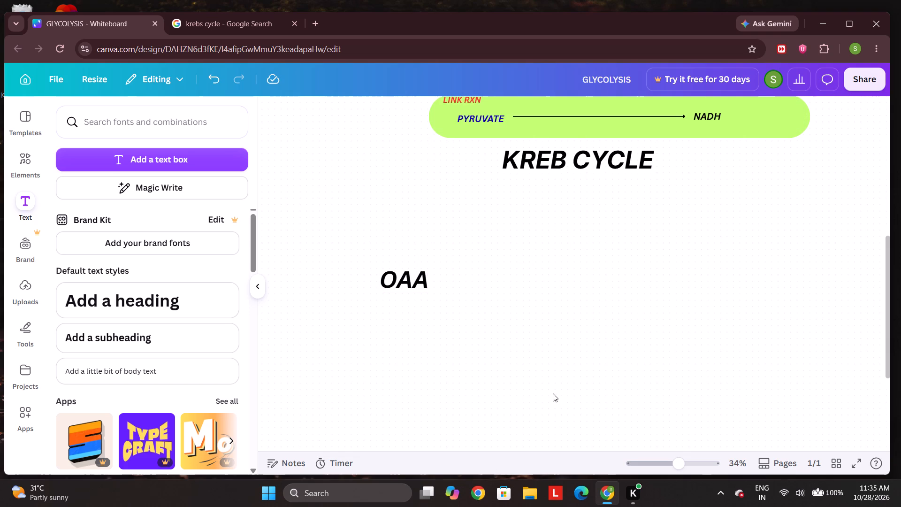
Append (4C) to the OAA label so it reads OAA(4C).
left_click(429, 276)
left_click(420, 282)
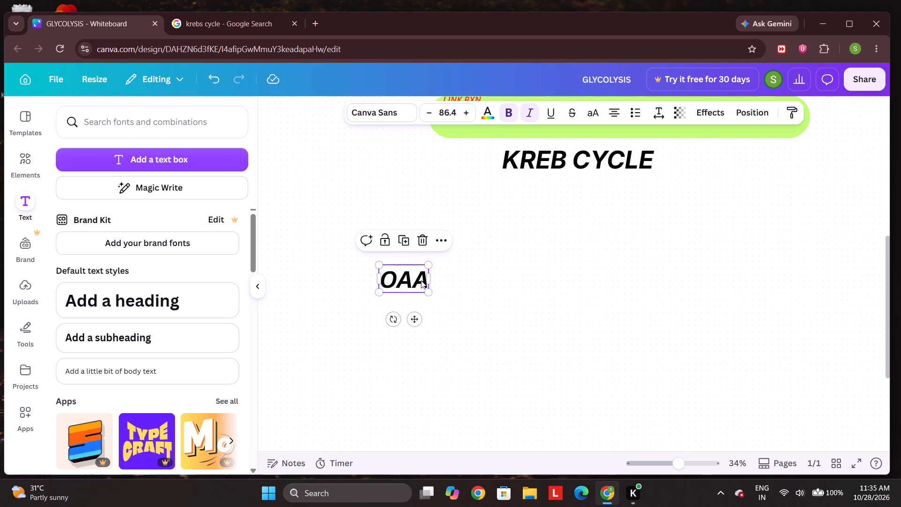
double_click(421, 280)
left_click(426, 279)
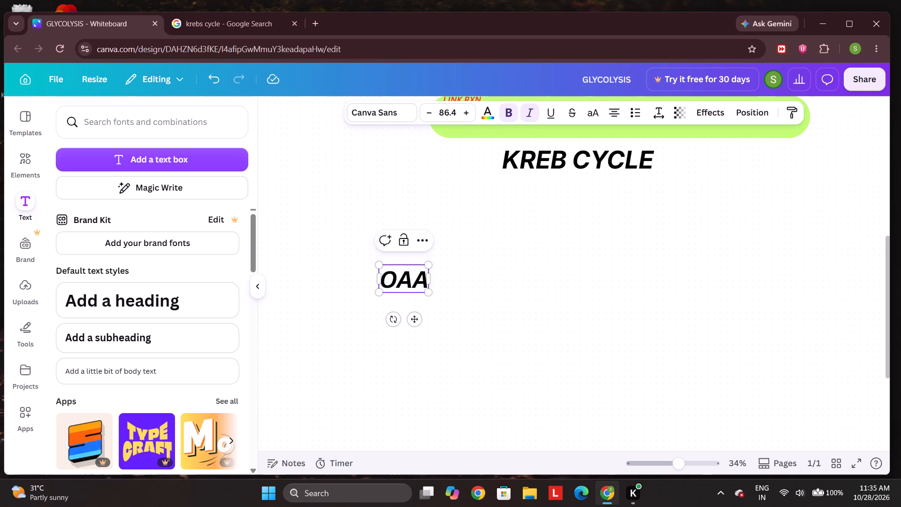
key("shift+parenleft")
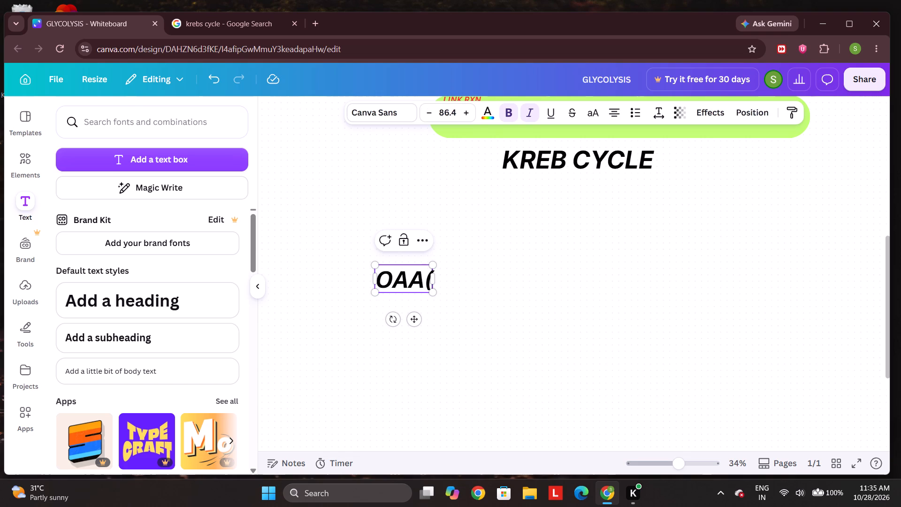
type("4C")
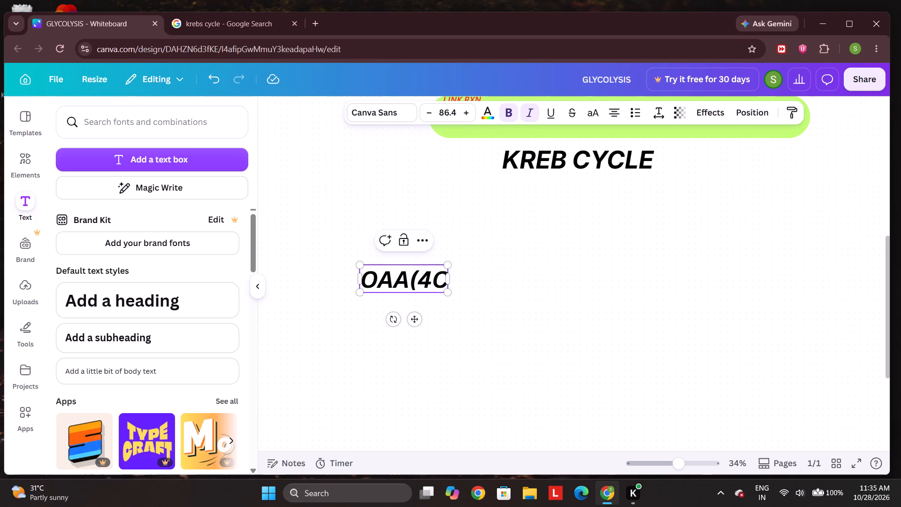
key("shift+parenright")
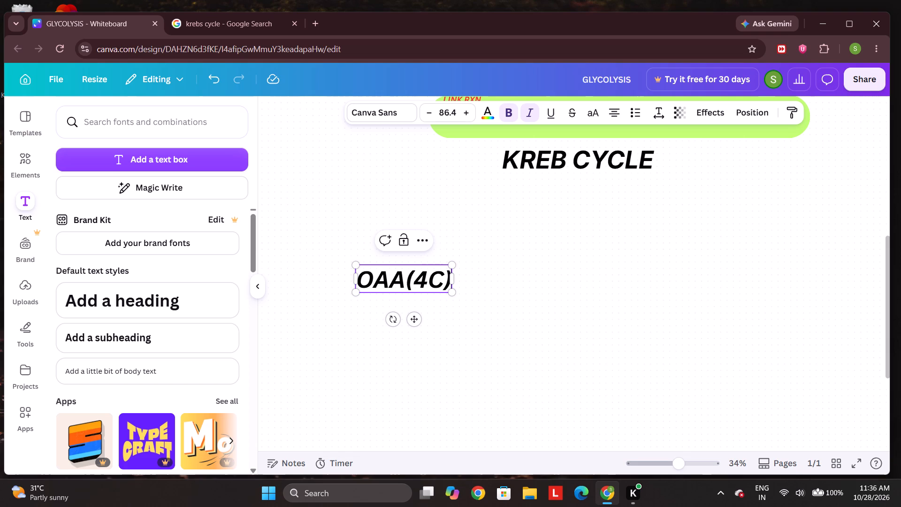
Search the elements for ARROW and add the thin upward-bowed curved arrow pointing right from the graphics results.
left_click(30, 173)
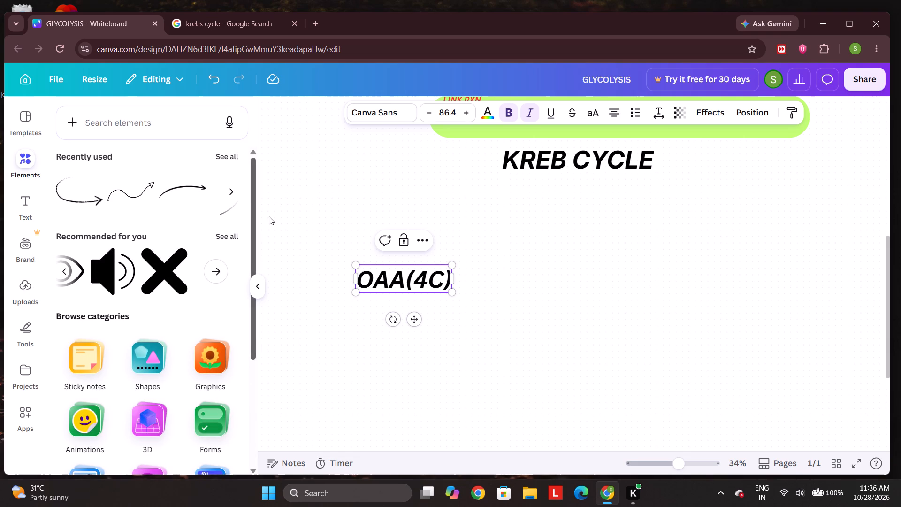
left_click(254, 197)
left_click(101, 127)
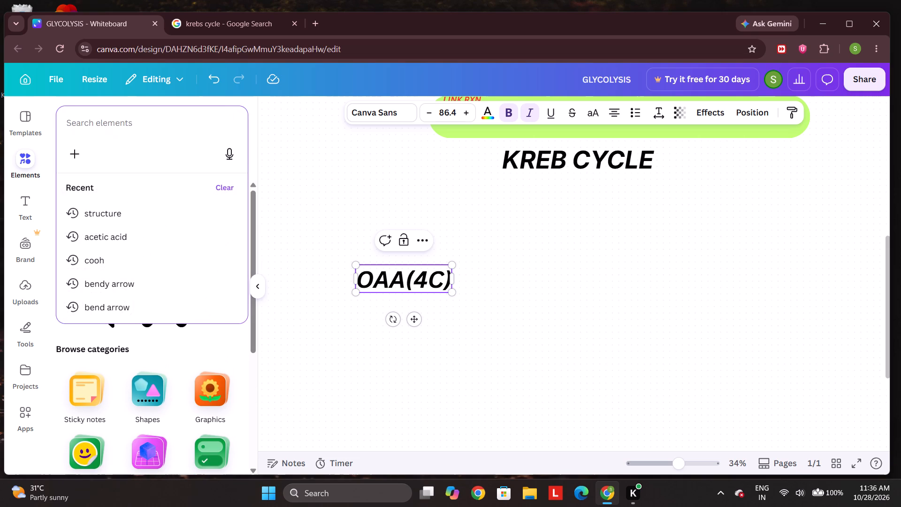
type("ARRO")
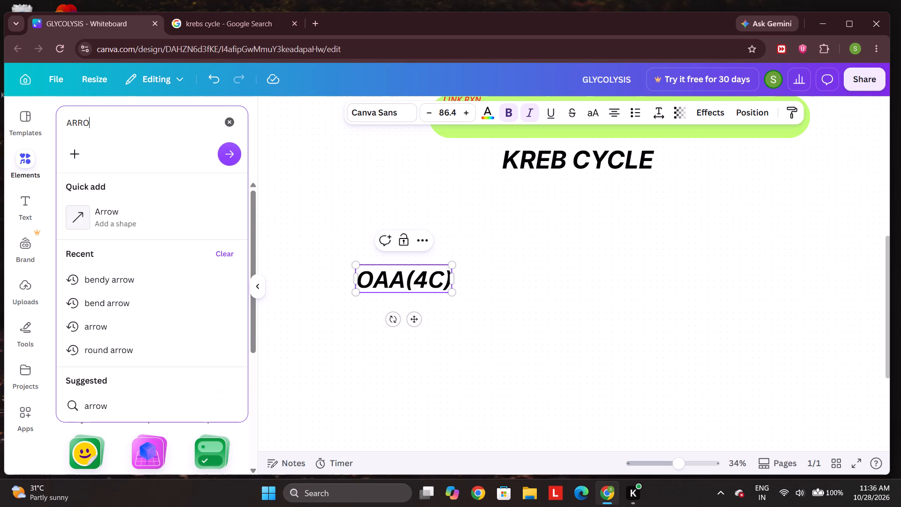
key("w")
key("Return")
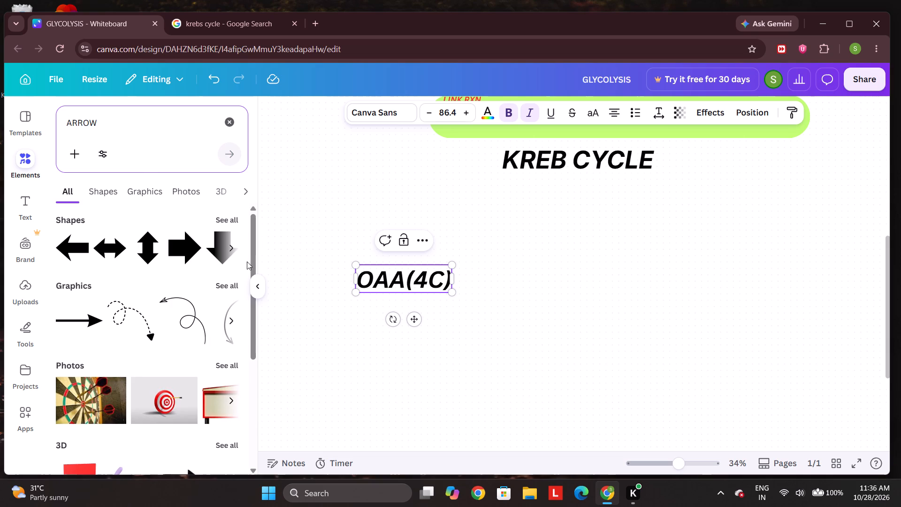
left_click_drag(253, 304, 268, 367)
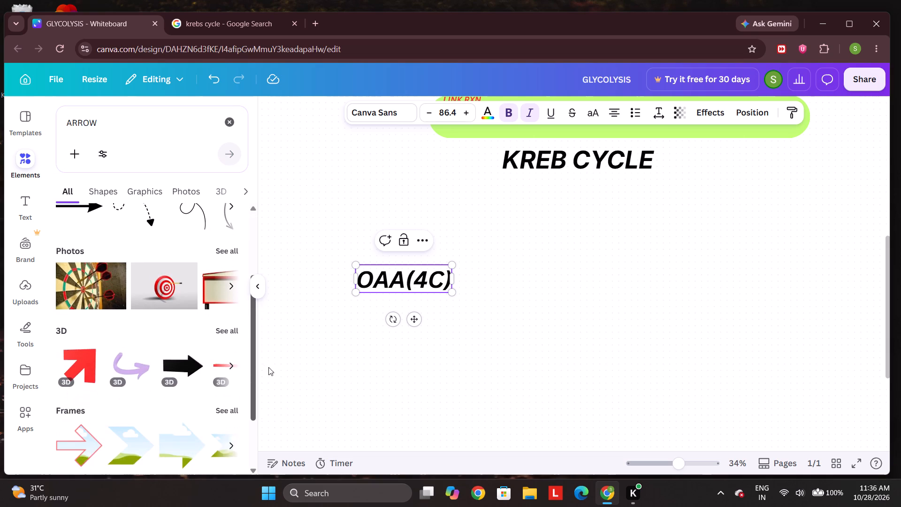
left_click_drag(268, 367, 261, 279)
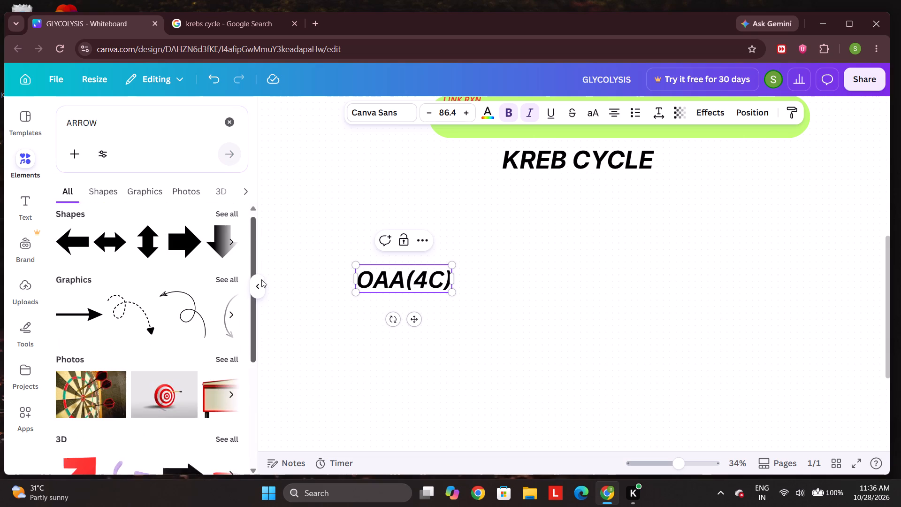
left_click_drag(261, 279, 258, 270)
left_click(231, 286)
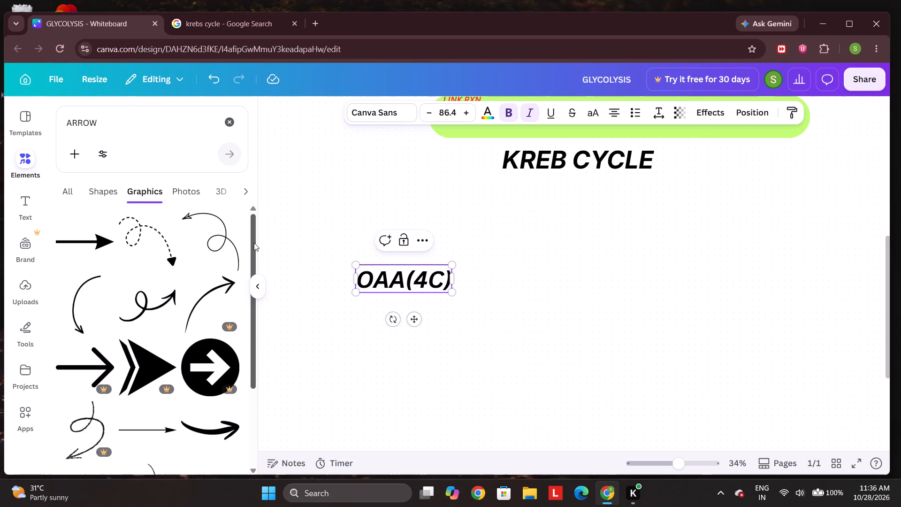
left_click_drag(254, 243, 264, 290)
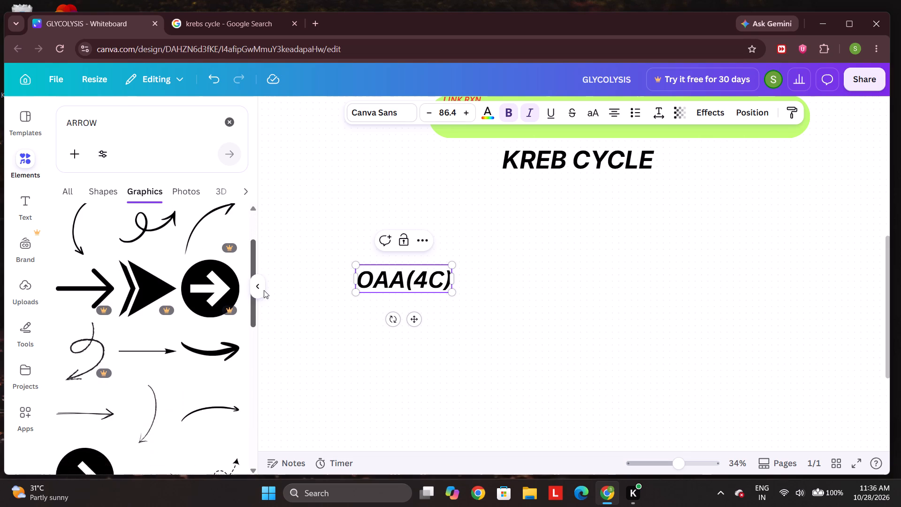
left_click_drag(264, 290, 260, 298)
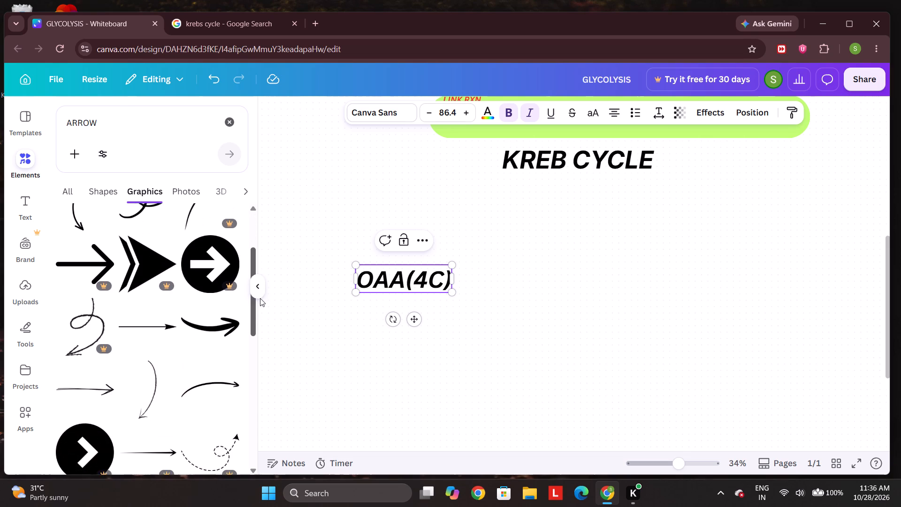
left_click_drag(260, 298, 265, 315)
left_click(221, 336)
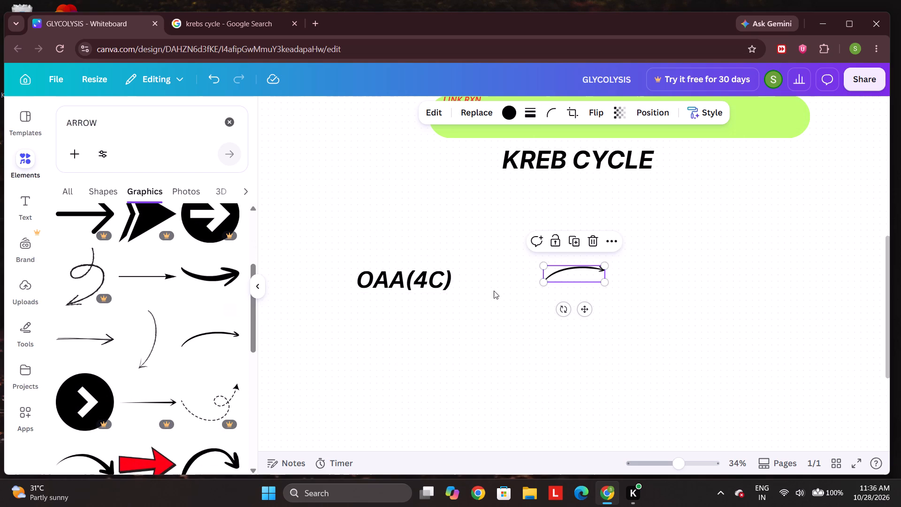
Enlarge the curved arrow to nearly twice its size and place it starting at the upper right end of the OAA(4C) label.
left_click_drag(578, 272, 496, 264)
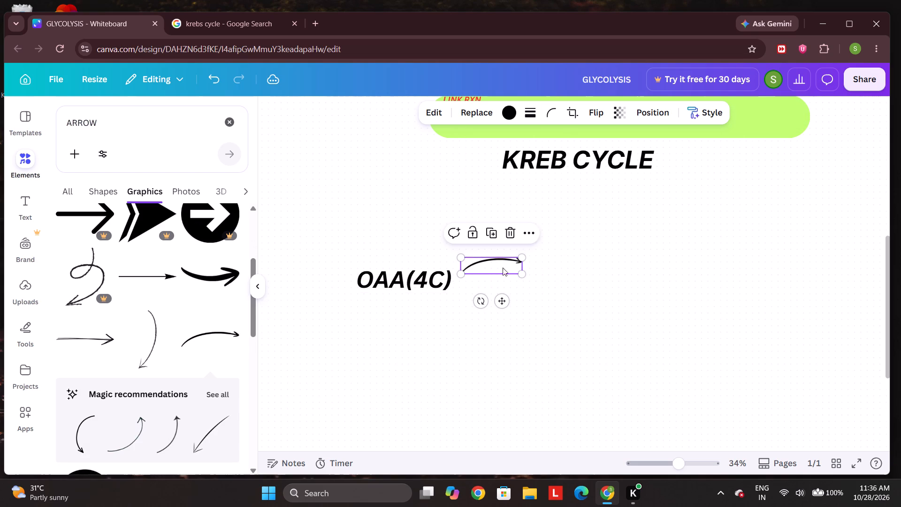
left_click_drag(523, 276, 575, 291)
left_click_drag(524, 272, 517, 258)
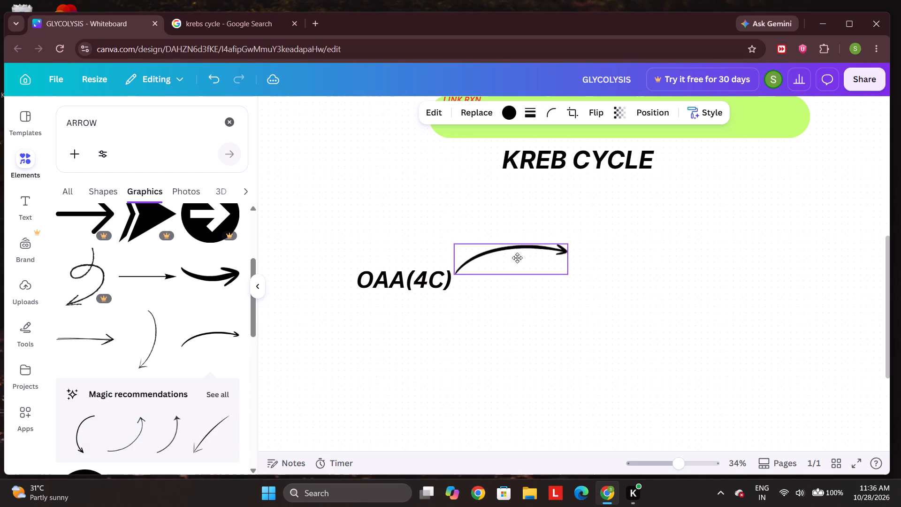
left_click_drag(517, 258, 516, 261)
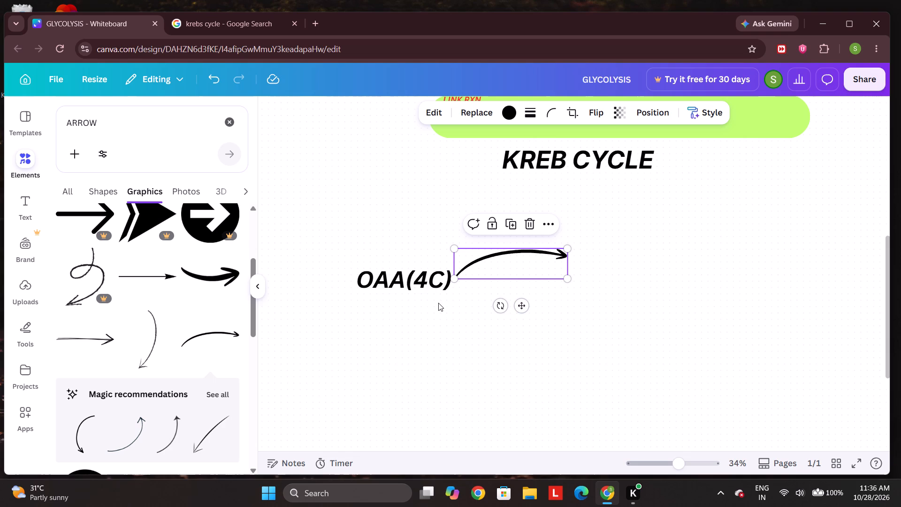
left_click(437, 325)
left_click_drag(515, 257, 509, 252)
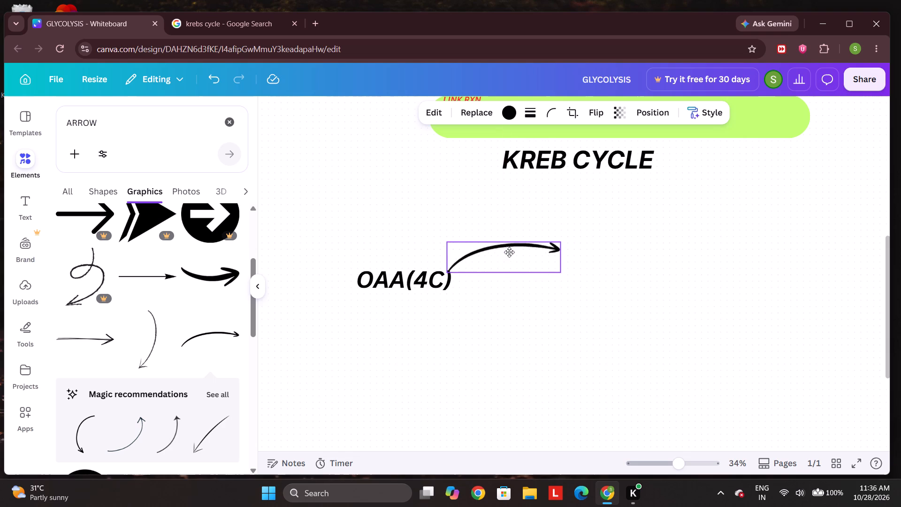
left_click_drag(509, 252, 513, 251)
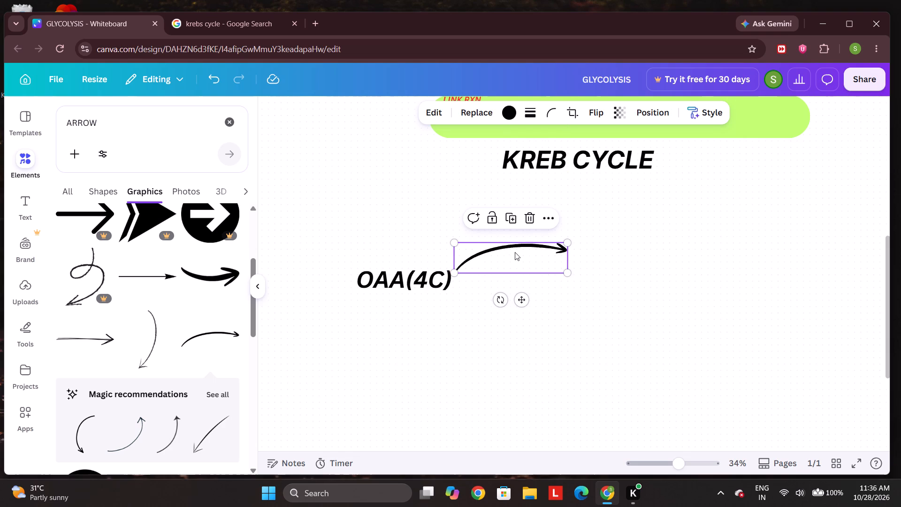
left_click(466, 330)
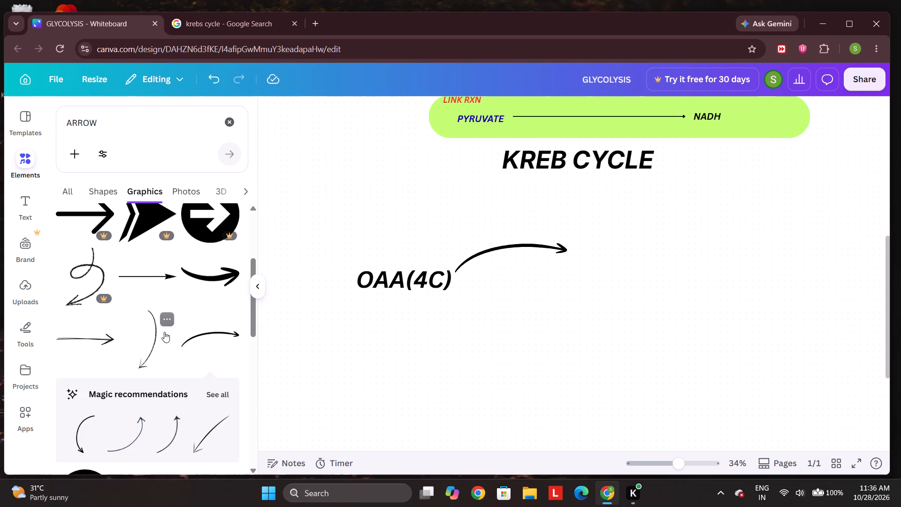
Add a second copy of the thin curved arrow, flip it vertically and place it merging into the large arrow from its upper-left side.
left_click(207, 335)
left_click_drag(570, 278, 458, 222)
left_click(601, 114)
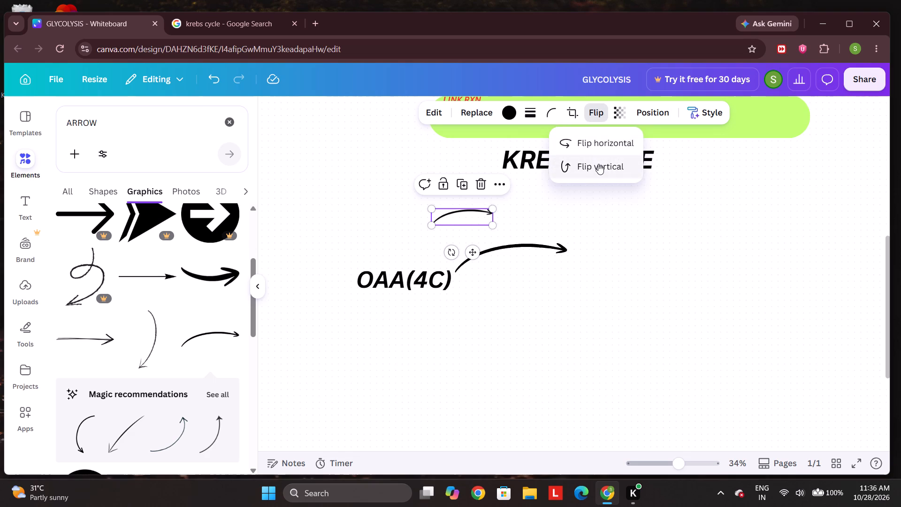
left_click(598, 164)
left_click_drag(463, 218, 477, 238)
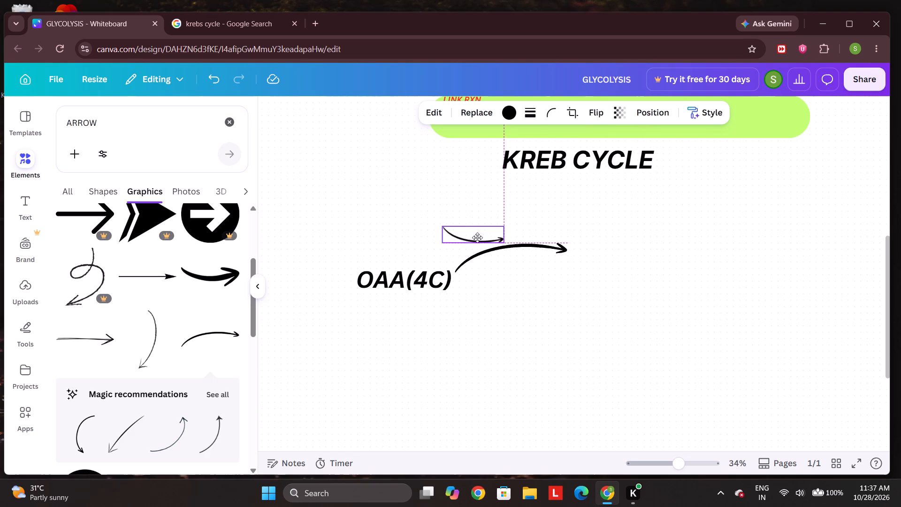
left_click_drag(477, 238, 483, 240)
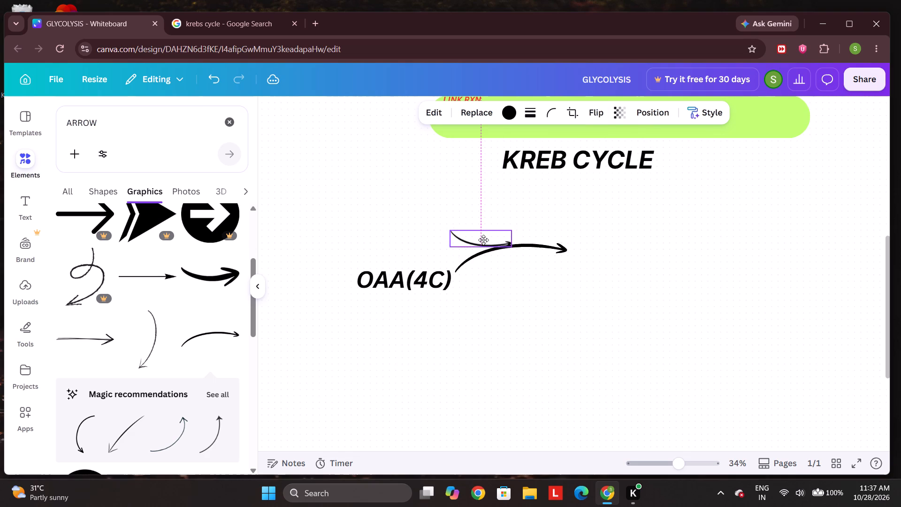
left_click_drag(483, 240, 491, 240)
left_click(390, 184)
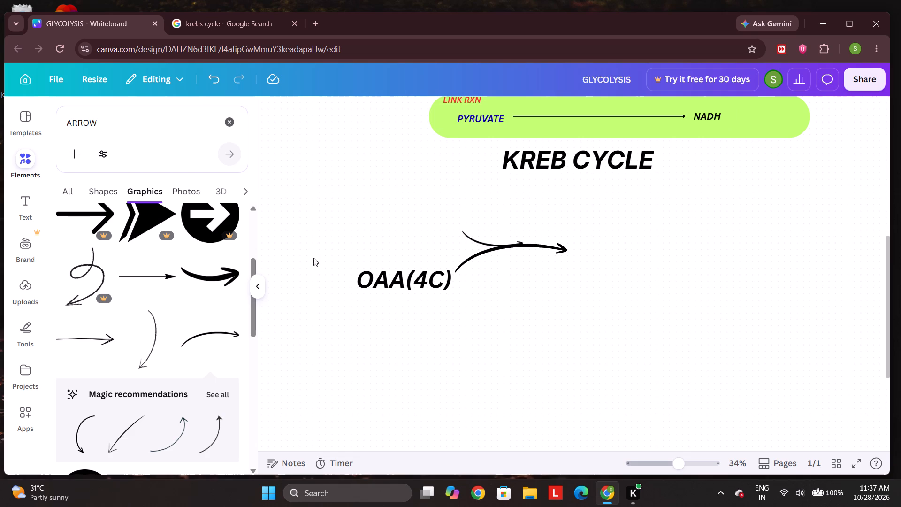
Add a body text label reading ACETYL CO A.
left_click(21, 209)
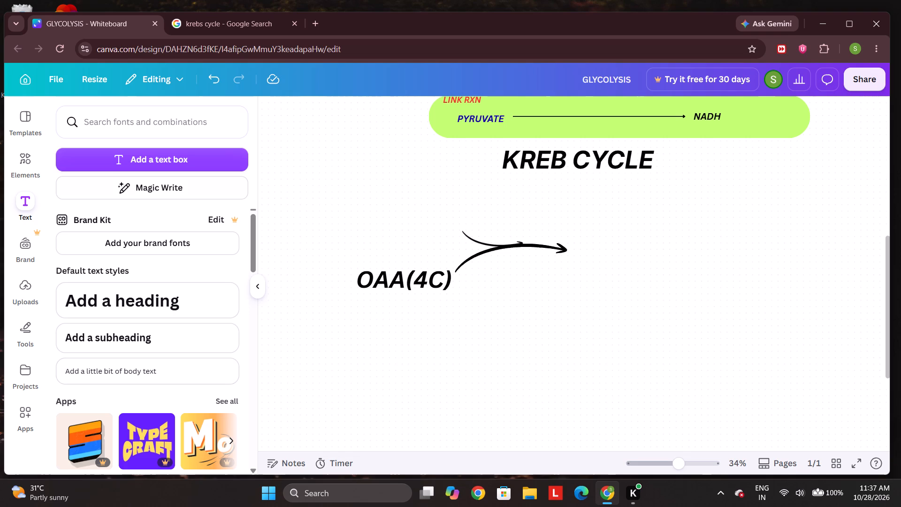
left_click(164, 366)
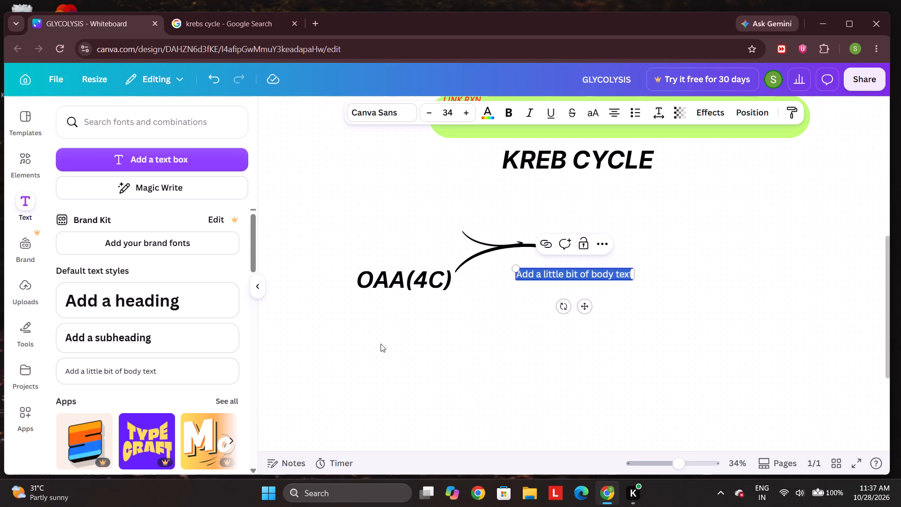
type("AC")
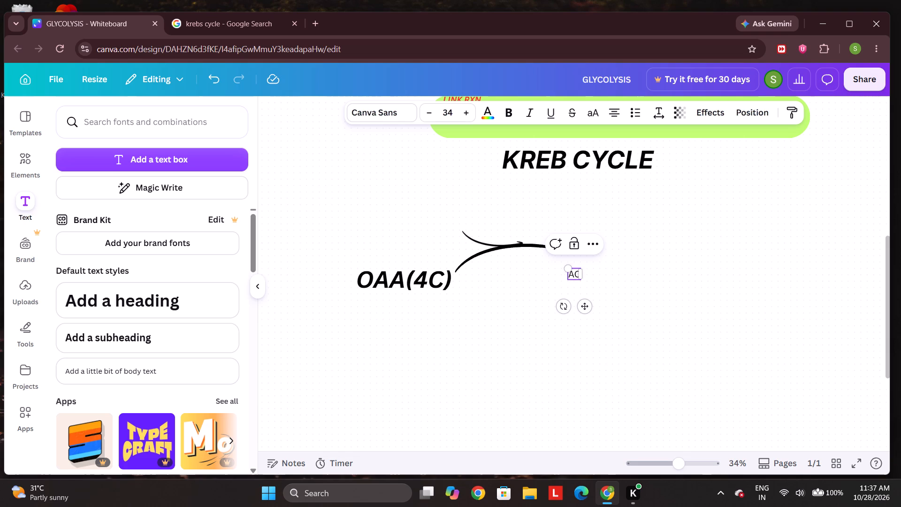
type("ETYL")
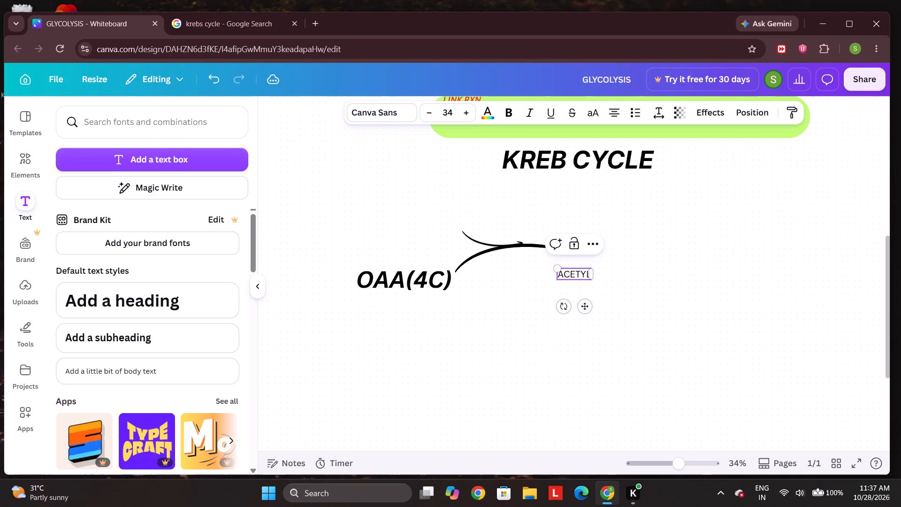
key("space")
type("CO A")
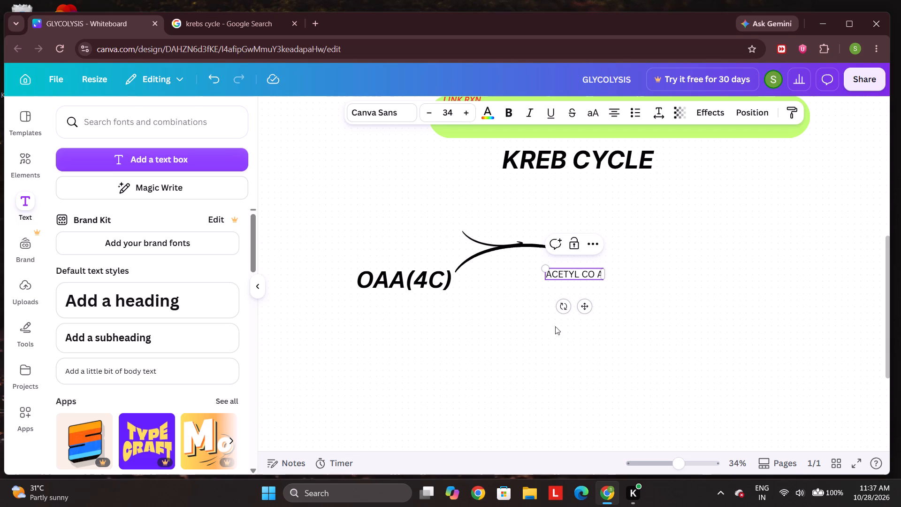
key("BackSpace")
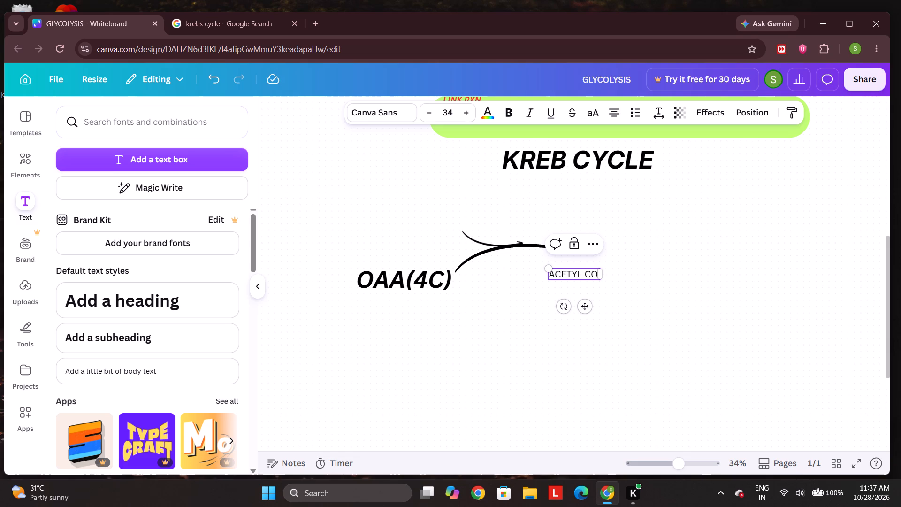
key("a")
Make the ACETYL CO A label bold and italic.
double_click(599, 275)
left_click_drag(599, 275, 555, 270)
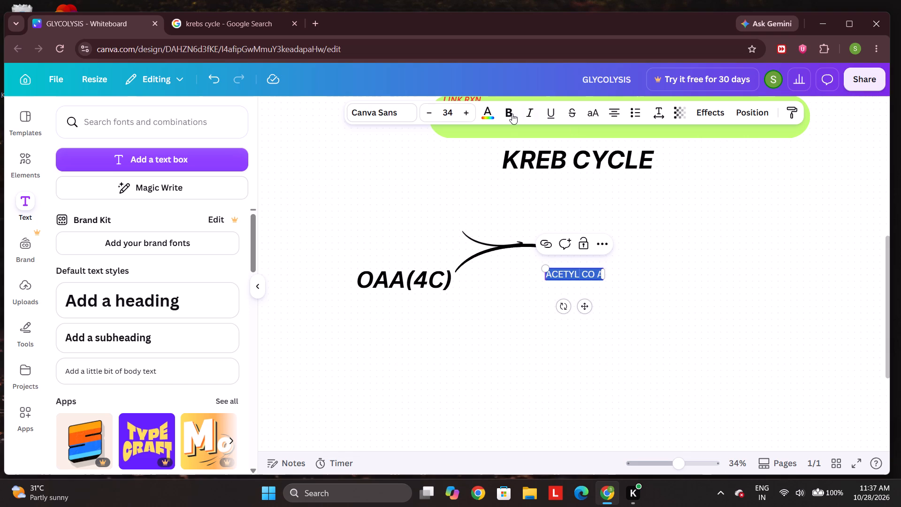
left_click(508, 113)
left_click(530, 114)
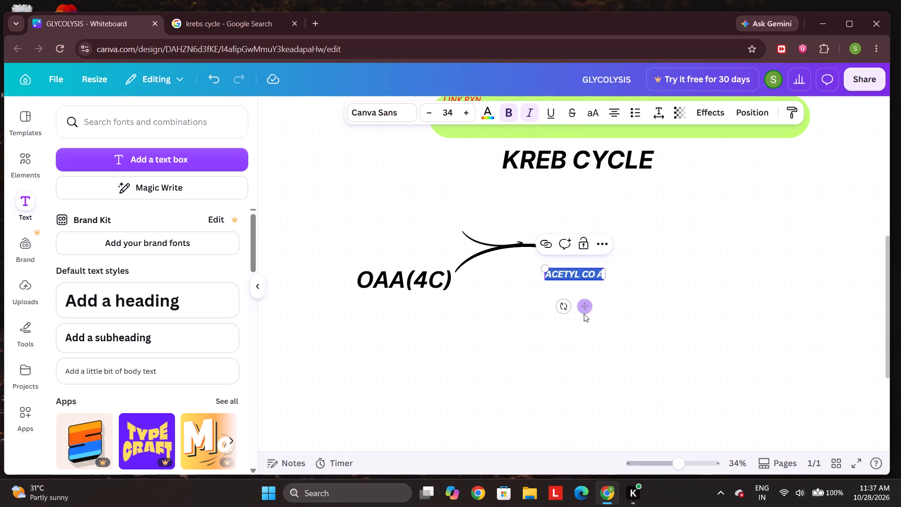
Move the ACETYL CO A label above OAA(4C) to the tail of the small flipped arrow and enlarge it to font size 45.
left_click_drag(580, 310, 441, 256)
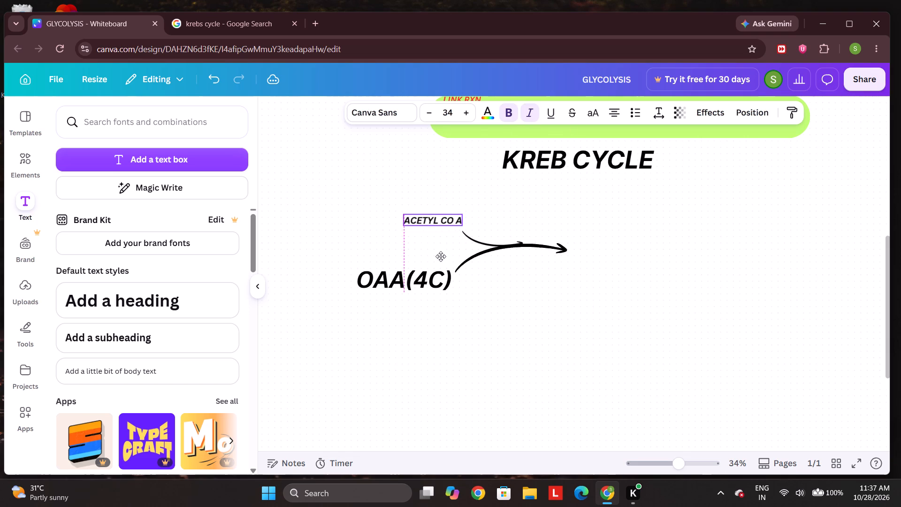
left_click_drag(441, 256, 439, 257)
left_click(464, 224)
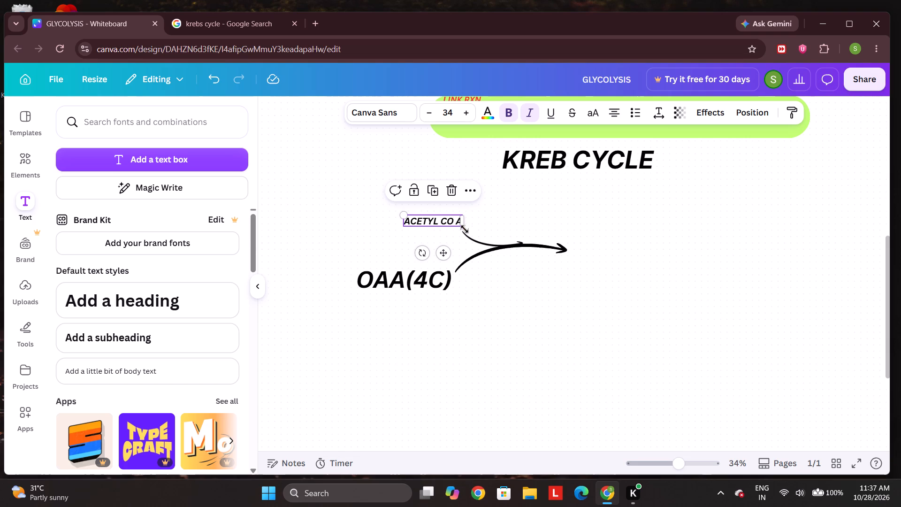
left_click(424, 255)
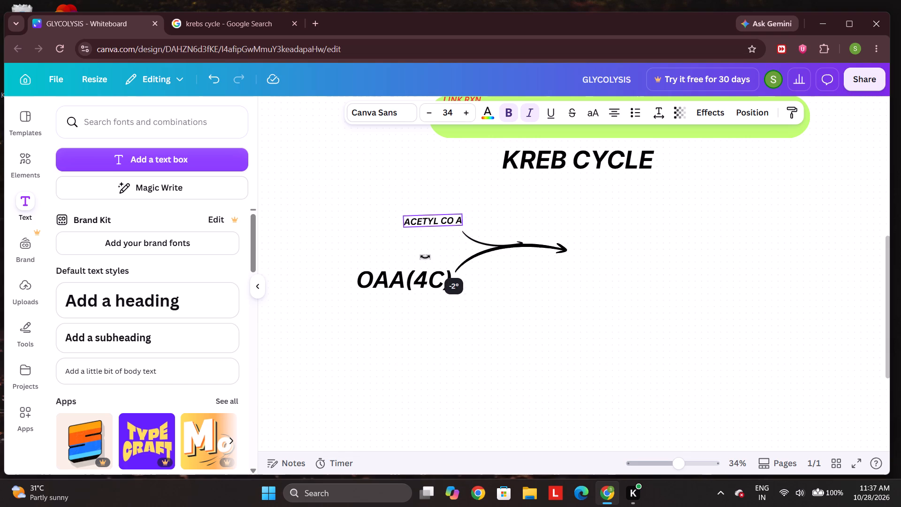
left_click_drag(437, 221, 442, 226)
double_click(442, 226)
left_click(456, 226)
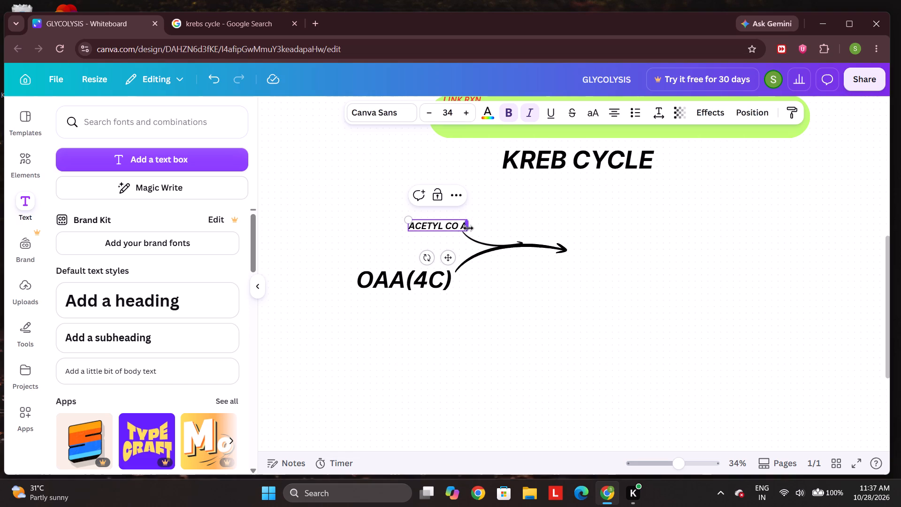
left_click_drag(466, 233, 485, 237)
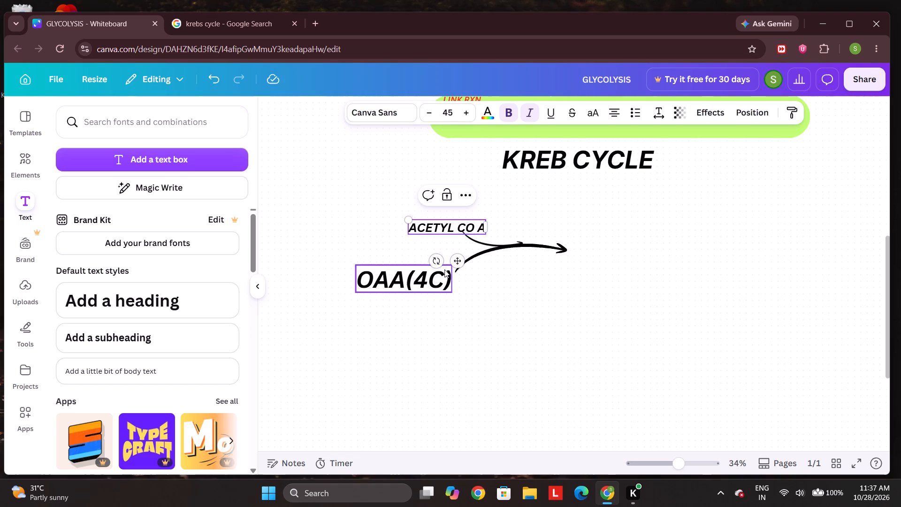
Rotate the ACETYL CO A label to about -4°.
left_click(435, 264)
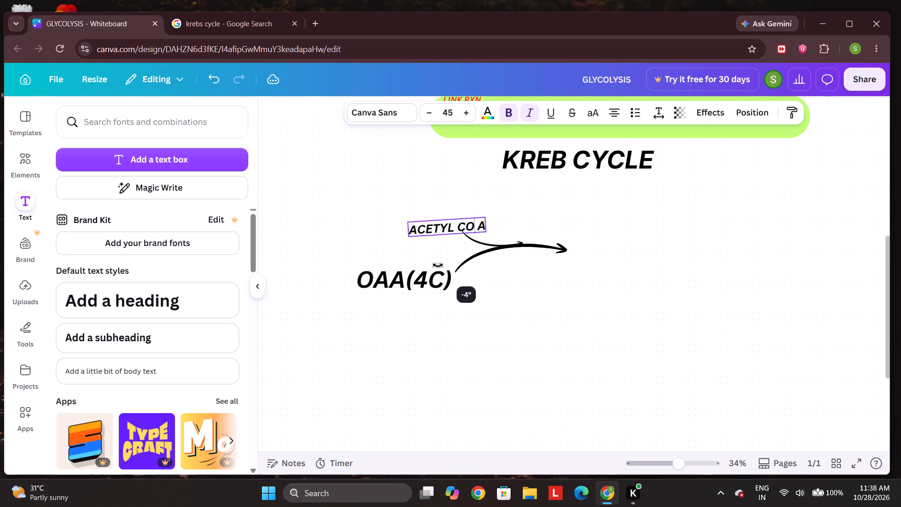
left_click(452, 237)
Delete the final A and the space before it from the ACETYL CO A label.
triple_click(477, 226)
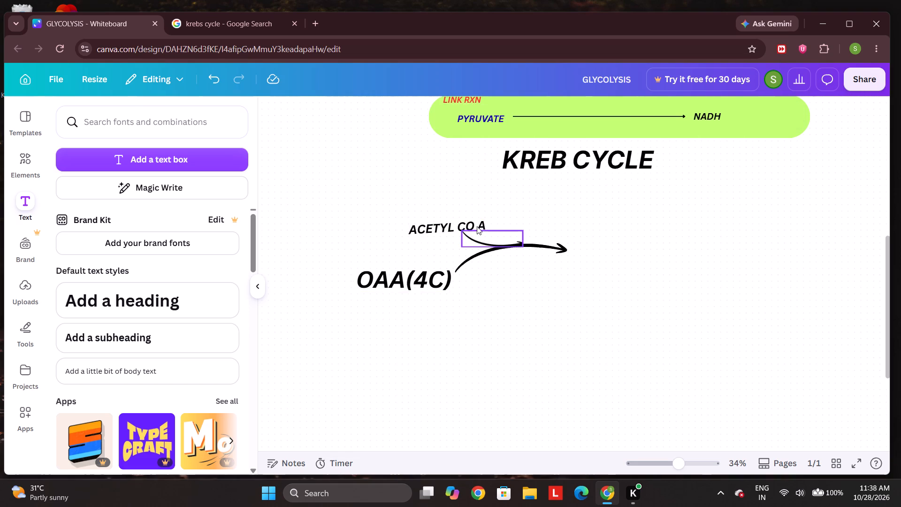
left_click(477, 226)
left_click(477, 226)
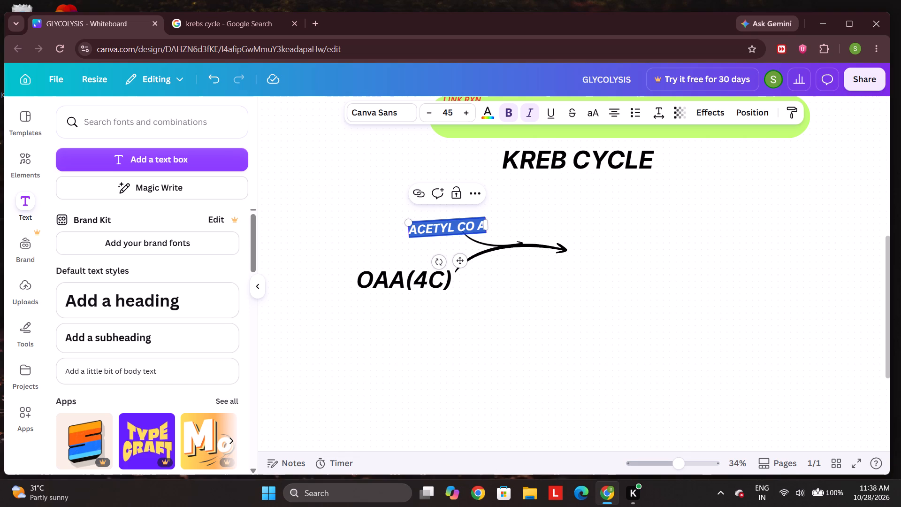
left_click(473, 226)
left_click(475, 227)
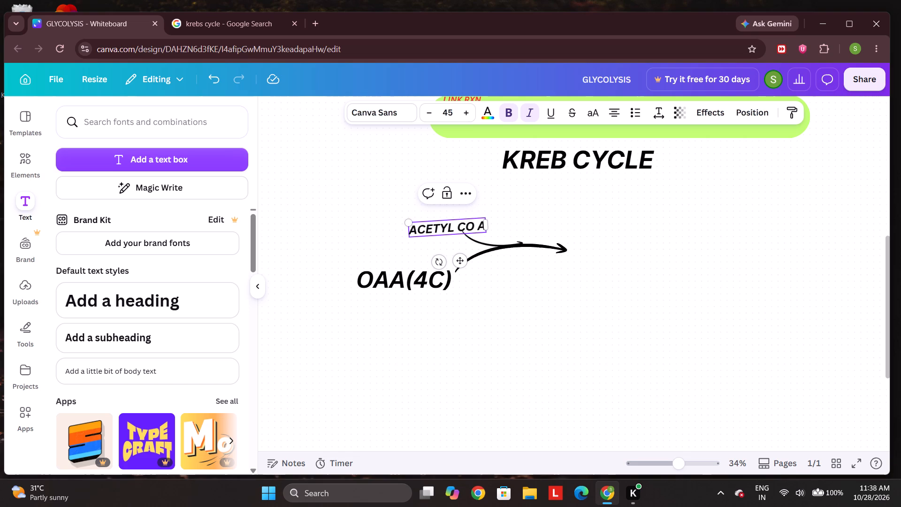
key("Right")
key("Right")
key("BackSpace")
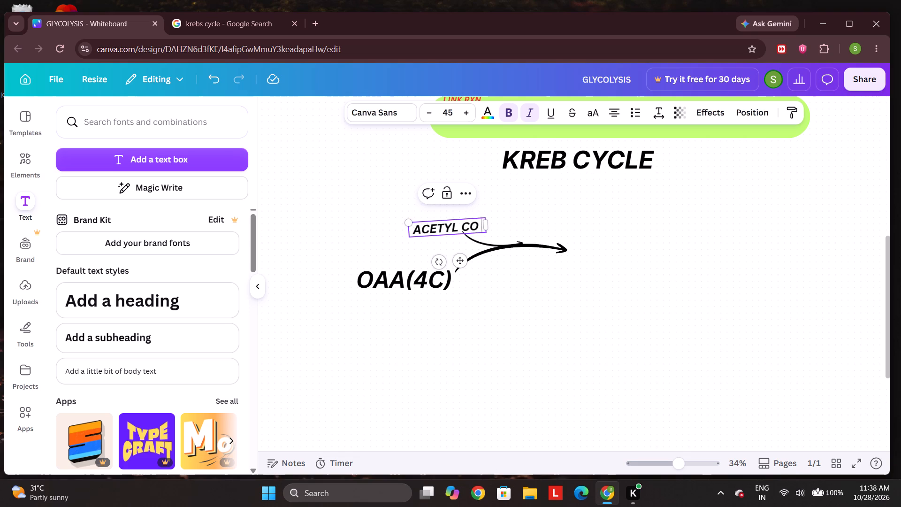
key("a")
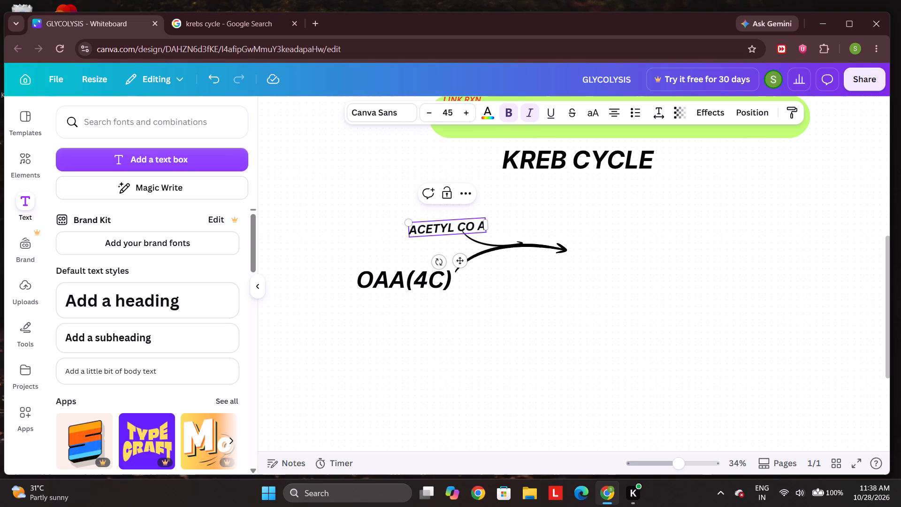
key("BackSpace")
key("BackSpace")
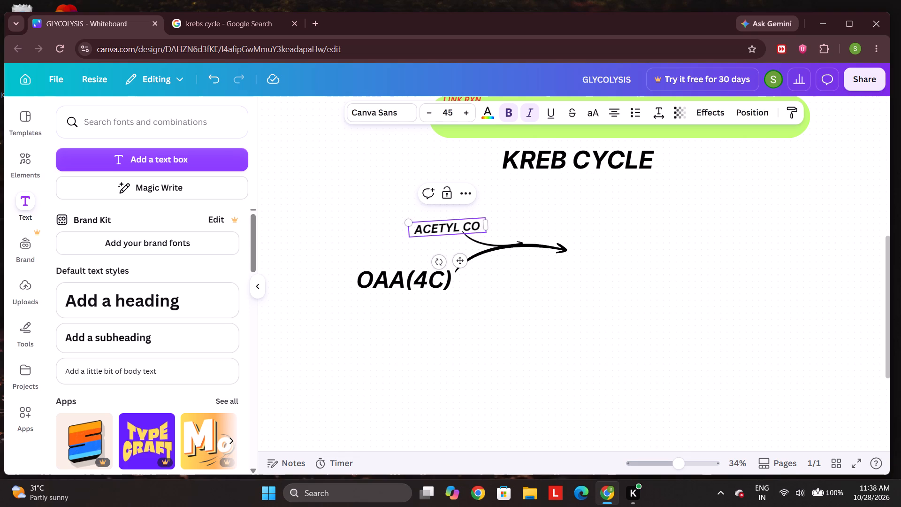
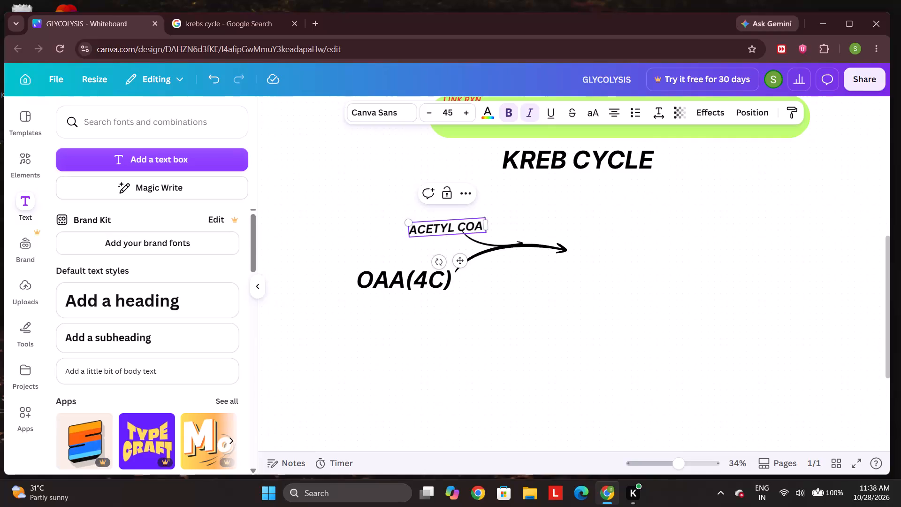
Append (2C) to the ACETYL COA label and widen its text box so the label fits on one line.
key("BackSpace")
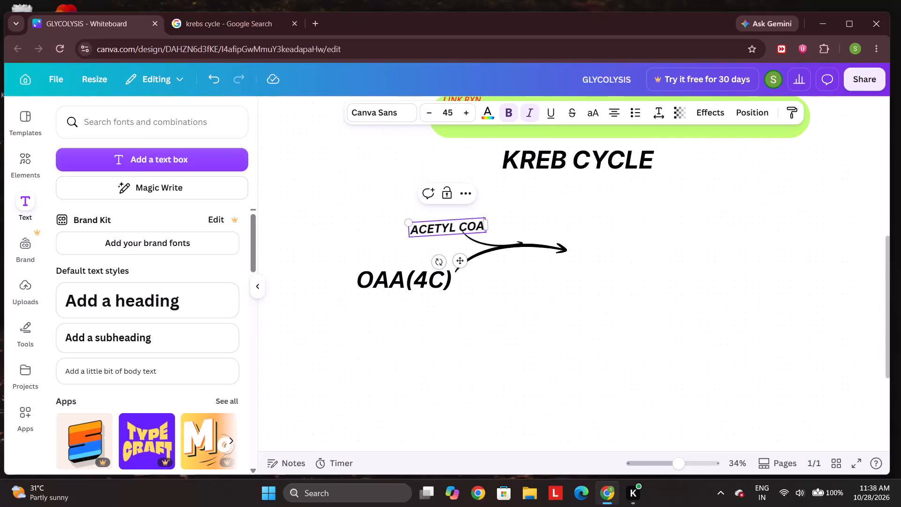
key("shift+parenleft")
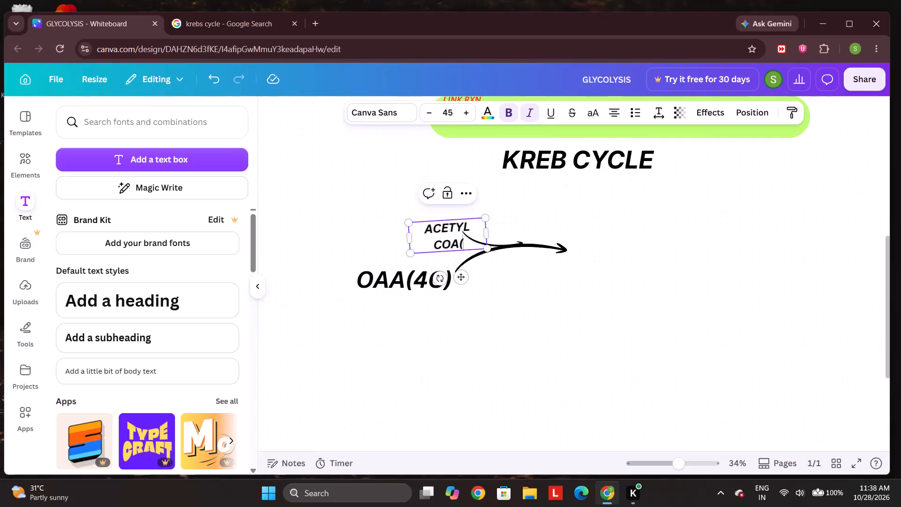
type("2C")
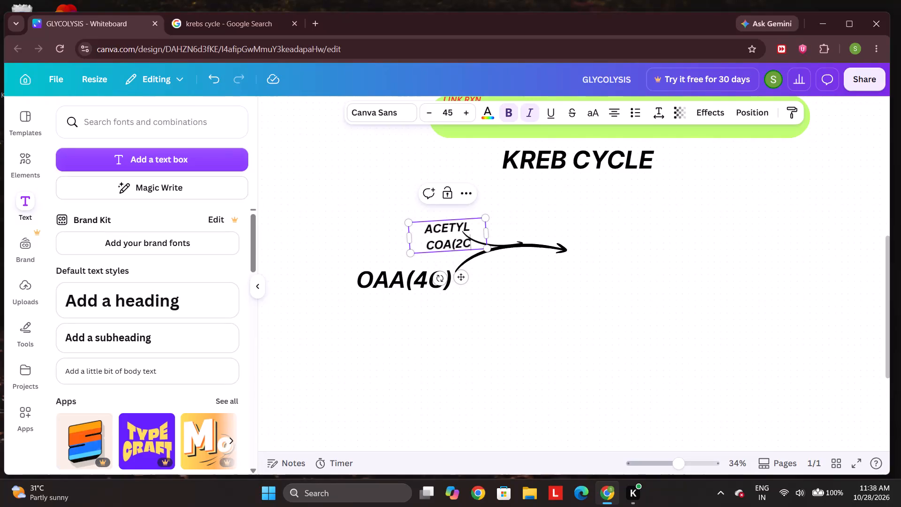
key("shift+parenright")
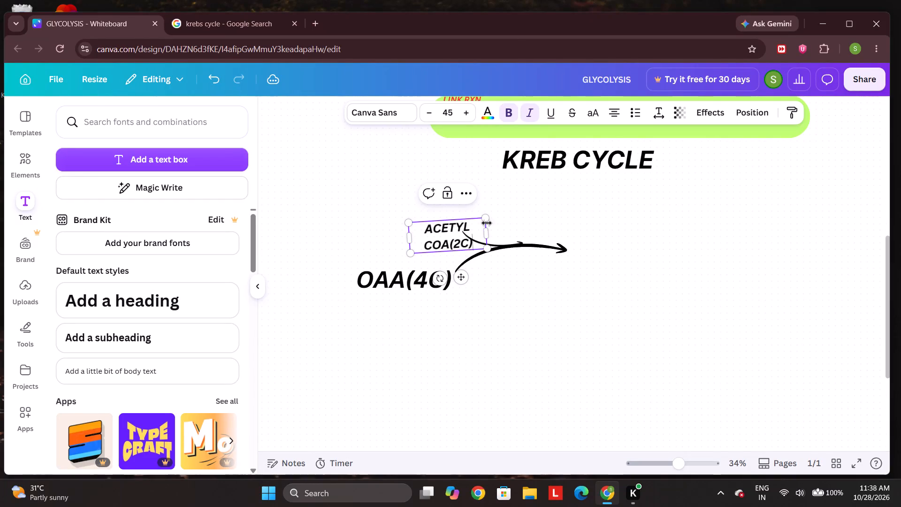
left_click_drag(490, 236, 523, 223)
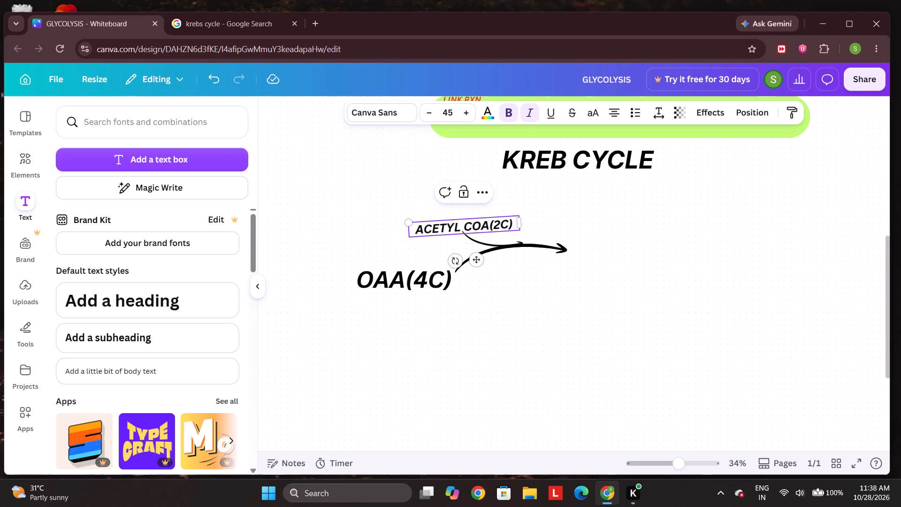
Shift the ACETYL COA(2C) label slightly left above the small arrow's tail and tilt it a little further counter-clockwise.
left_click_drag(475, 264, 462, 261)
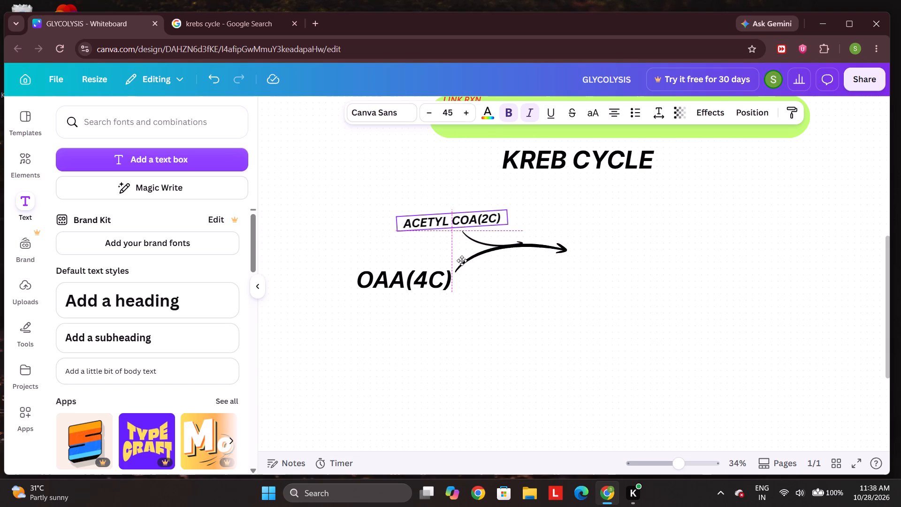
left_click_drag(462, 261, 462, 264)
left_click(443, 261)
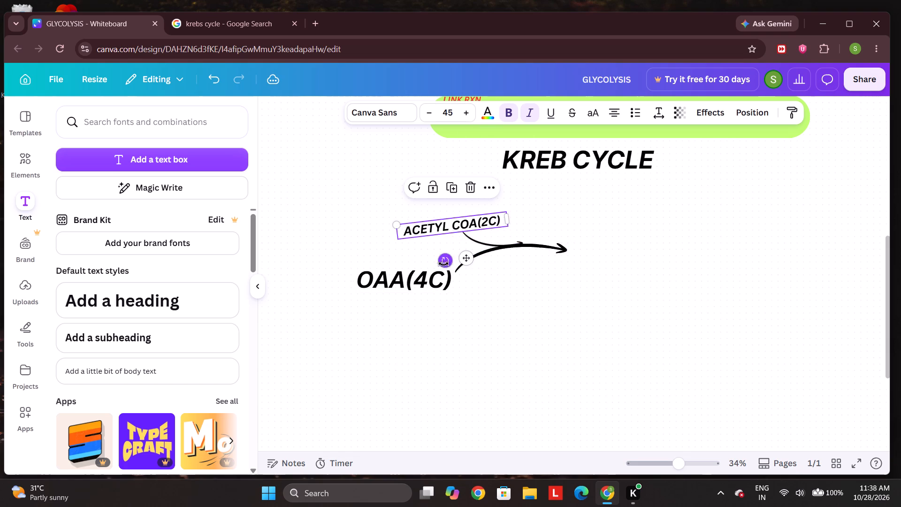
left_click(548, 308)
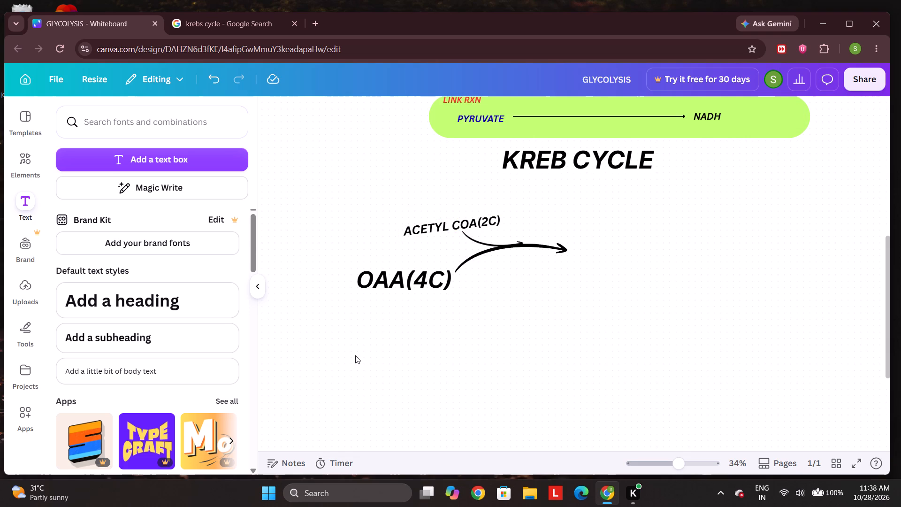
Duplicate the OAA(4C) label and place the copy at the head of the large curved arrow.
left_click(407, 284)
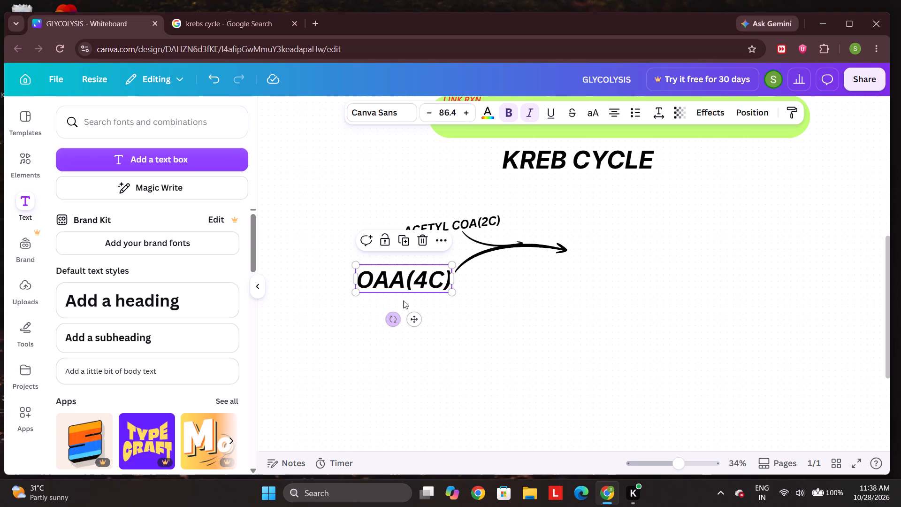
left_click(402, 243)
left_click_drag(410, 288, 591, 258)
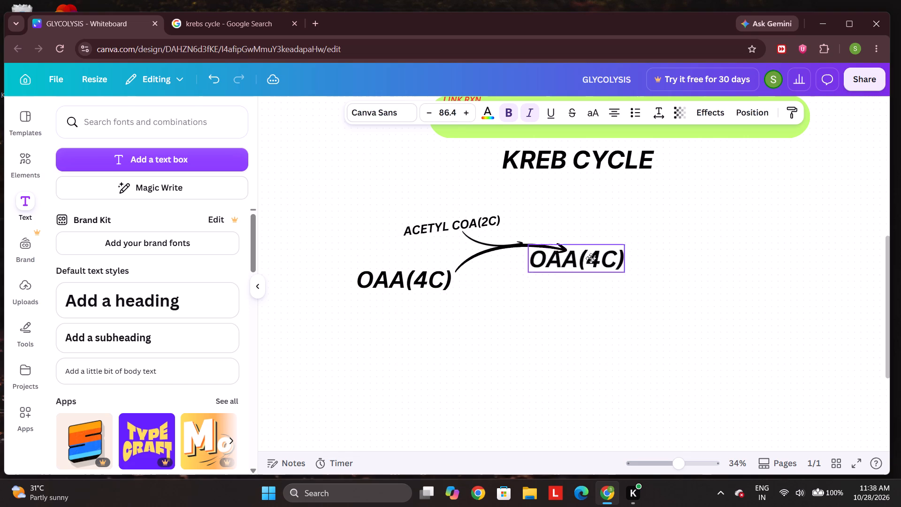
left_click_drag(591, 258, 620, 264)
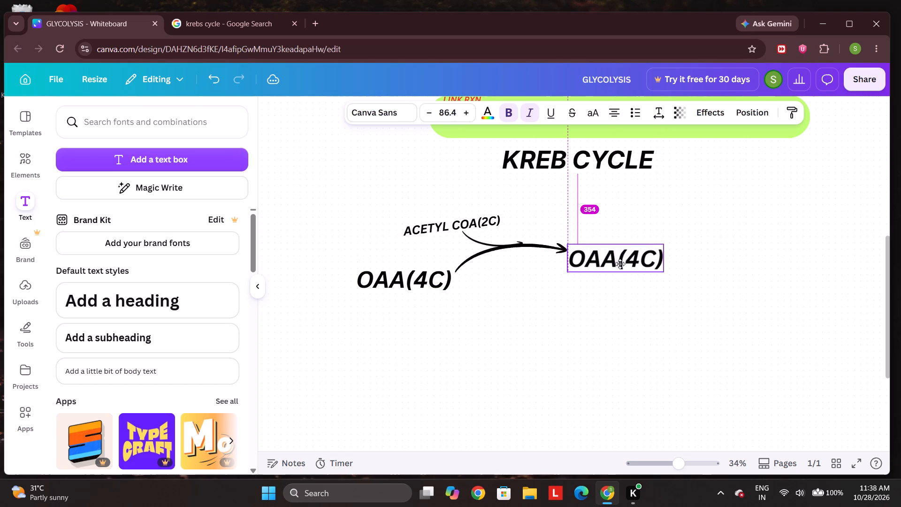
left_click_drag(620, 264, 618, 264)
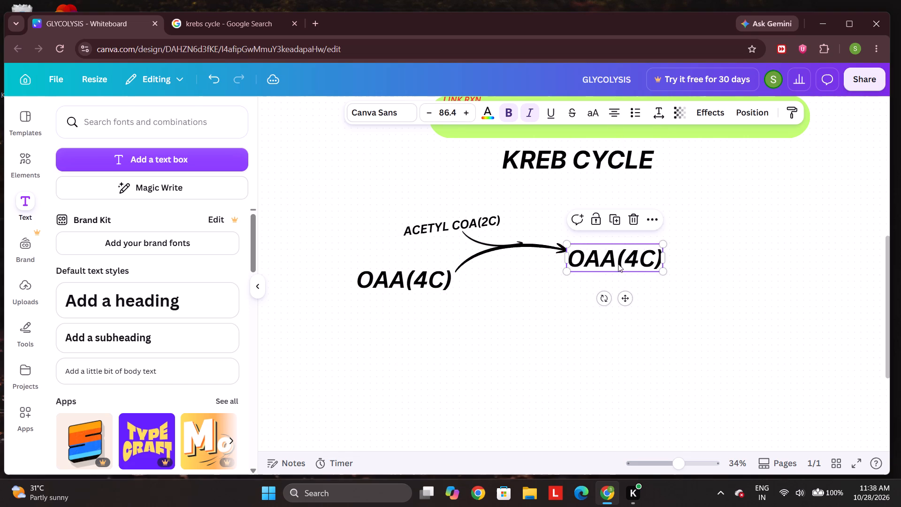
Replace OAA with CITRATE in the duplicated label and shift the label right toward the arrowhead.
double_click(614, 260)
left_click(614, 260)
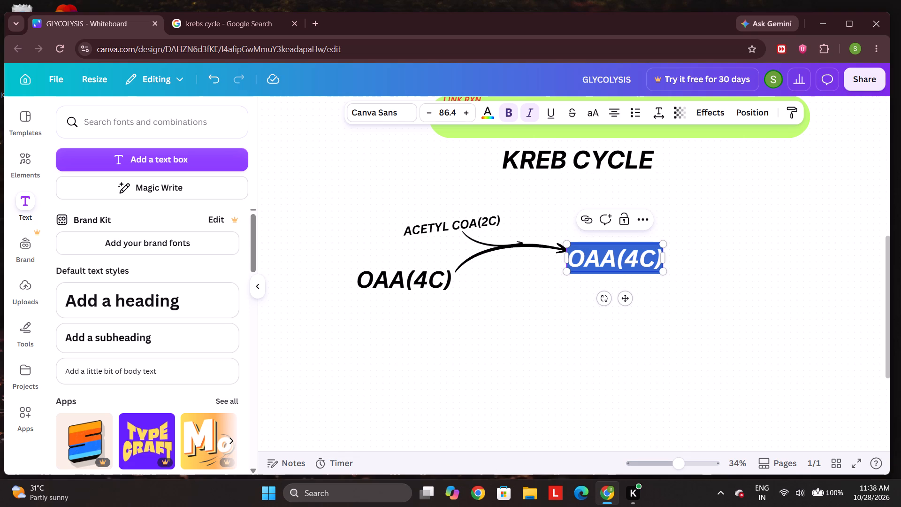
left_click(614, 260)
left_click(614, 260)
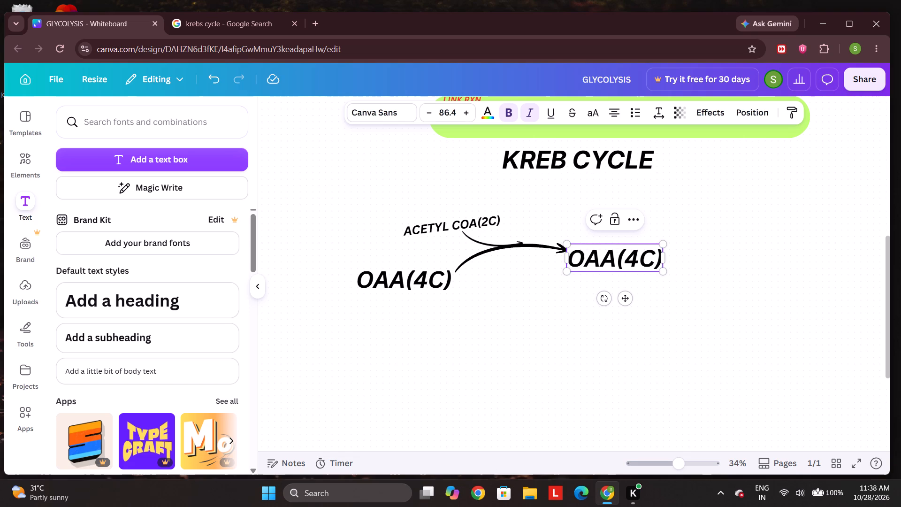
key("BackSpace")
key("BackSpace")
key("BackSpace")
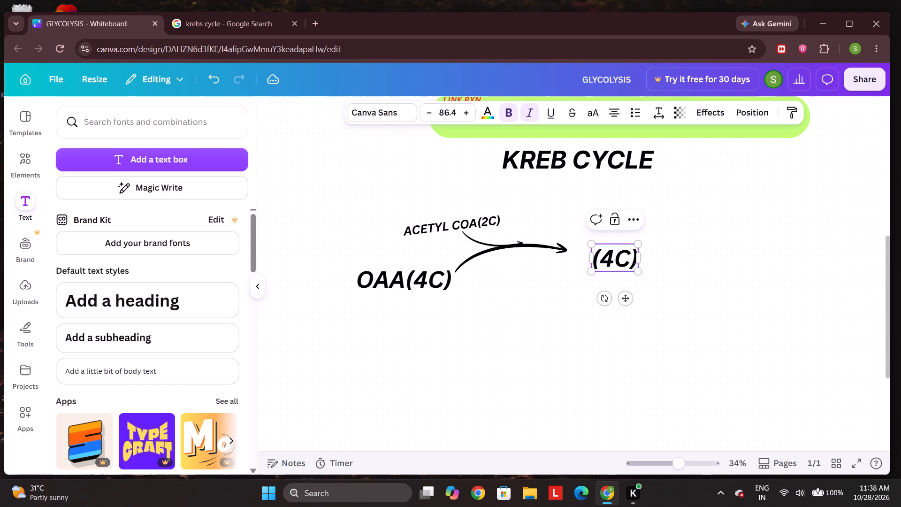
type("CI")
type("TRATE")
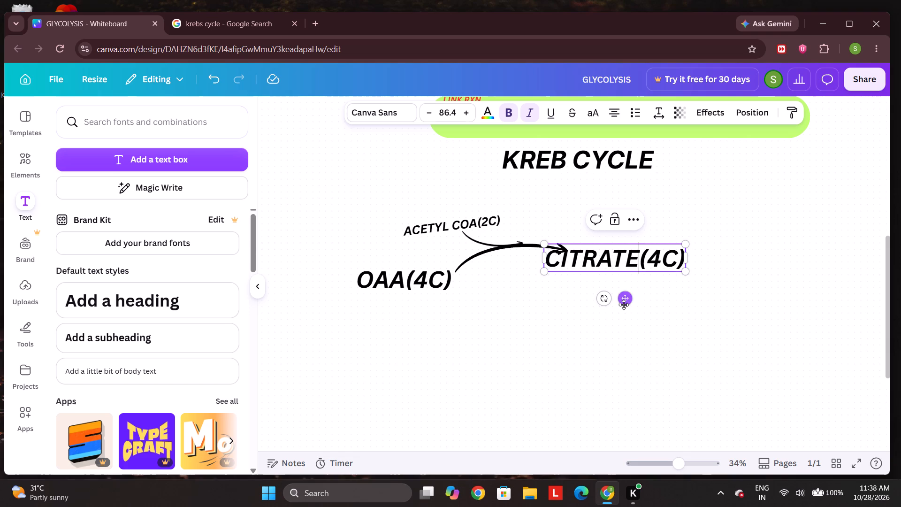
left_click_drag(624, 305, 642, 306)
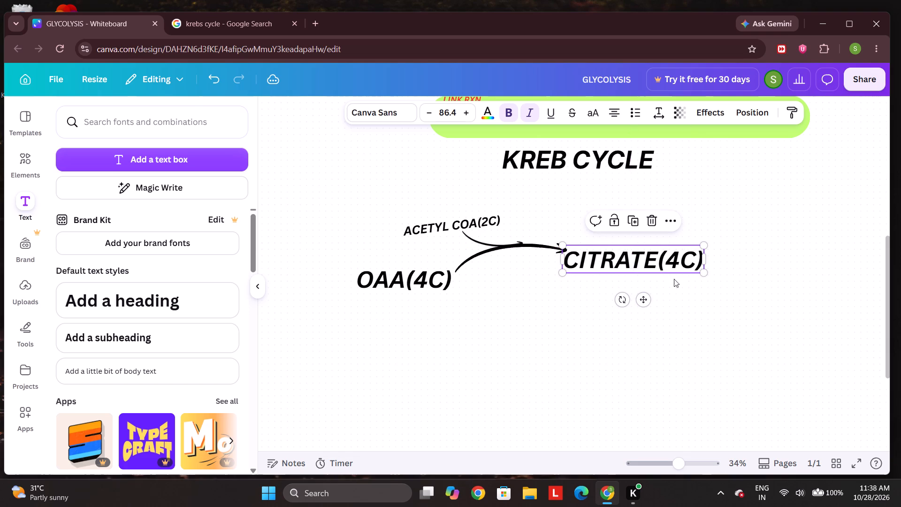
Change the carbon count in the CITRATE label to 6C.
double_click(684, 255)
left_click(680, 259)
key("BackSpace")
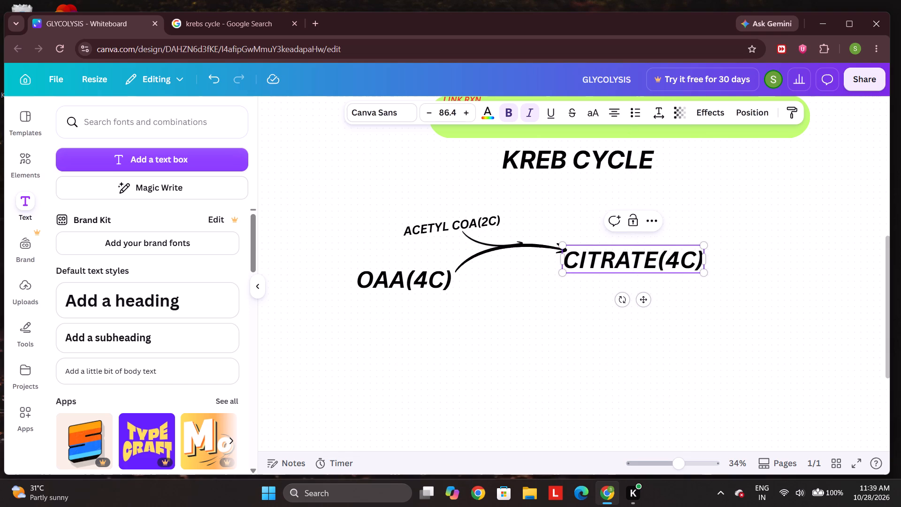
key("6")
left_click(700, 300)
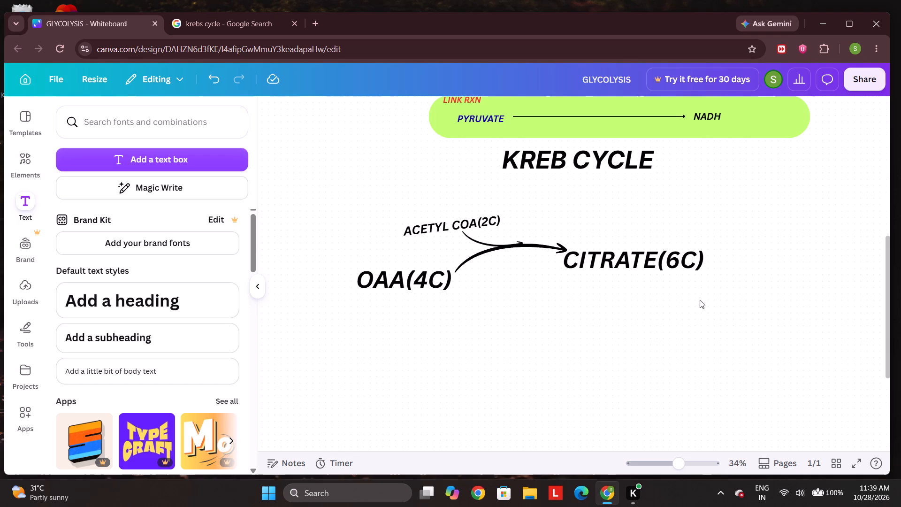
Reposition the CITRATE(6C) label so it starts right at the tip of the large curved arrow.
left_click_drag(622, 258, 624, 248)
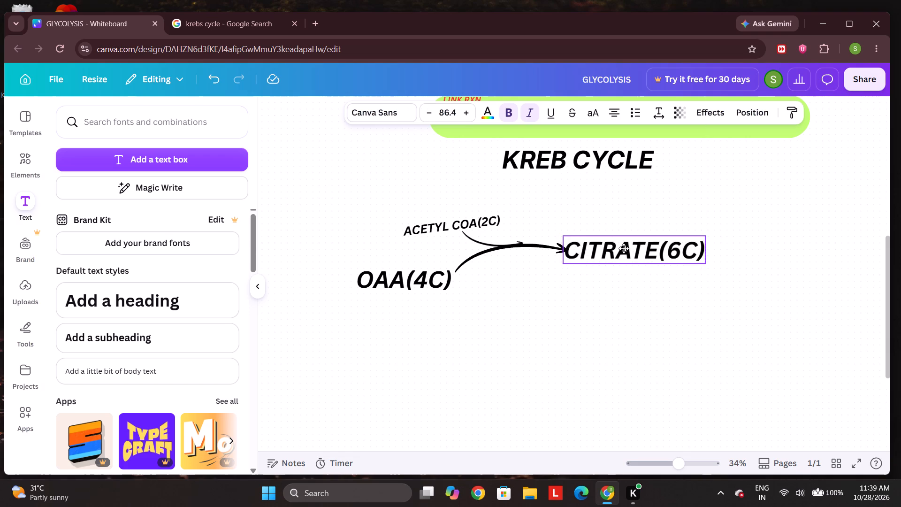
left_click_drag(624, 248, 627, 254)
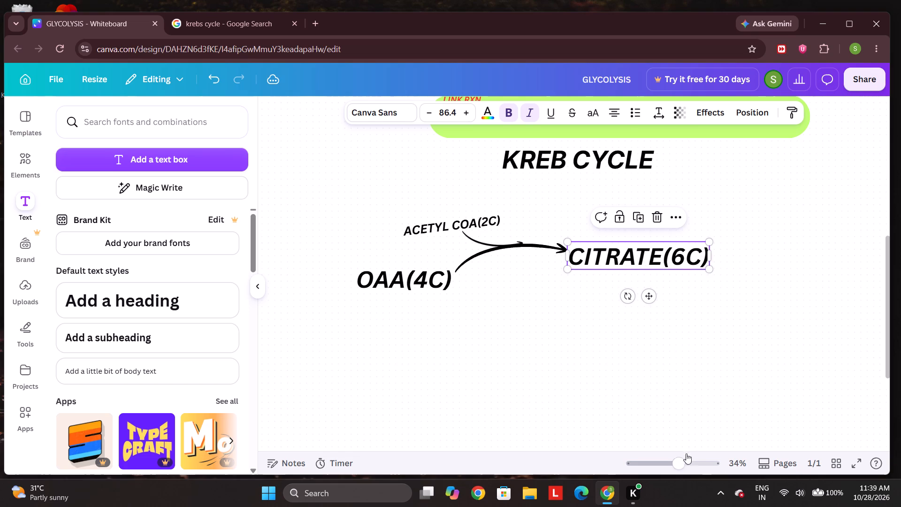
Colour the whole CITRATE(6C) label text yellow.
double_click(662, 255)
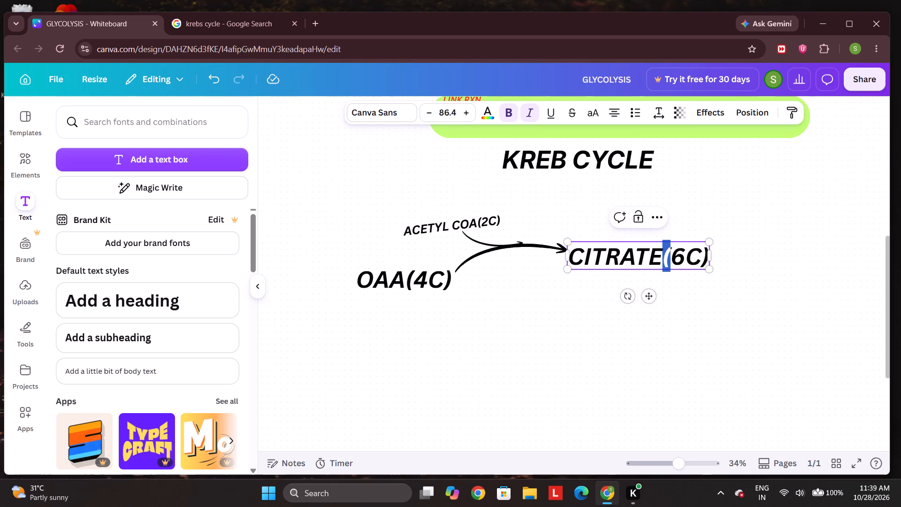
left_click_drag(661, 255, 655, 254)
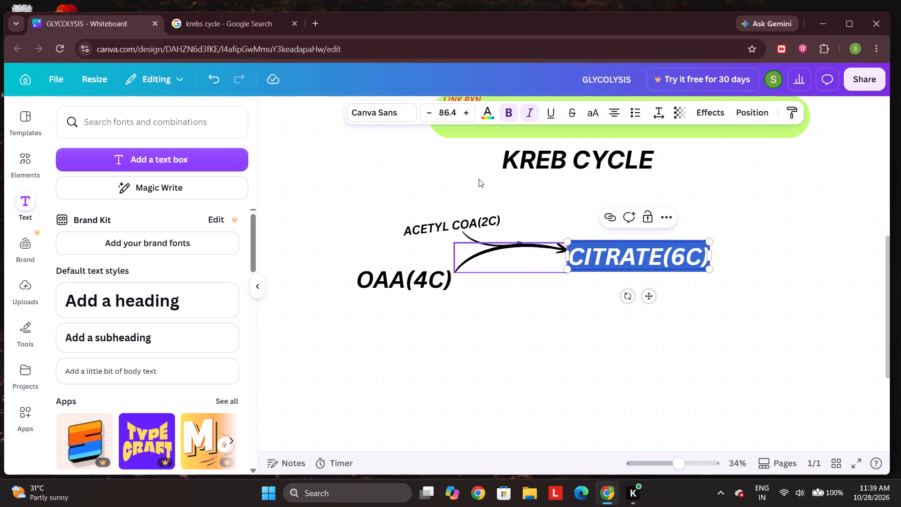
left_click(485, 112)
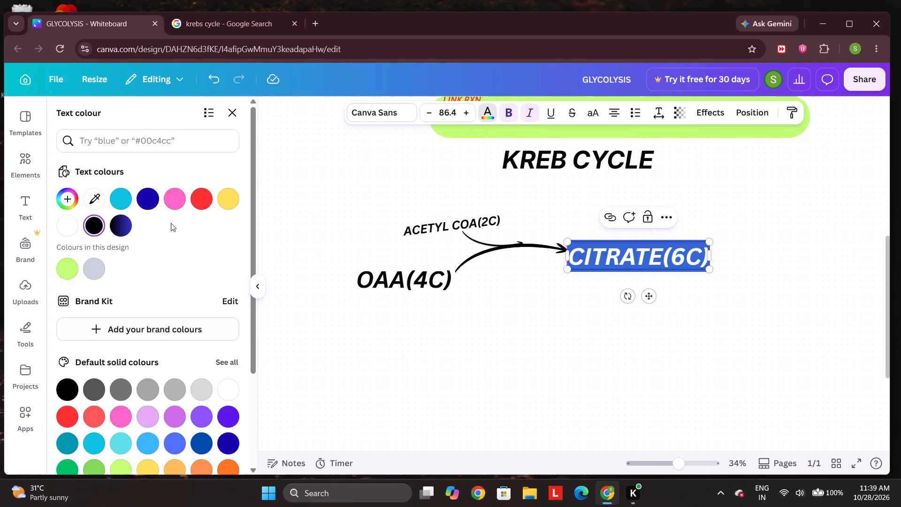
left_click(231, 201)
left_click(468, 314)
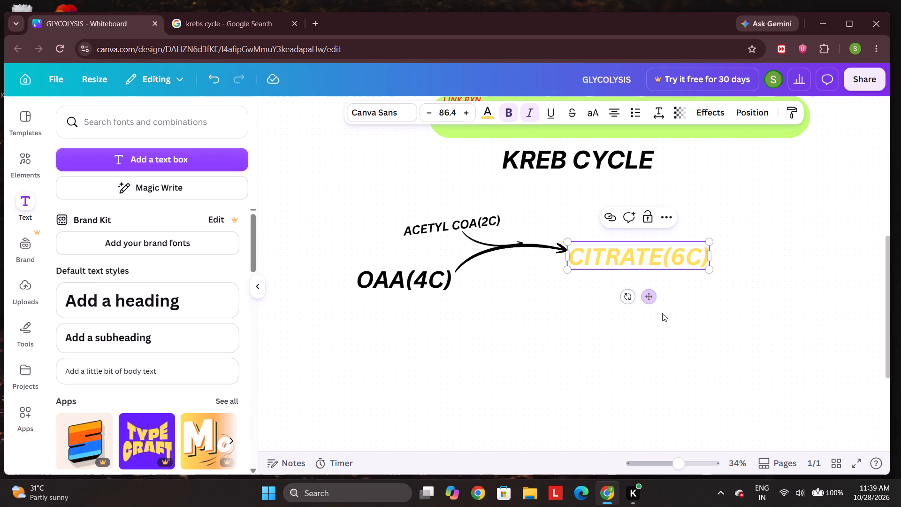
Duplicate the large curved arrow and place the copy just after the CITRATE(6C) label.
scroll(883, 239, "left", 2)
scroll(841, 234, "right", 1)
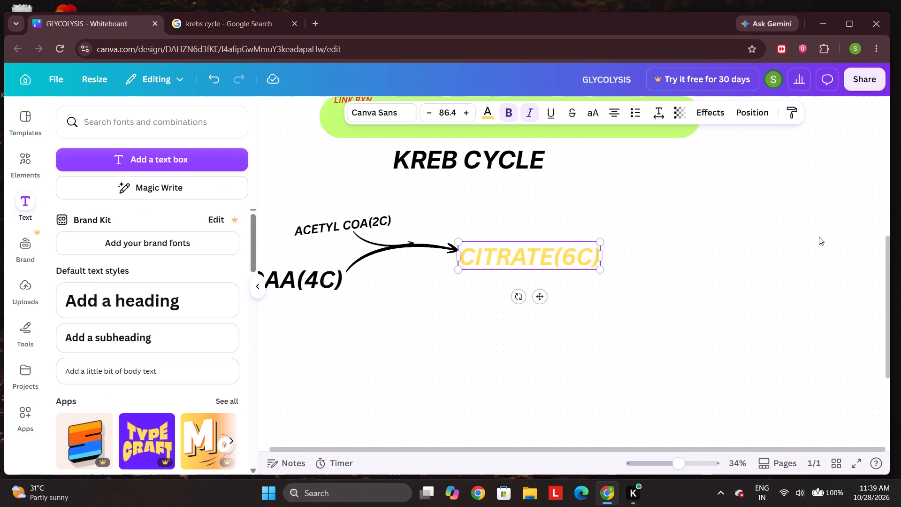
scroll(819, 237, "right", 1)
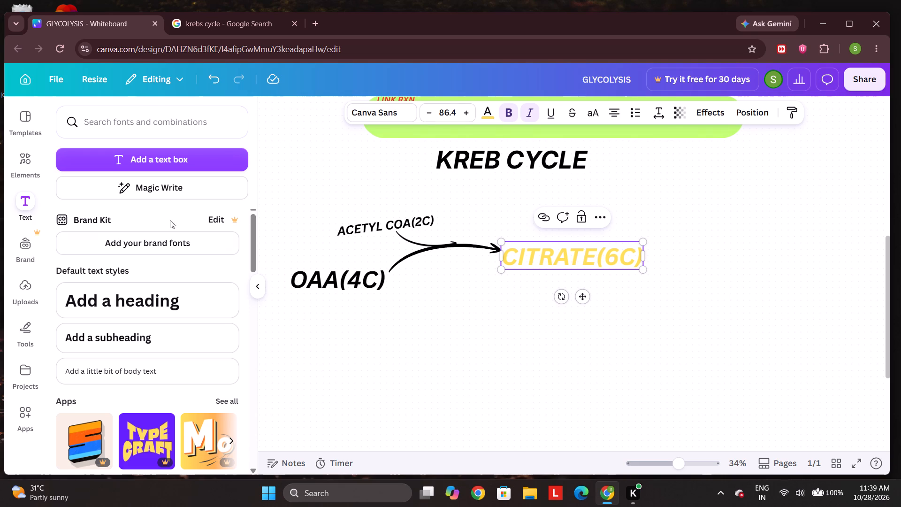
left_click(402, 268)
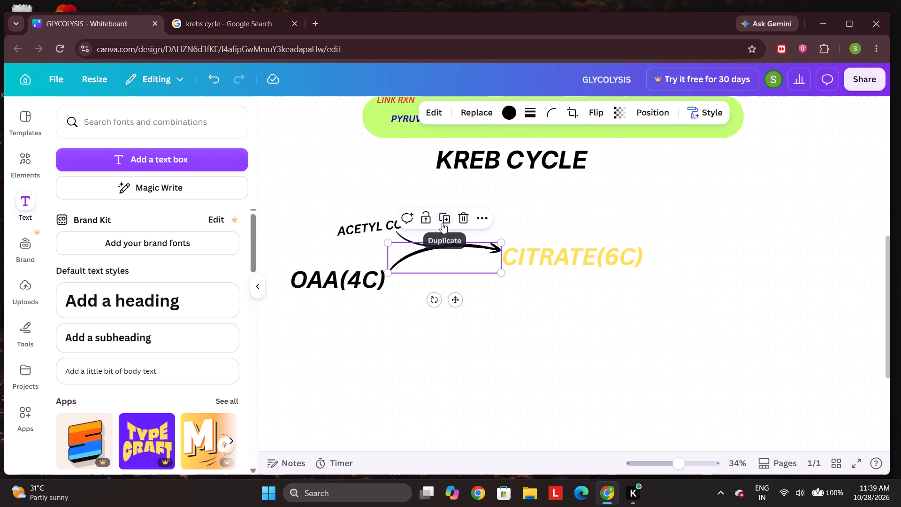
left_click(442, 223)
left_click_drag(427, 275, 600, 276)
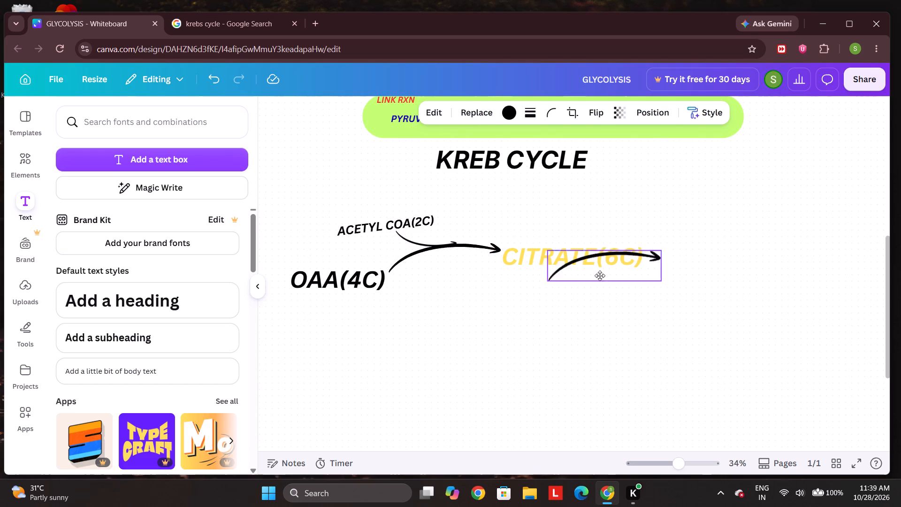
left_click_drag(600, 276, 680, 265)
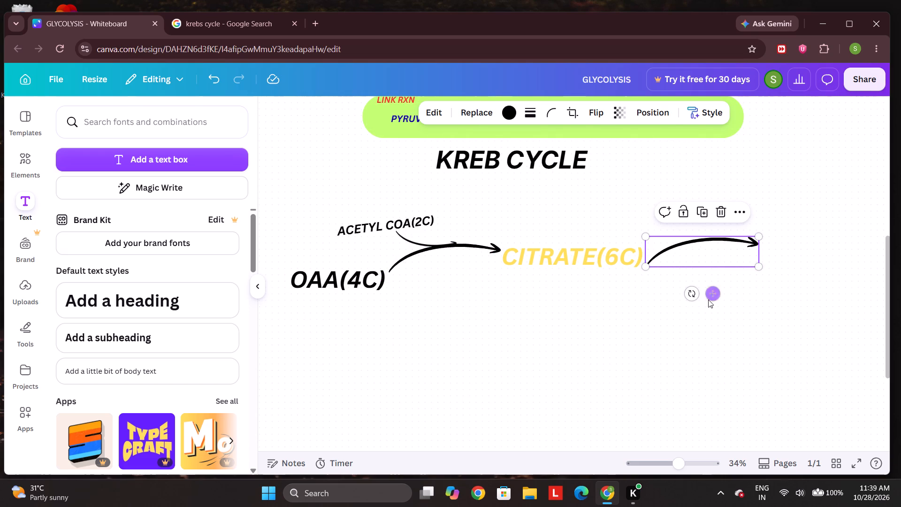
Rotate the copied arrow clockwise so it curves downward, and align its tail with the end of CITRATE(6C).
left_click_drag(690, 296, 655, 324)
left_click_drag(699, 253, 698, 272)
left_click_drag(673, 303, 669, 312)
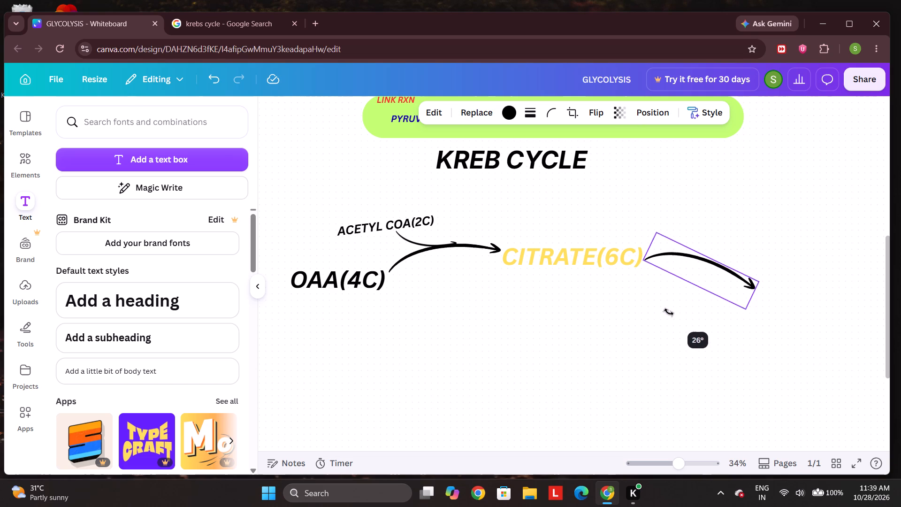
left_click_drag(669, 312, 652, 324)
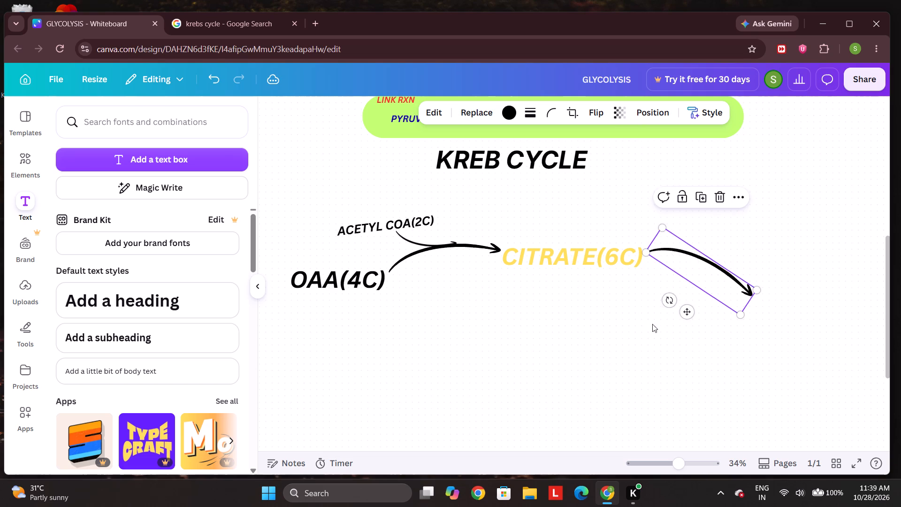
left_click_drag(700, 273, 697, 279)
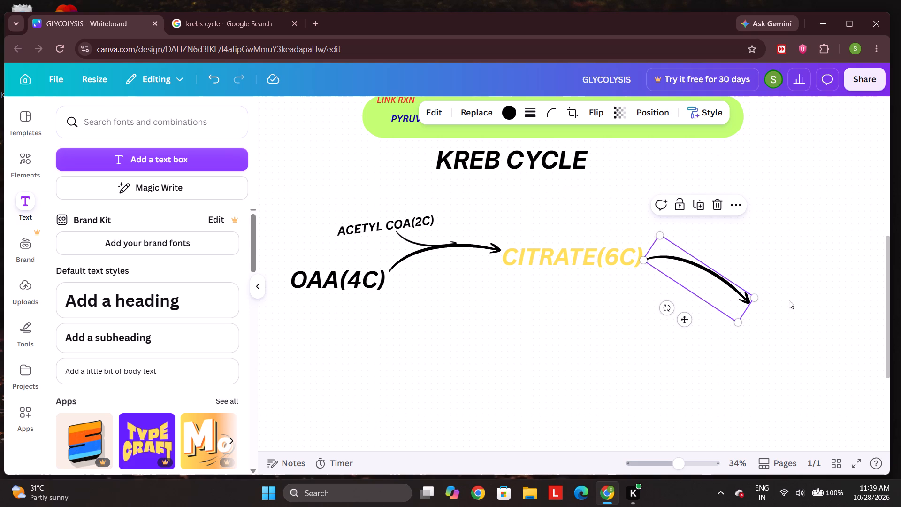
scroll(777, 301, "down", 1)
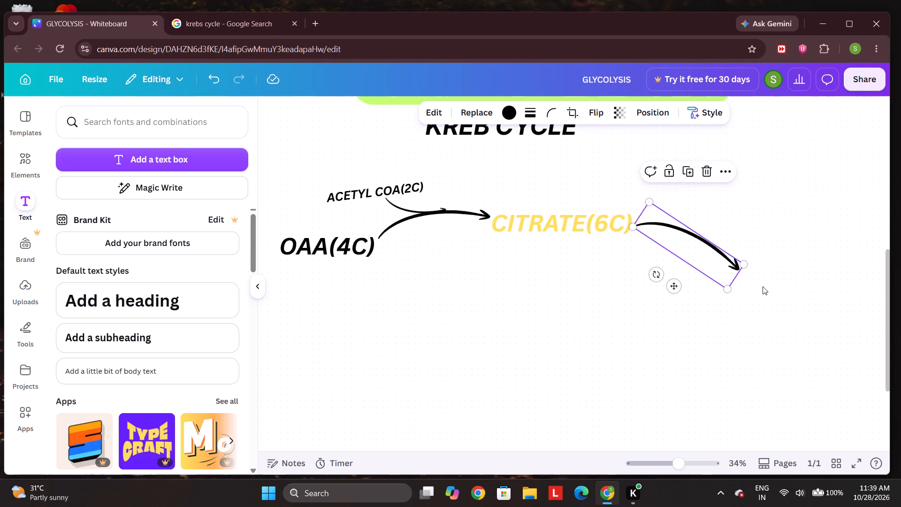
scroll(763, 286, "down", 1)
left_click(738, 306)
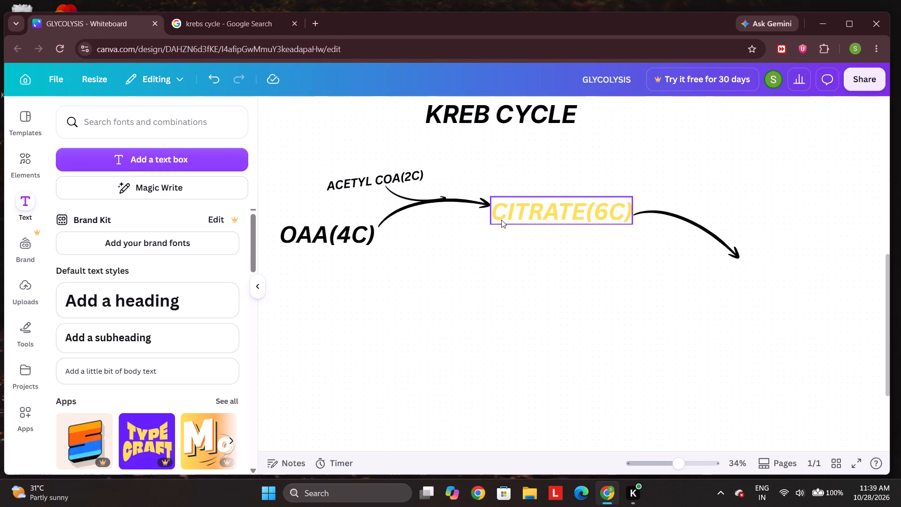
Colour only the word CITRATE in the CITRATE(6C) label red.
left_click(536, 216)
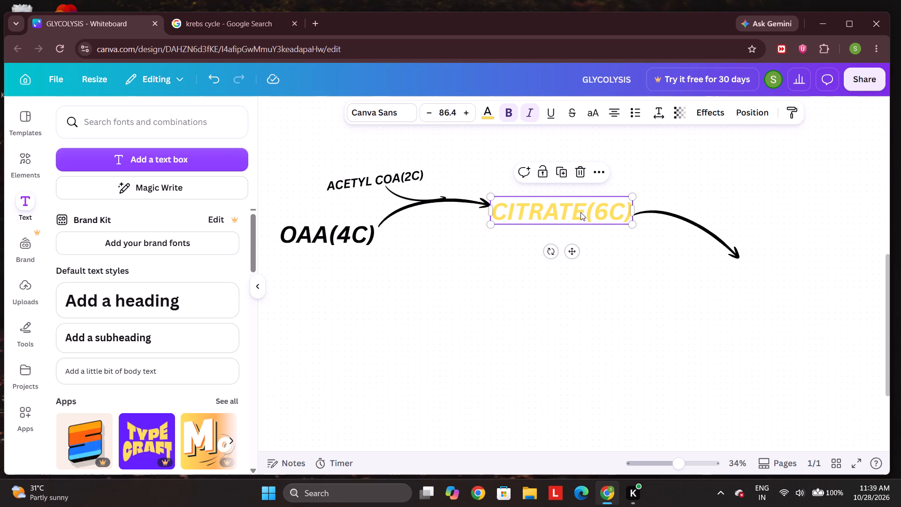
left_click(580, 212)
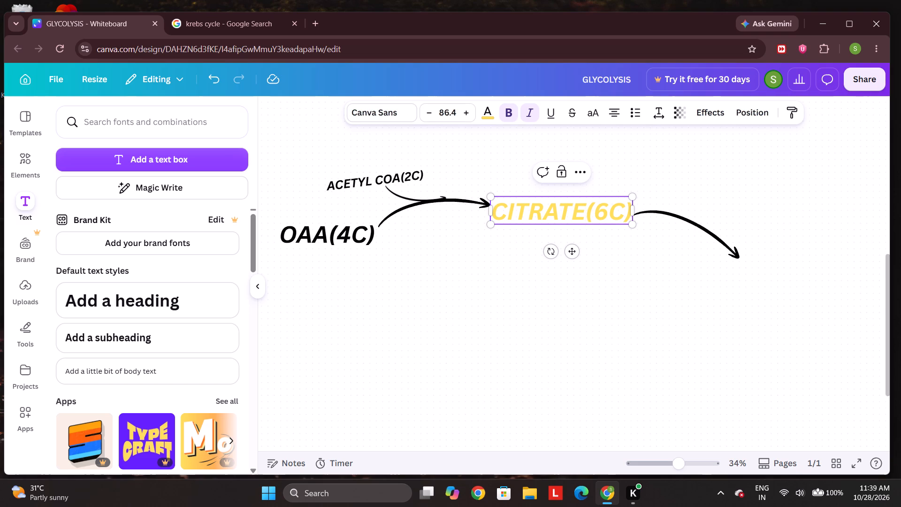
left_click_drag(627, 213, 514, 223)
left_click(578, 217)
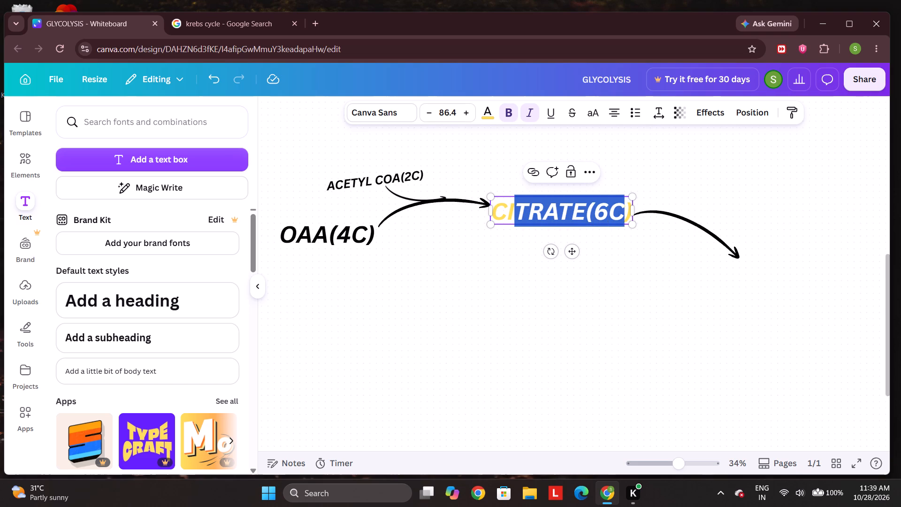
double_click(584, 215)
left_click(582, 214)
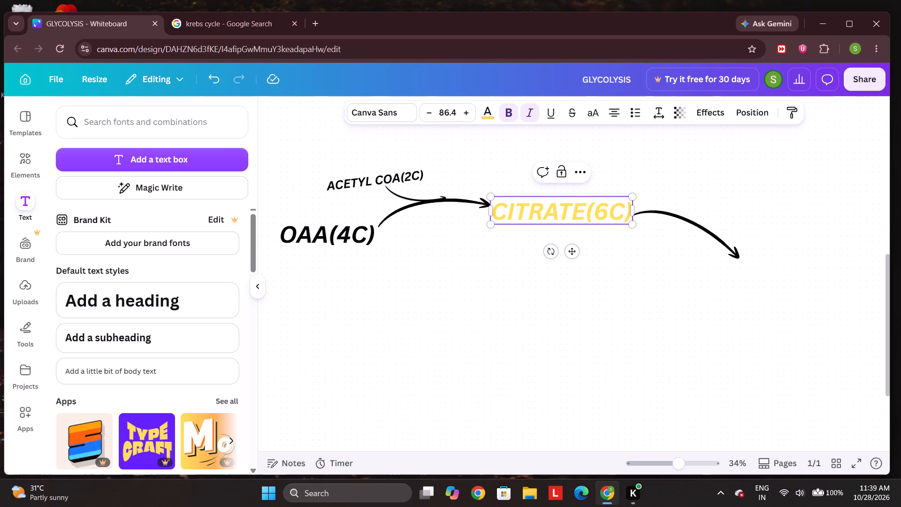
left_click_drag(587, 213, 496, 215)
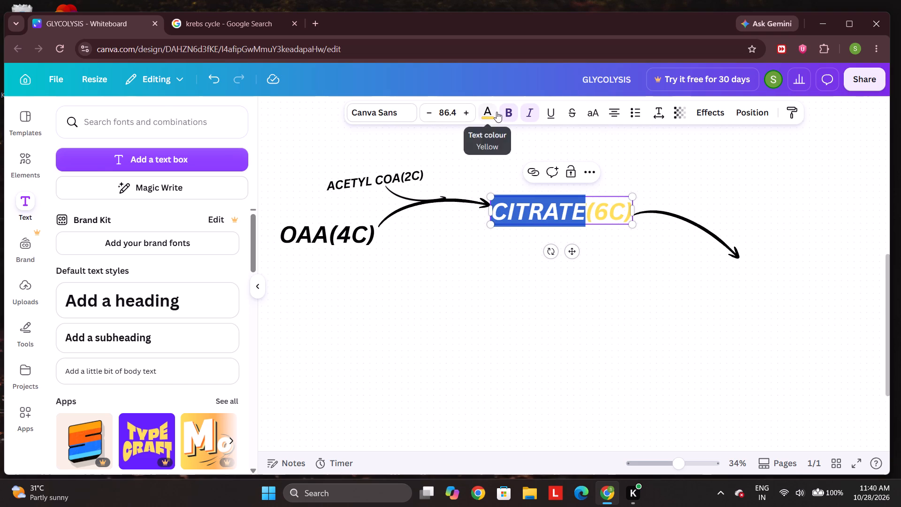
left_click(496, 112)
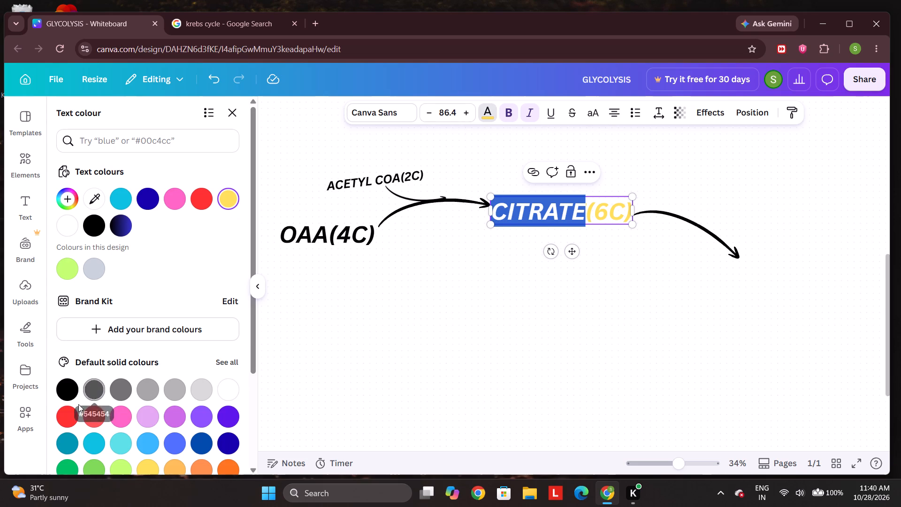
left_click(72, 412)
left_click(419, 315)
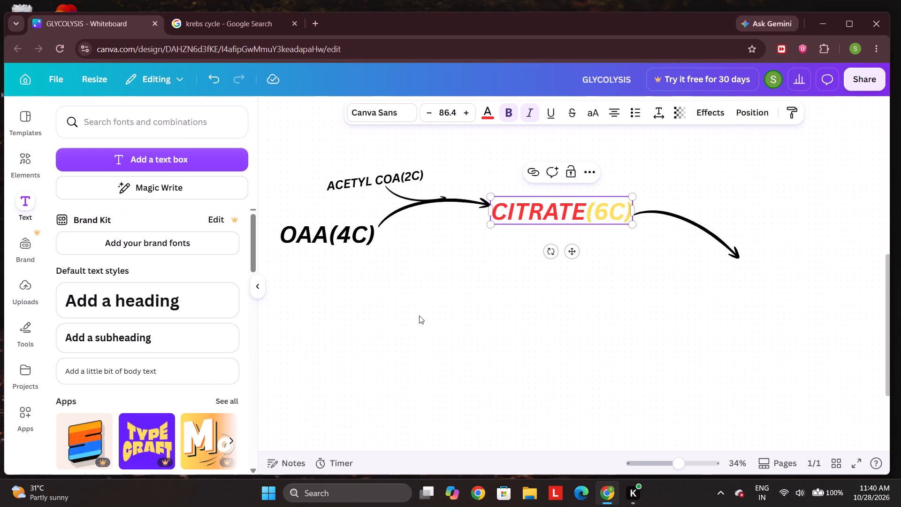
Apply the red-to-orange default gradient to the 6C characters inside the brackets of the CITRATE(6C) label.
left_click(606, 211)
left_click_drag(623, 213, 598, 211)
left_click(487, 116)
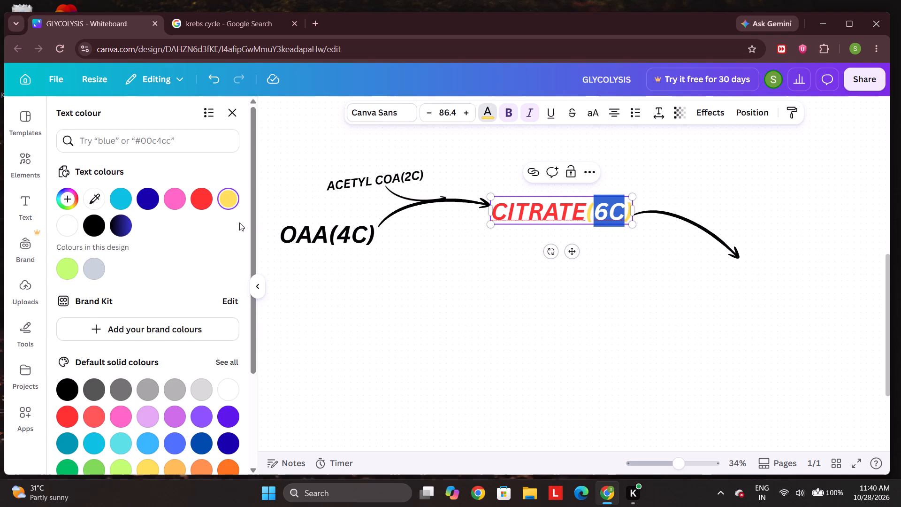
left_click_drag(249, 228, 269, 354)
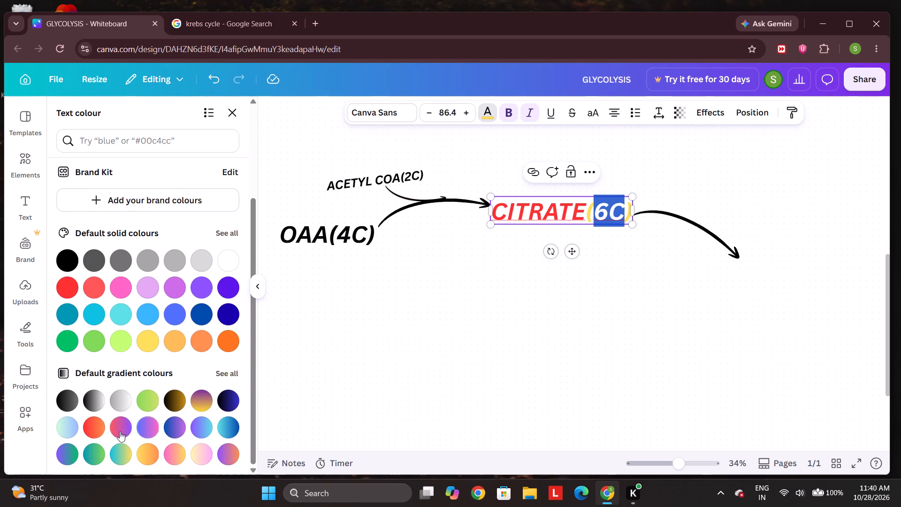
left_click(93, 430)
left_click(422, 366)
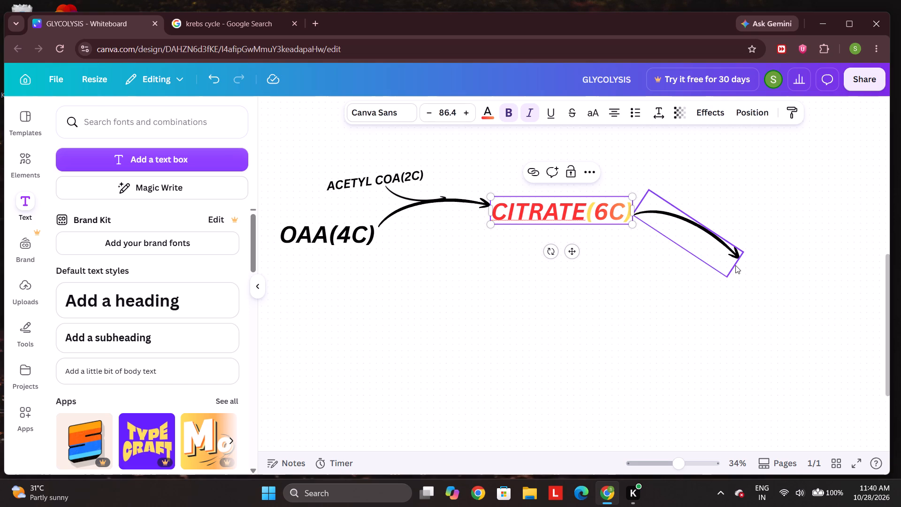
Nudge the downward-curving arrow slightly so its tail meets the end of the CITRATE(6C) label.
left_click(709, 235)
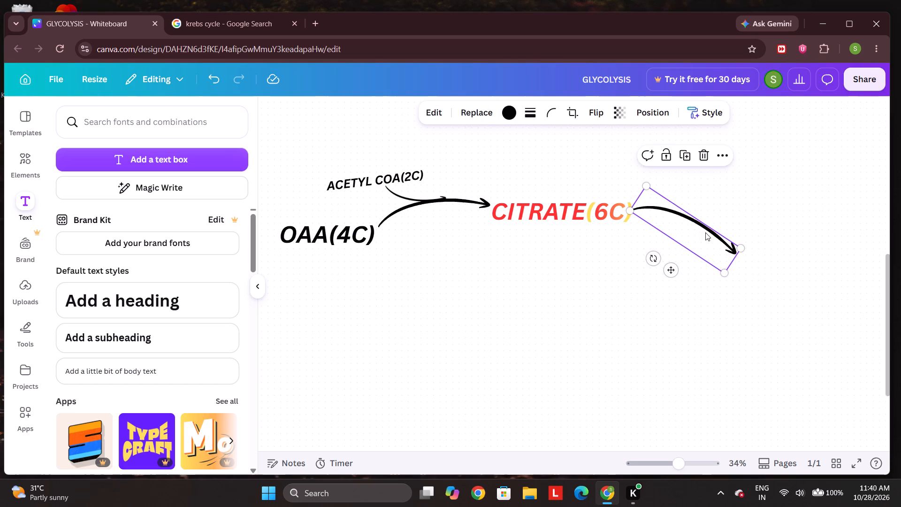
left_click(762, 281)
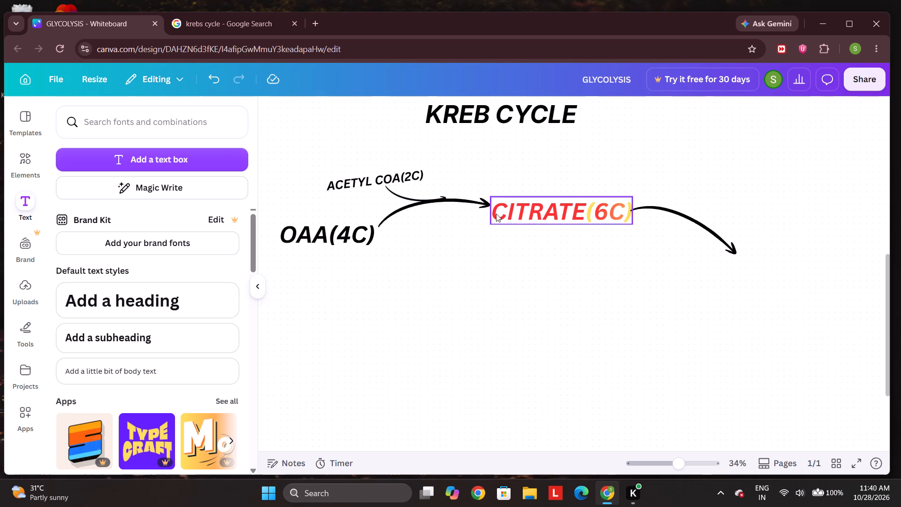
Duplicate the CITRATE(6C) label and place the copy just below the tip of the downward-curving arrow.
left_click(512, 215)
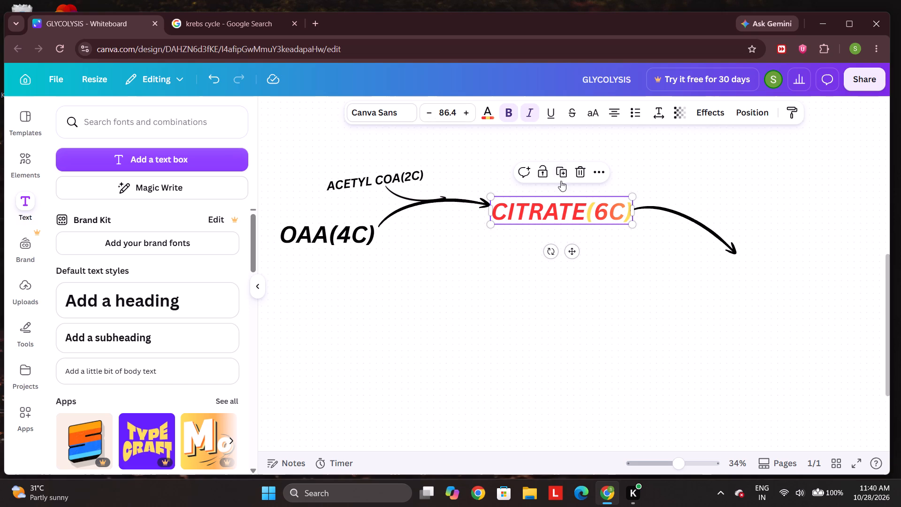
left_click(561, 177)
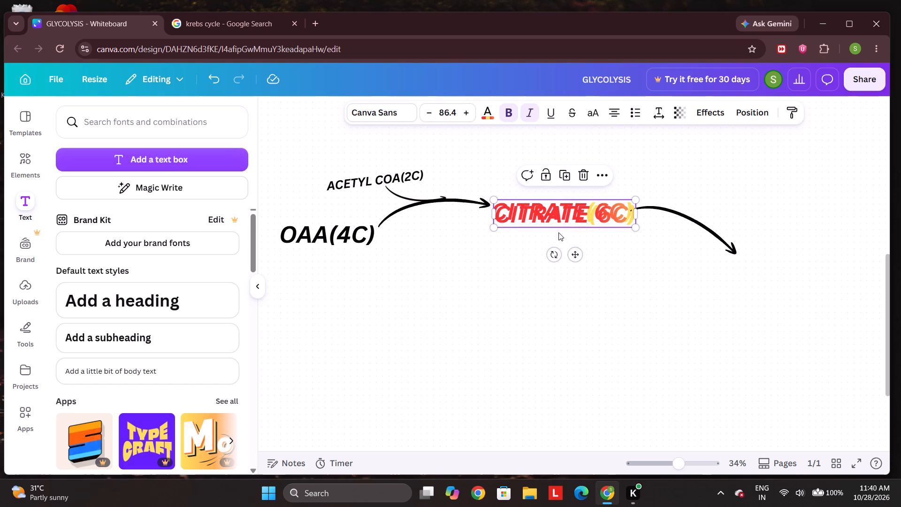
left_click(558, 232)
left_click_drag(556, 218, 743, 282)
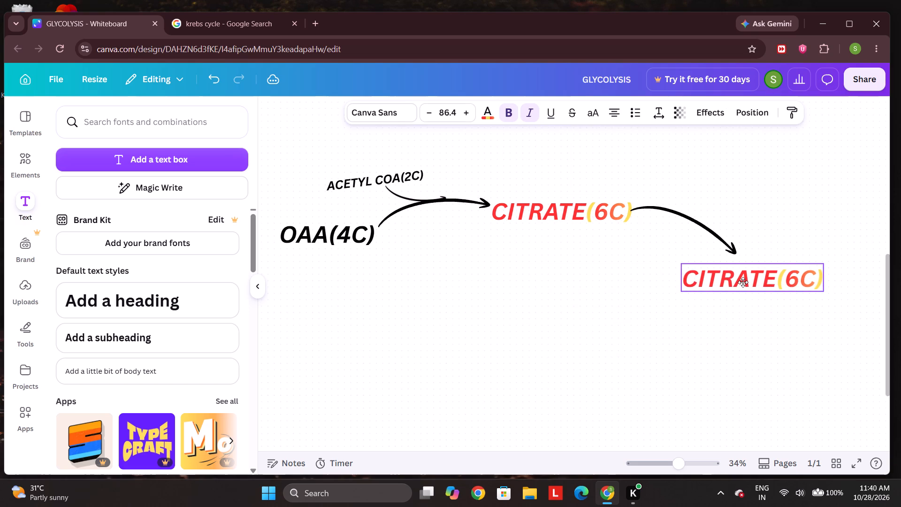
left_click_drag(743, 282, 741, 284)
Add ISO in front of the copied label's text so it reads ISOCITRATE(6C).
double_click(700, 284)
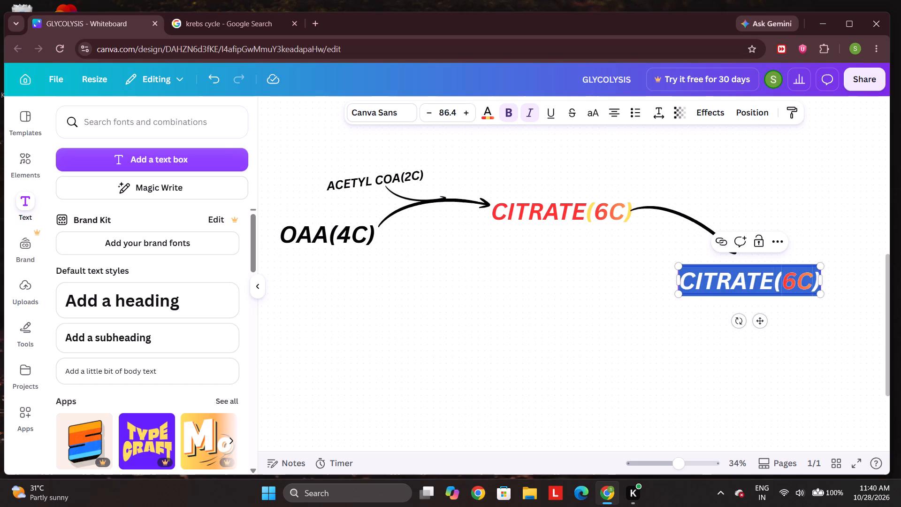
left_click(686, 275)
left_click(681, 280)
left_click(685, 284)
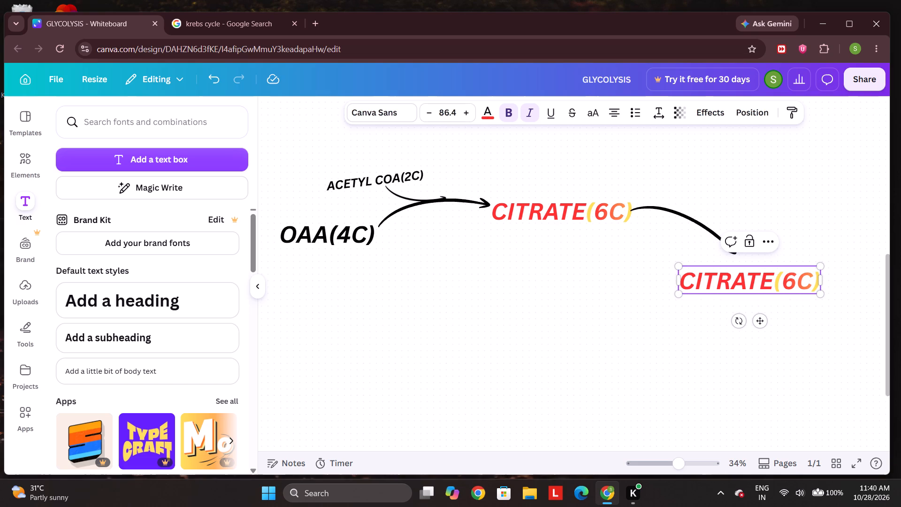
left_click(700, 285)
key("Left")
key("Left")
key("Left")
type("ISO")
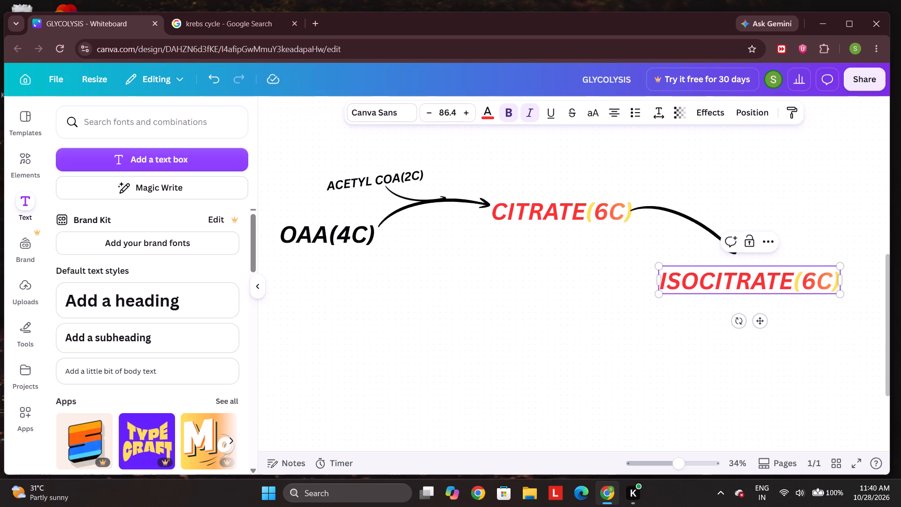
Shrink the ISOCITRATE(6C) label to a font size of about 76.3 and move it under the arrow's tip.
scroll(793, 335, "down", 1)
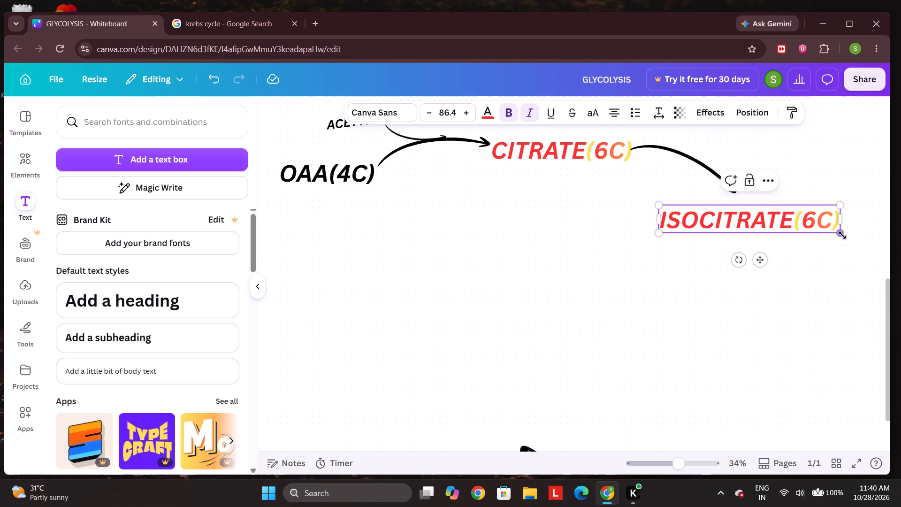
left_click_drag(841, 234, 820, 230)
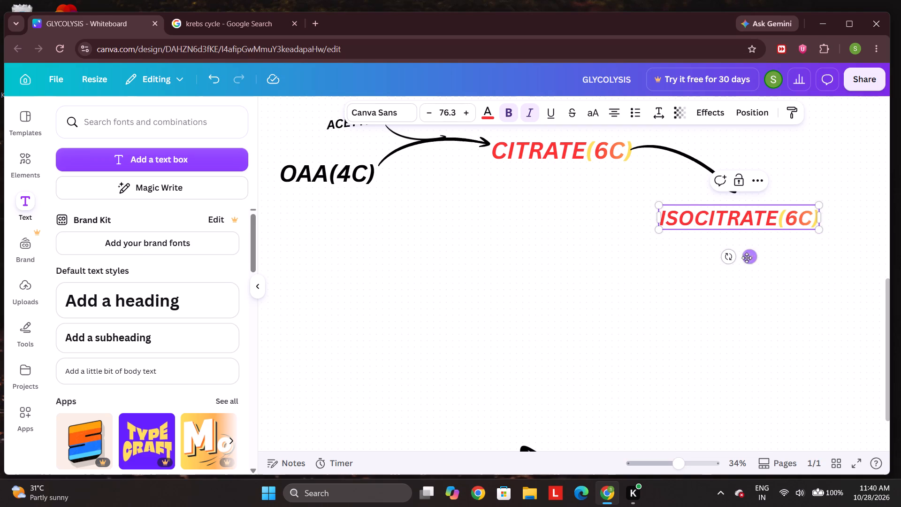
left_click_drag(748, 258, 766, 253)
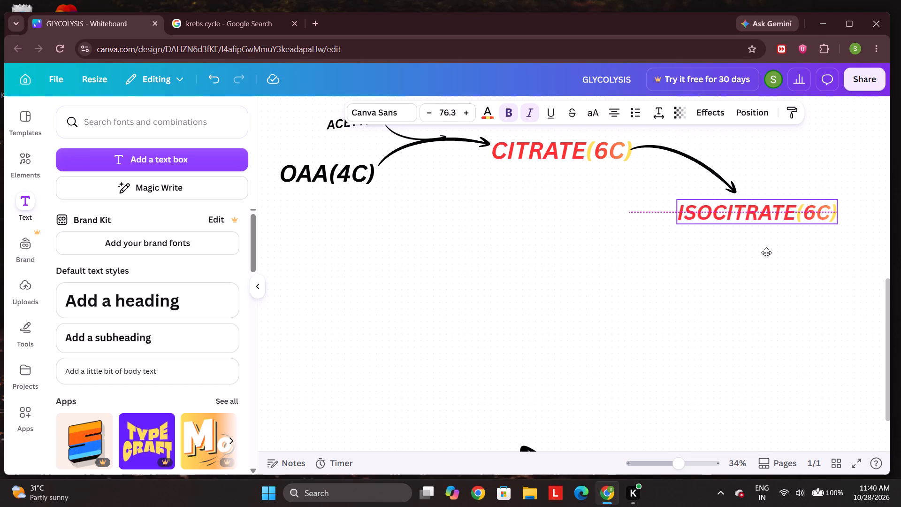
left_click_drag(766, 253, 767, 253)
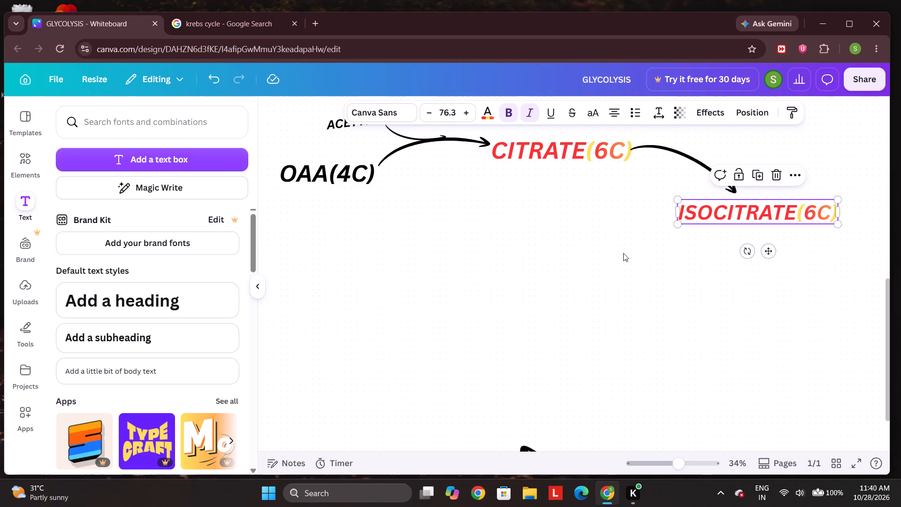
Duplicate the arrow between CITRATE and ISOCITRATE, shrink the copy and place it below the ISOCITRATE(6C) label.
left_click(679, 150)
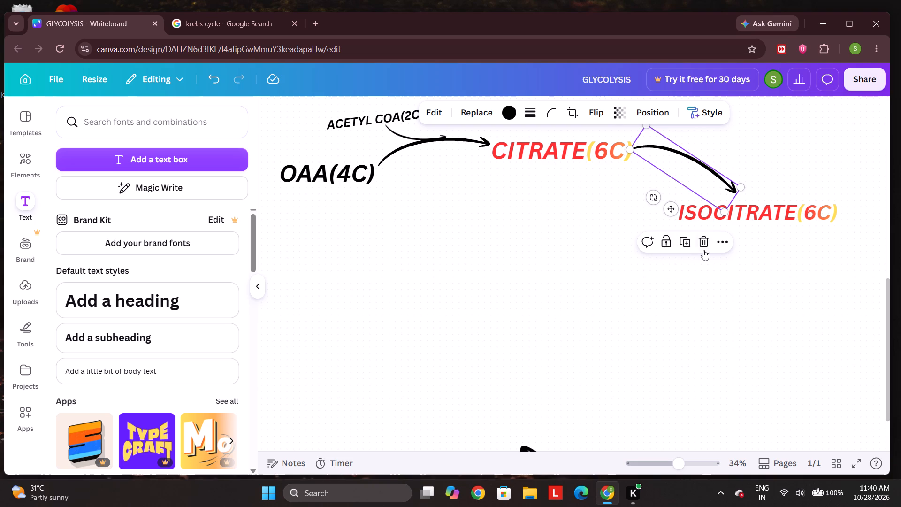
left_click(685, 247)
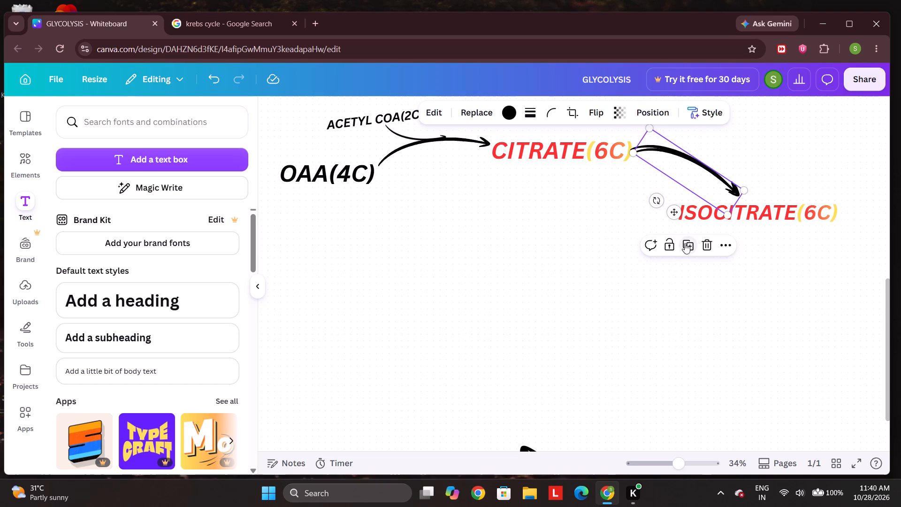
left_click_drag(695, 175, 734, 261)
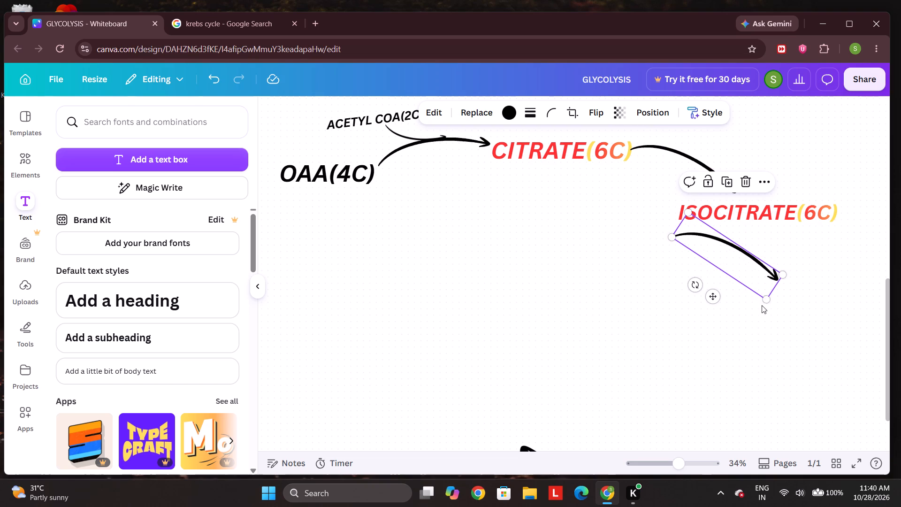
left_click_drag(763, 300, 734, 281)
left_click_drag(718, 234, 740, 240)
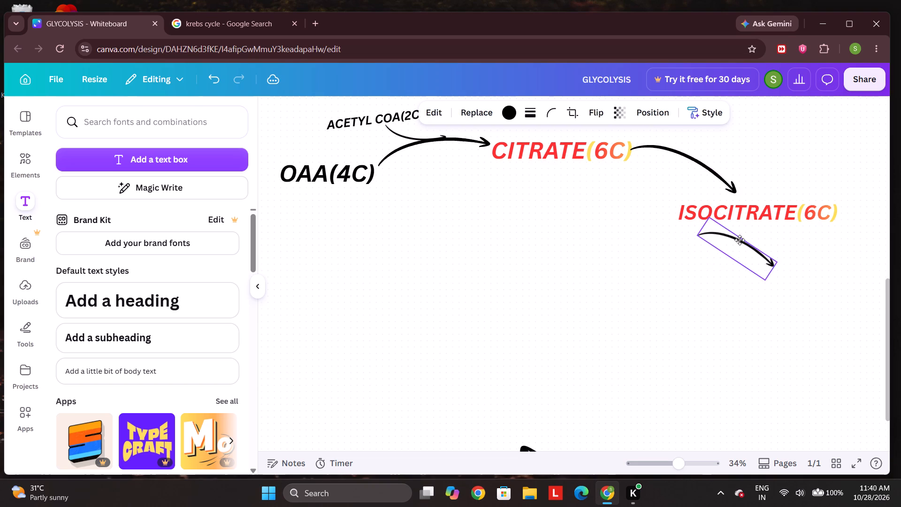
left_click_drag(740, 240, 756, 244)
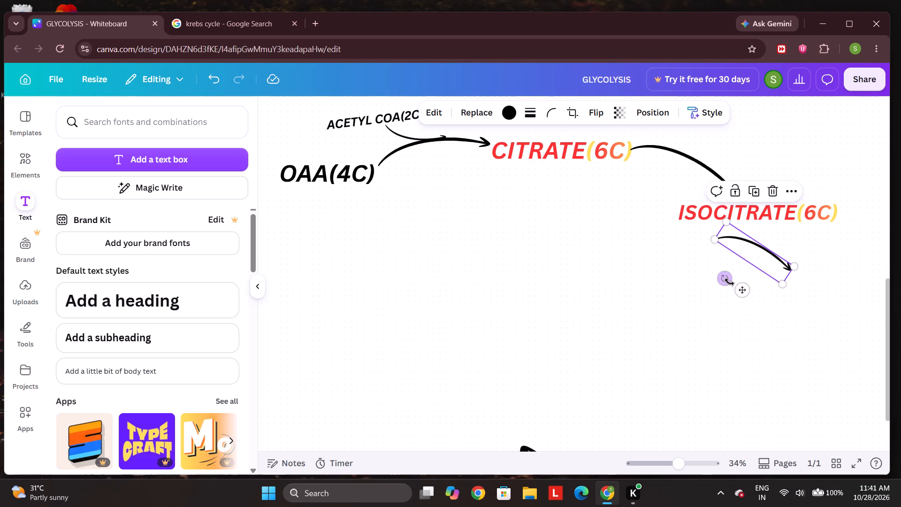
Rotate the small arrow to about 85° so it points down, and fit its tail beneath the middle of ISOCITRATE(6C).
left_click_drag(726, 280, 674, 256)
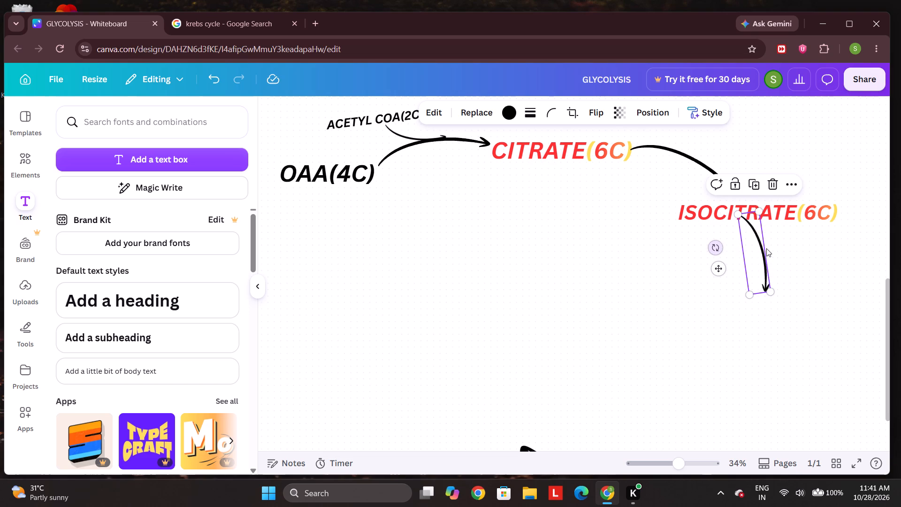
left_click_drag(758, 252, 766, 259)
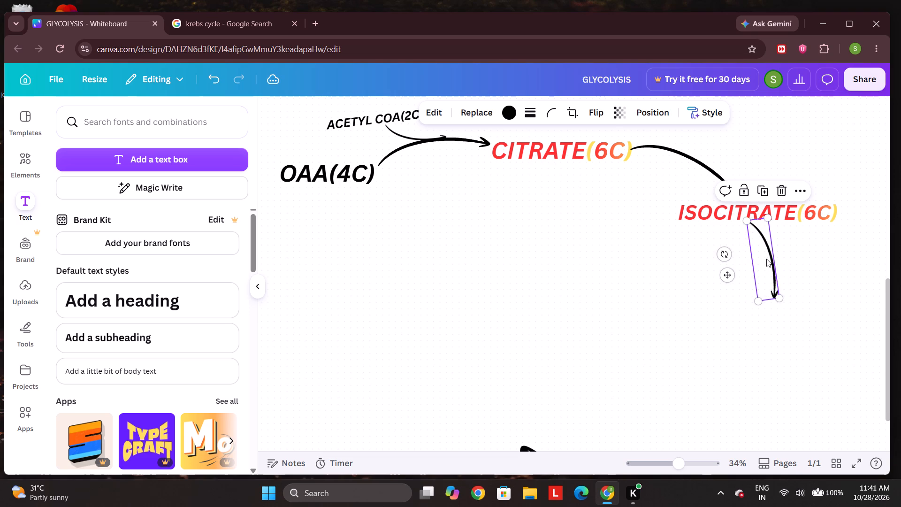
left_click(725, 257)
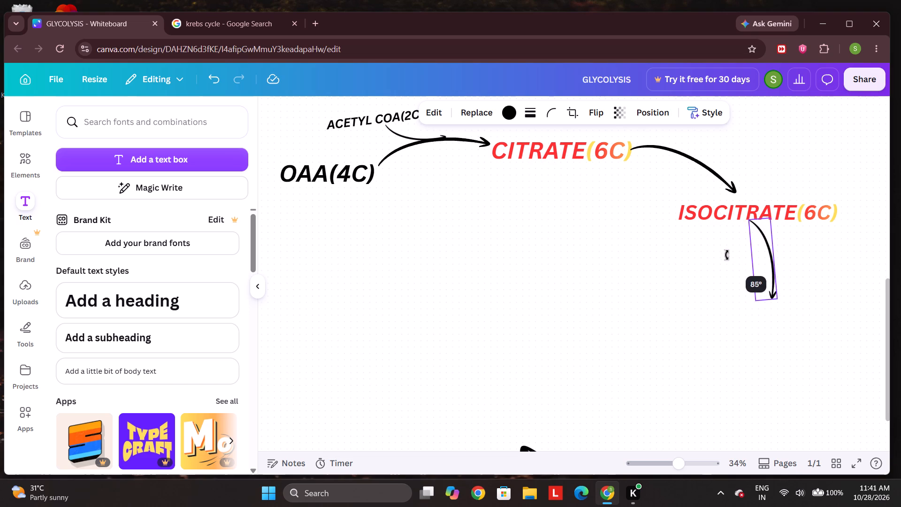
left_click_drag(754, 297, 755, 289)
left_click_drag(761, 267, 760, 273)
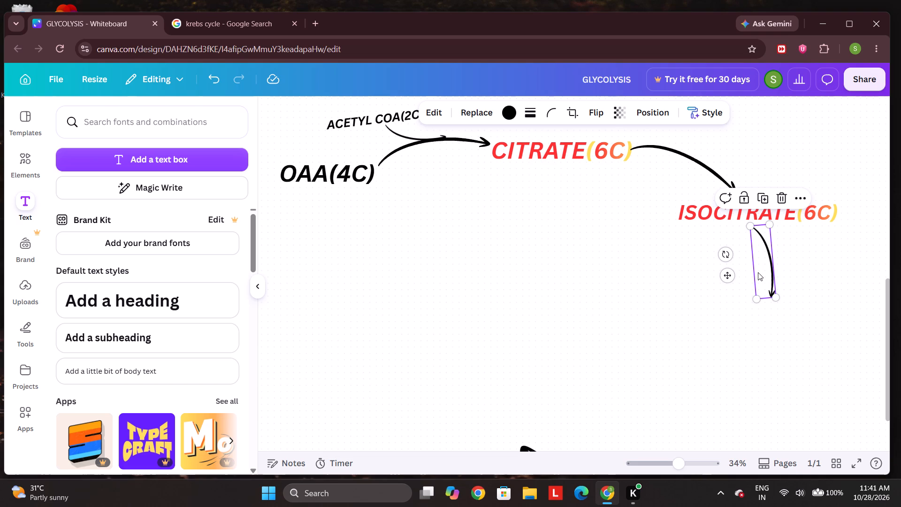
left_click(761, 266)
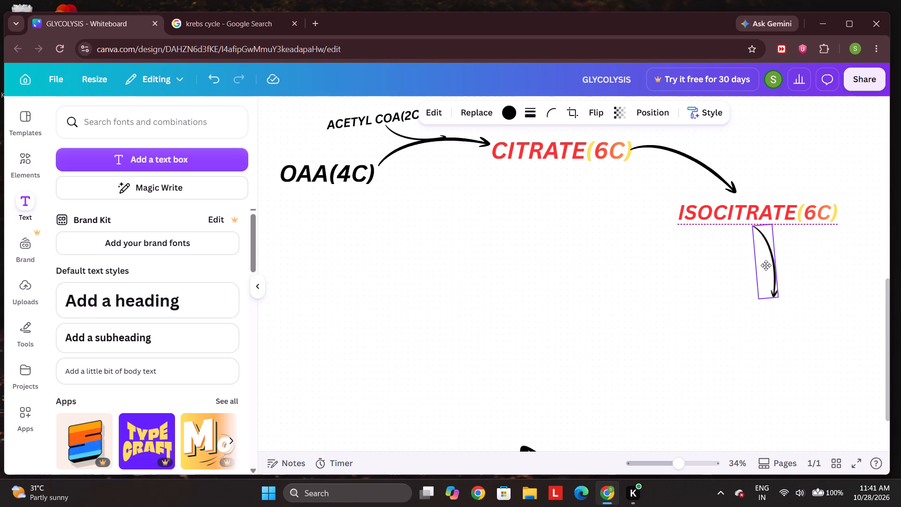
left_click(761, 331)
left_click(748, 315)
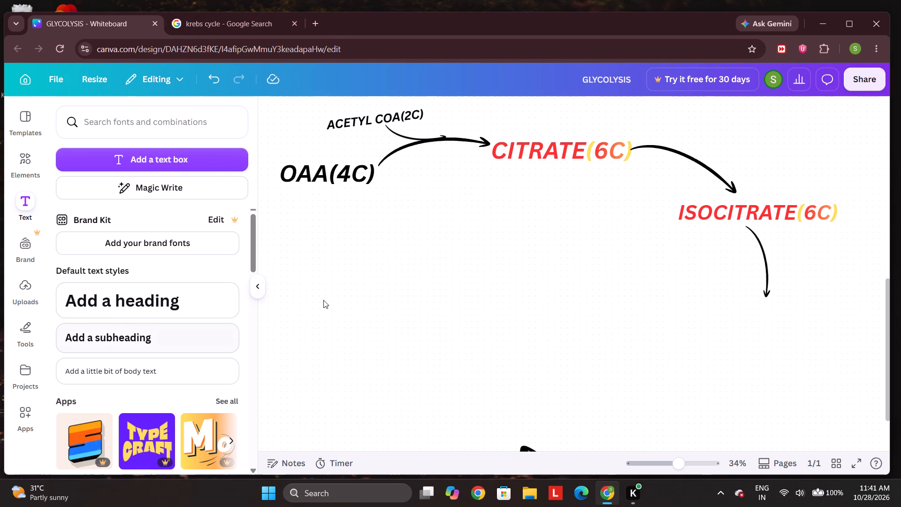
Duplicate the ISOCITRATE(6C) label and place the copy just below the tip of the small downward arrow.
left_click(696, 216)
double_click(697, 215)
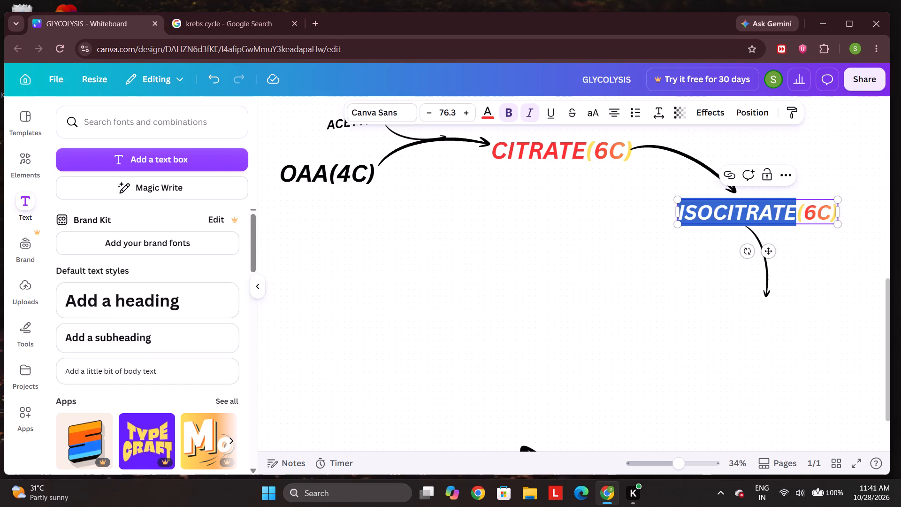
left_click(692, 286)
left_click(743, 208)
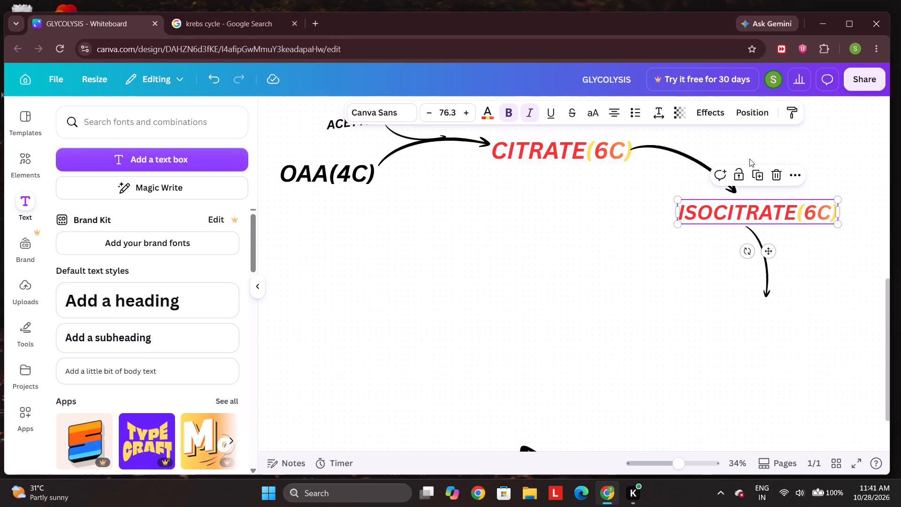
left_click(757, 172)
left_click_drag(738, 213, 726, 327)
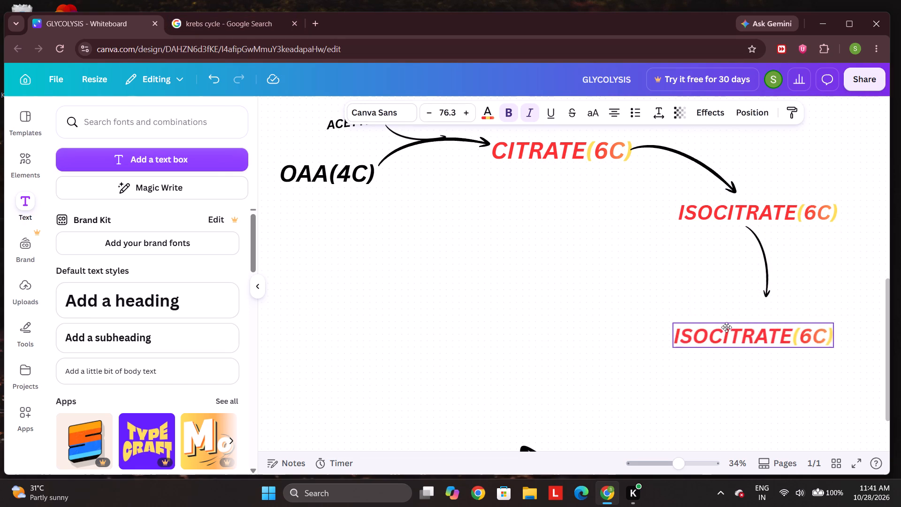
left_click_drag(726, 327, 741, 314)
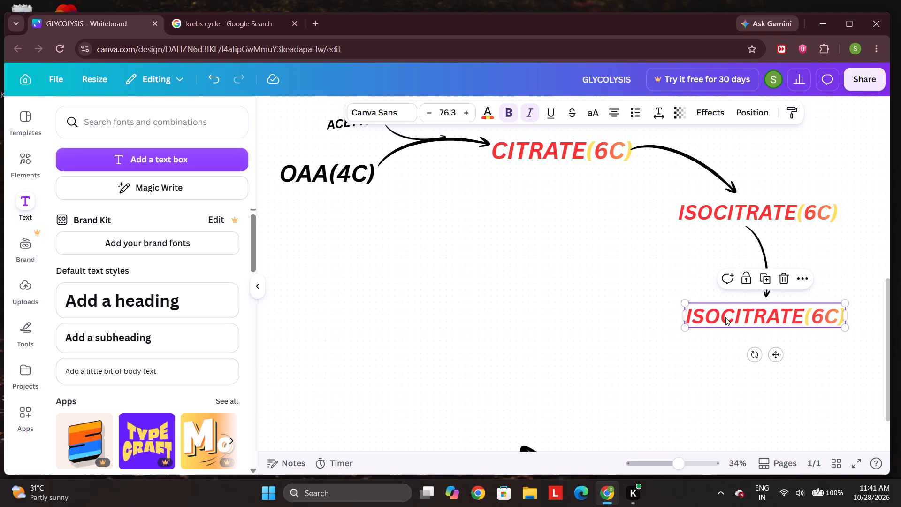
Delete the word ISOCITRATE from the copied label, keeping only (6C).
left_click(726, 316)
double_click(803, 315)
left_click(803, 315)
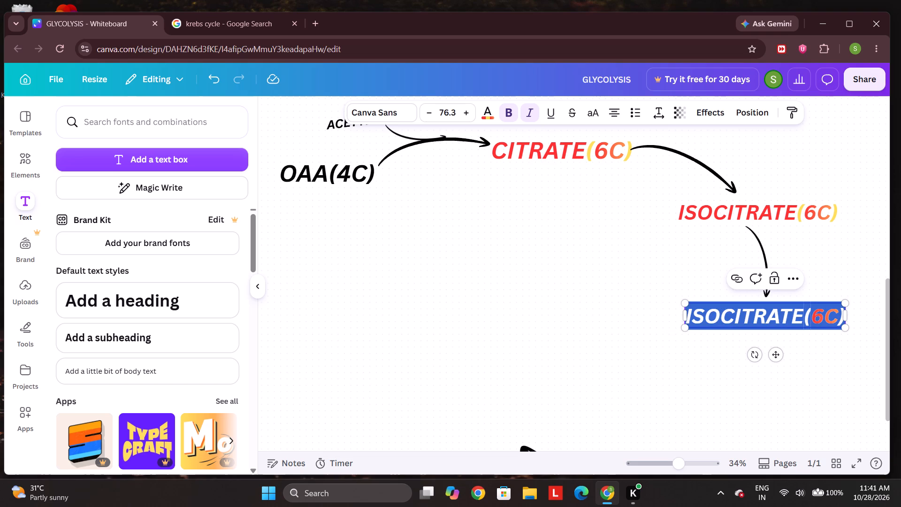
double_click(803, 315)
left_click(803, 315)
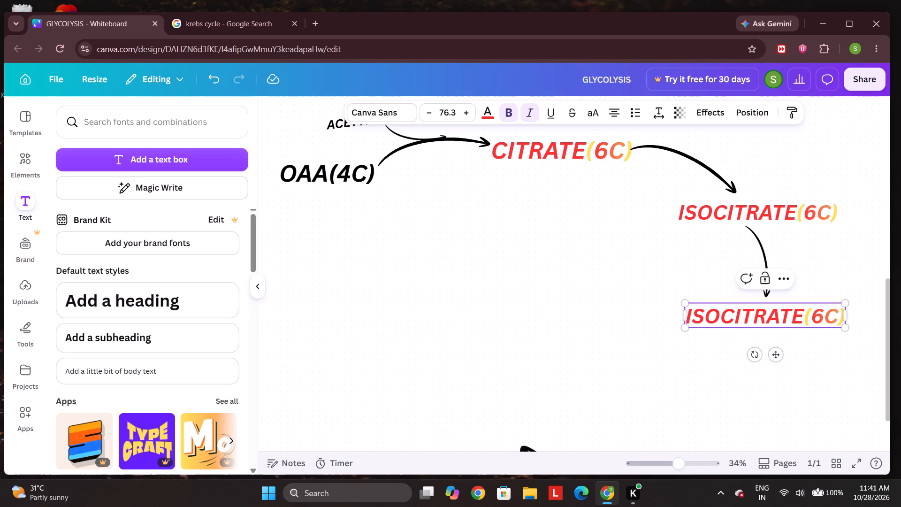
key("BackSpace")
key("BackSpace")
key("BackSpace")
key("BackSpace")
key("BackSpace")
key("BackSpace")
key("BackSpace")
key("BackSpace")
key("BackSpace")
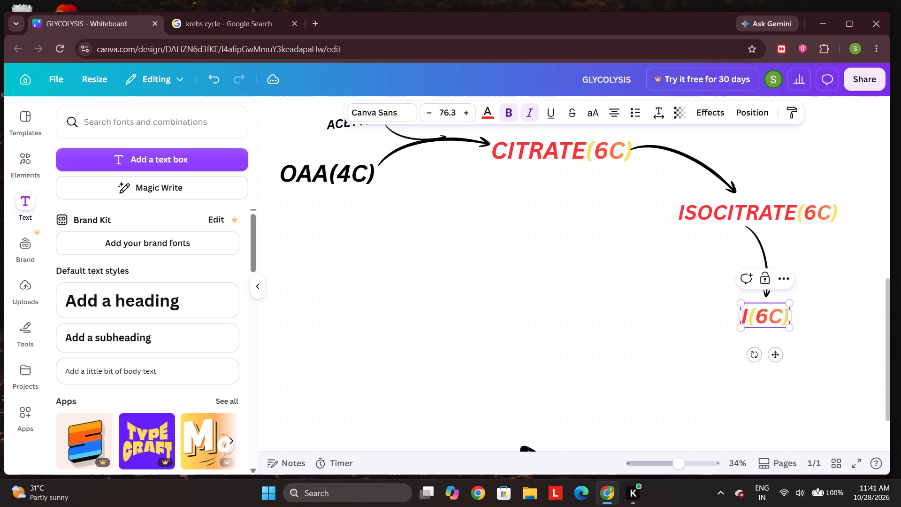
key("BackSpace")
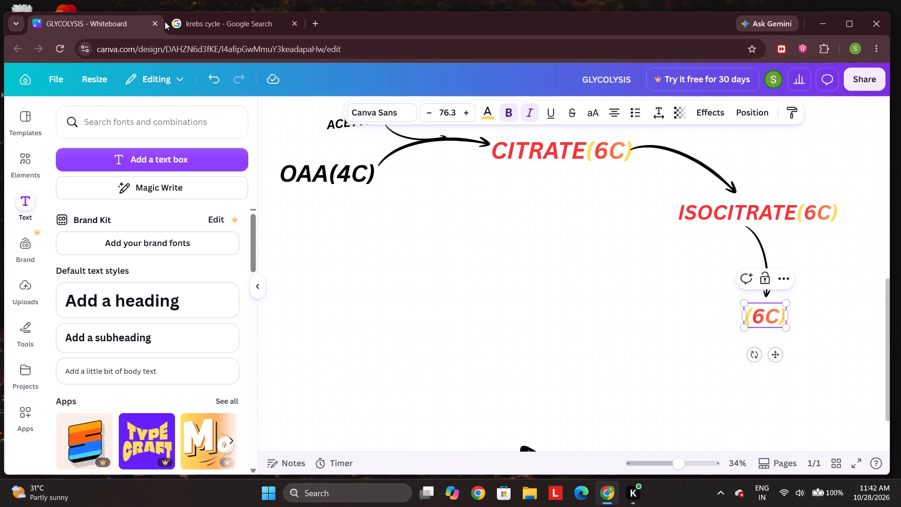
Switch to the Google search page, search for alpha symbol and copy the lowercase α.
left_click(178, 29)
left_click_drag(198, 78, 126, 74)
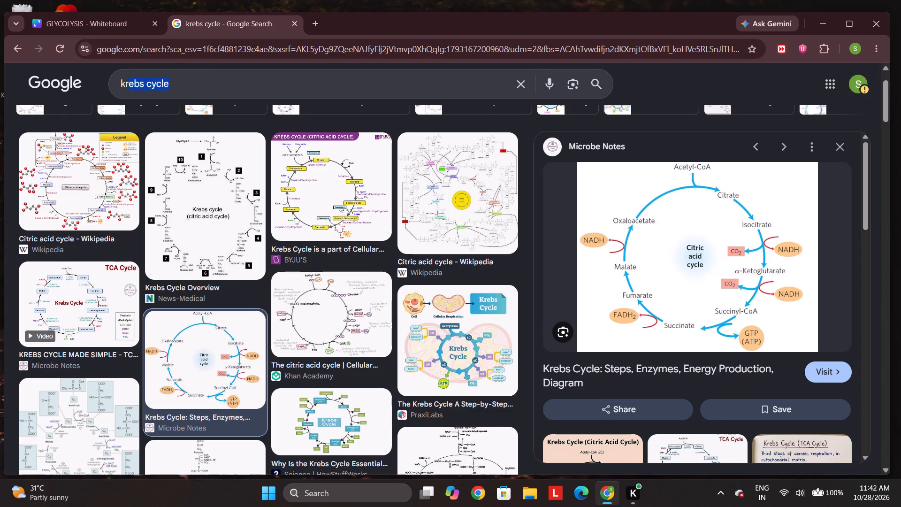
left_click_drag(126, 74, 121, 76)
key("BackSpace")
key("a")
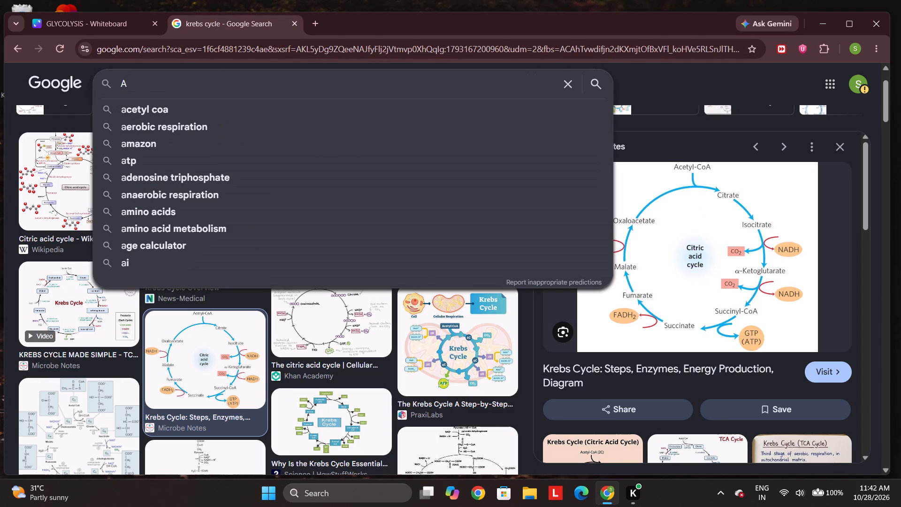
type("LPHA")
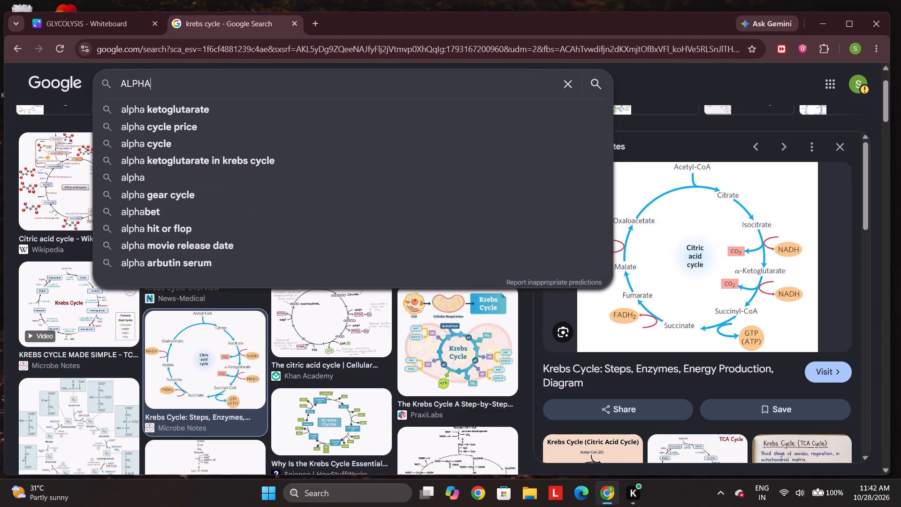
key("Return")
left_click(133, 133)
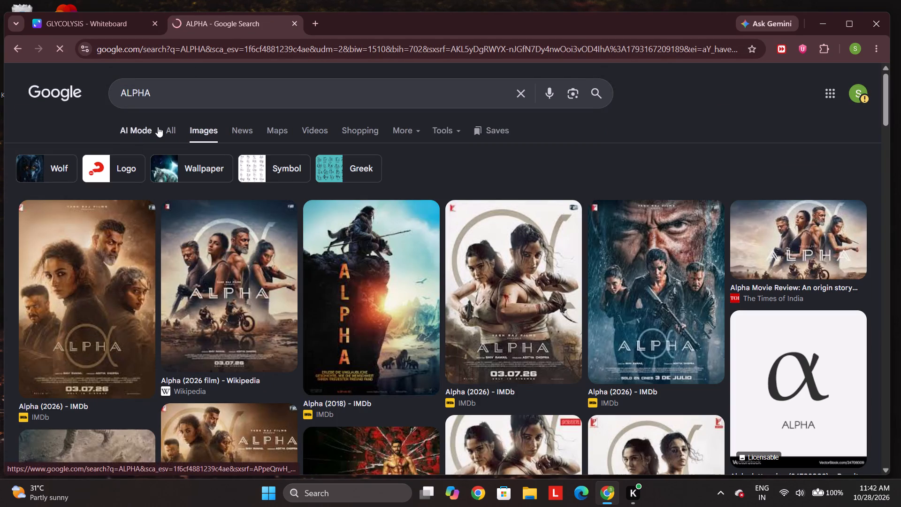
left_click(167, 92)
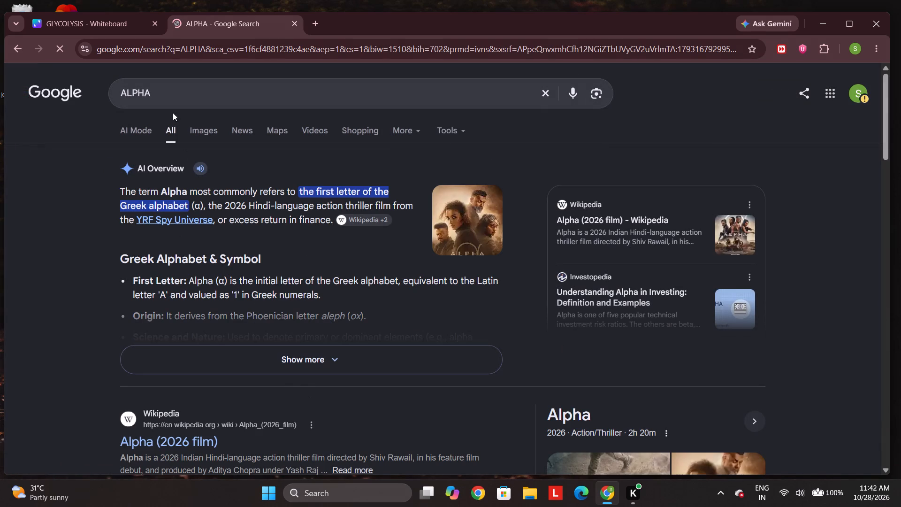
left_click(183, 102)
key("space")
type("SY")
left_click(191, 121)
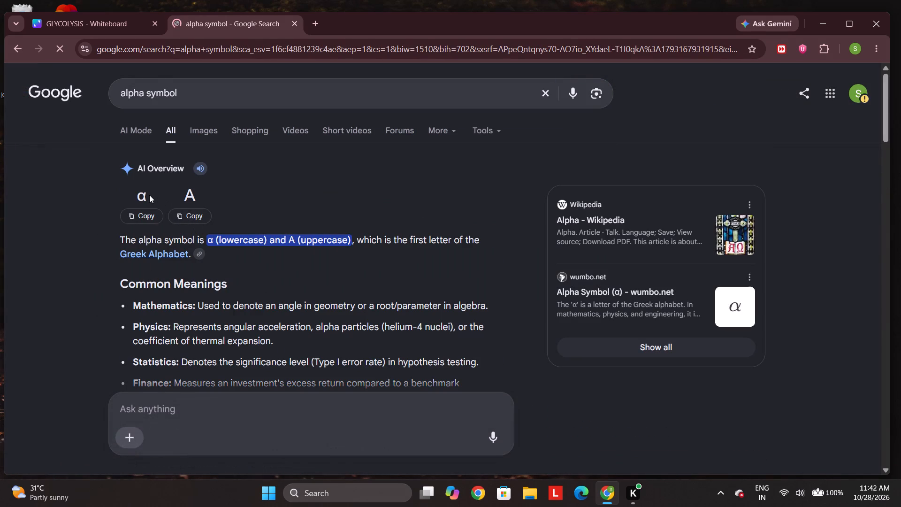
left_click(148, 208)
Return to the whiteboard and paste the α after the opening bracket of the (6C) label.
left_click(116, 26)
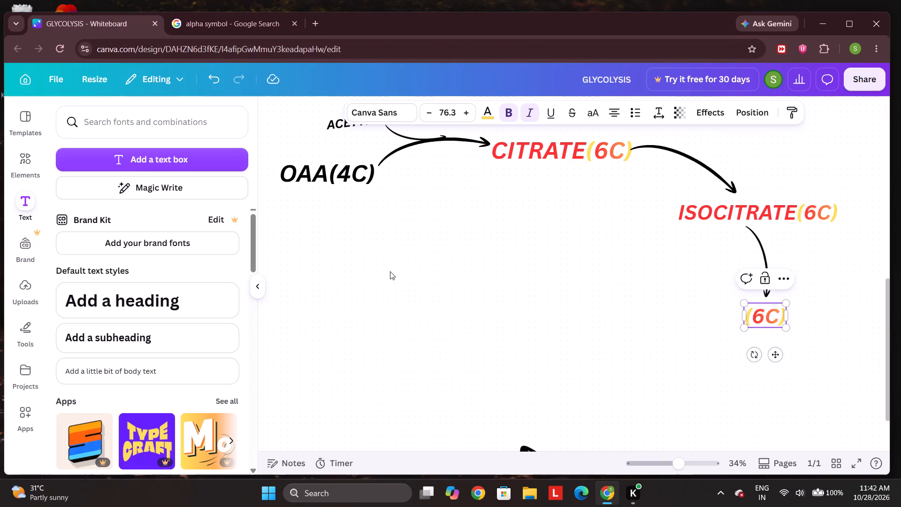
left_click(749, 315)
left_click(747, 315)
left_click(753, 317)
key("ctrl+v")
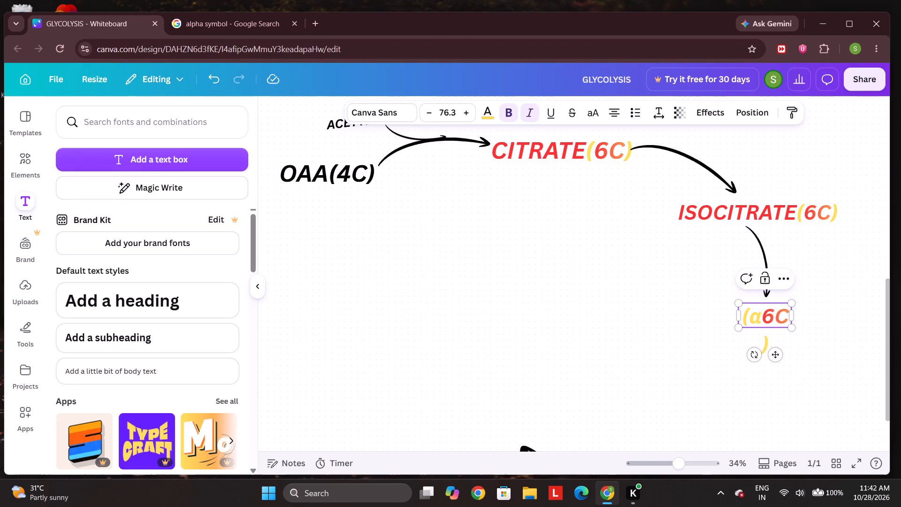
Recolour the pasted α with the red-to-orange gradient.
left_click(760, 319)
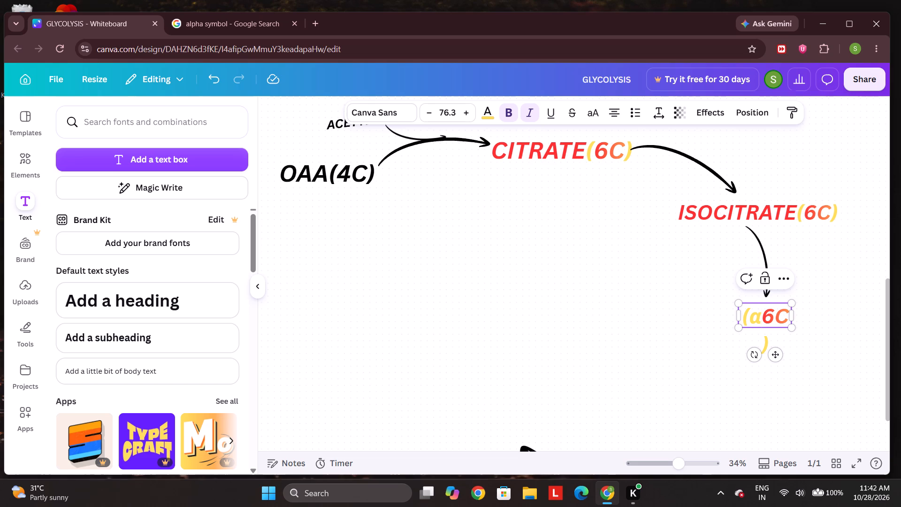
left_click(761, 317)
left_click_drag(759, 321, 750, 323)
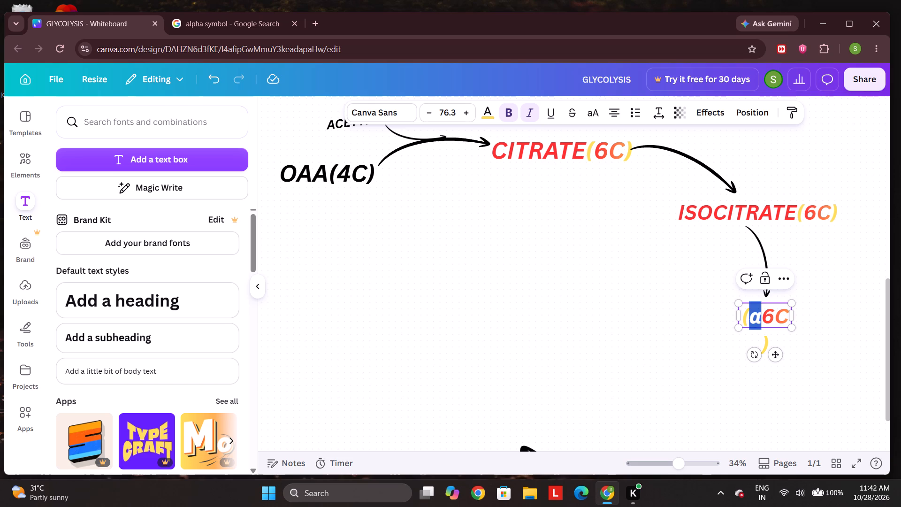
left_click_drag(750, 323, 750, 323)
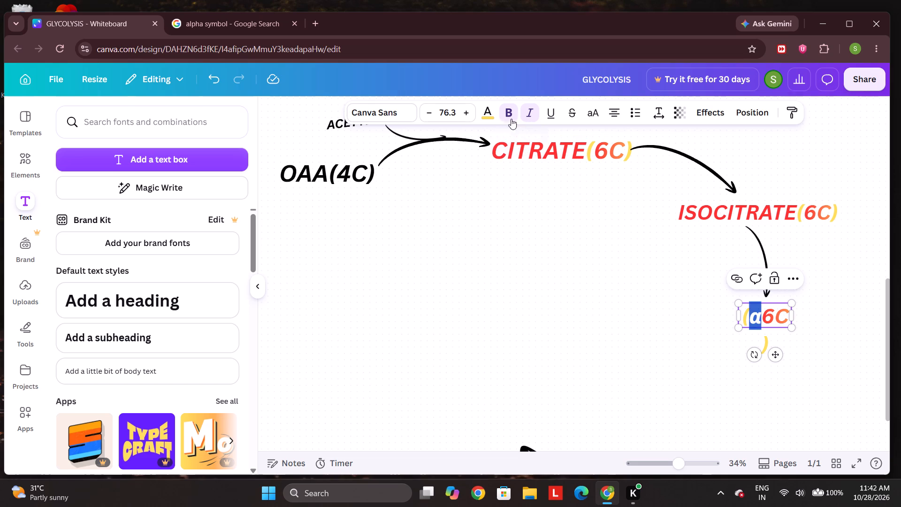
left_click(487, 117)
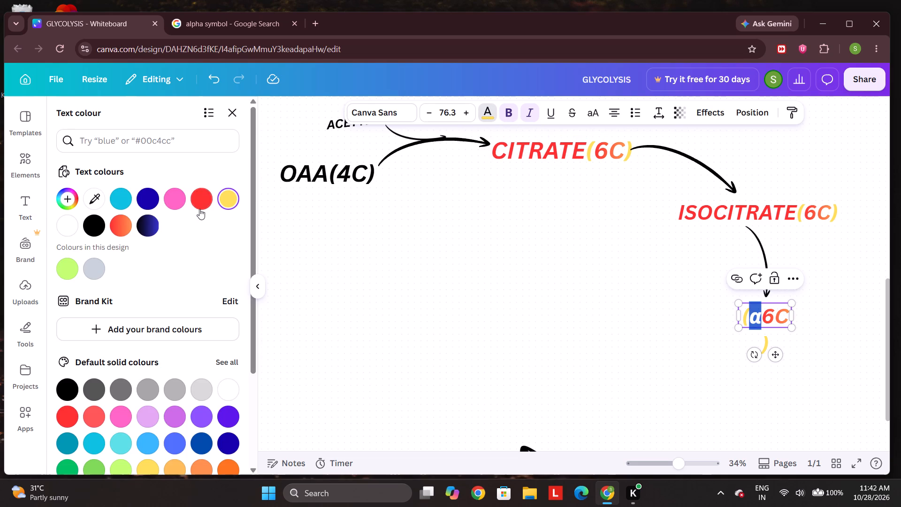
left_click(115, 226)
left_click(385, 272)
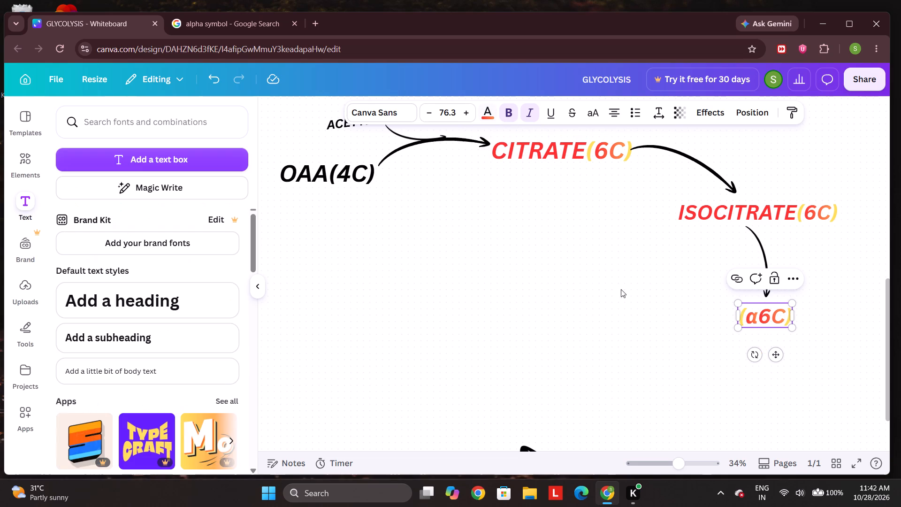
Add -KETOGLUTARATE directly after the α in the label.
left_click(757, 314)
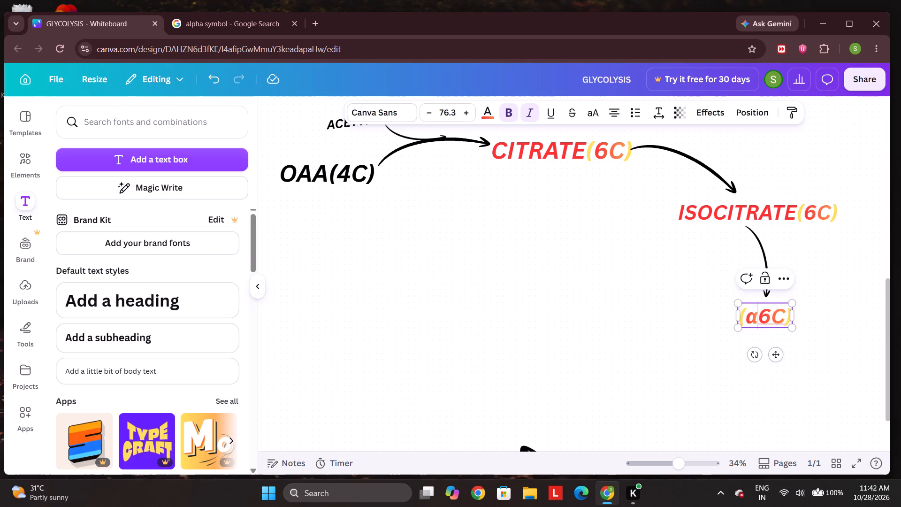
key("minus")
type("KETO")
key("space")
type("GL")
key("BackSpace")
key("BackSpace")
key("BackSpace")
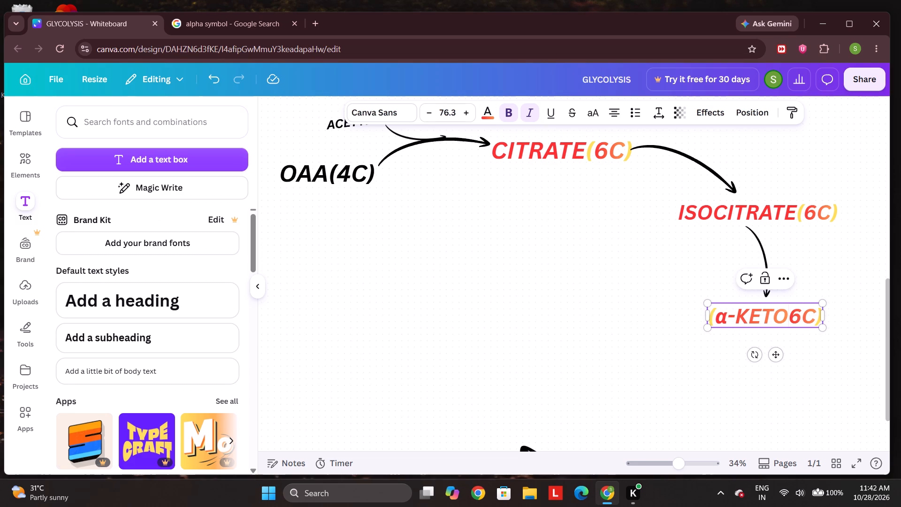
type("GLUTARATE")
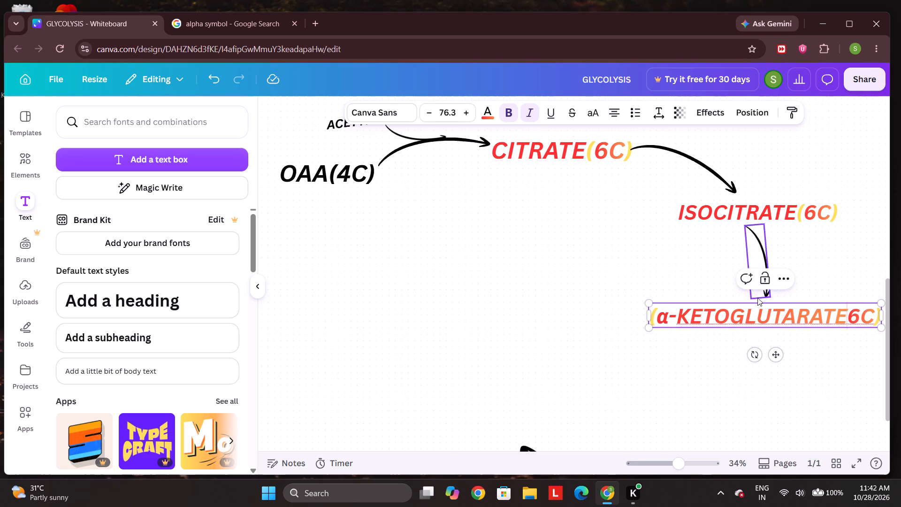
Move the opening bracket from before the α to before 6C, making the label α-KETOGLUTARATE(6C).
left_click(657, 318)
left_click(653, 316)
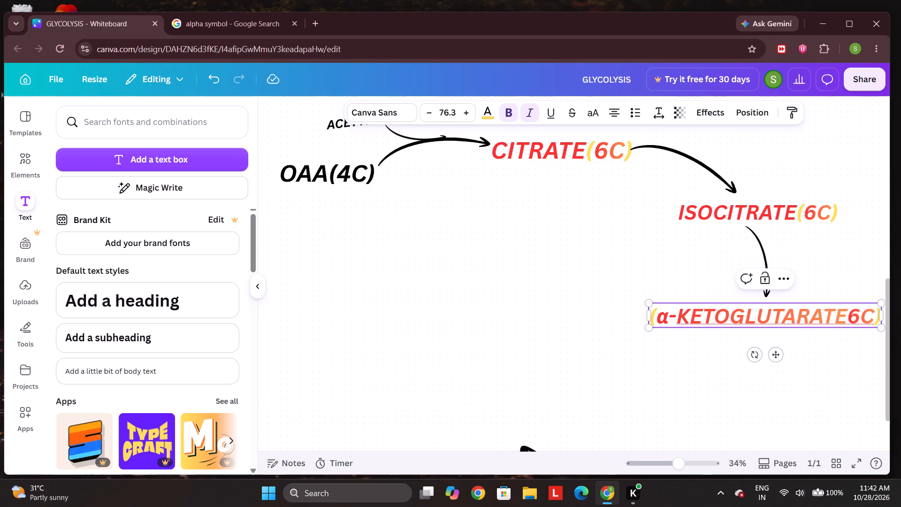
key("BackSpace")
left_click(849, 316)
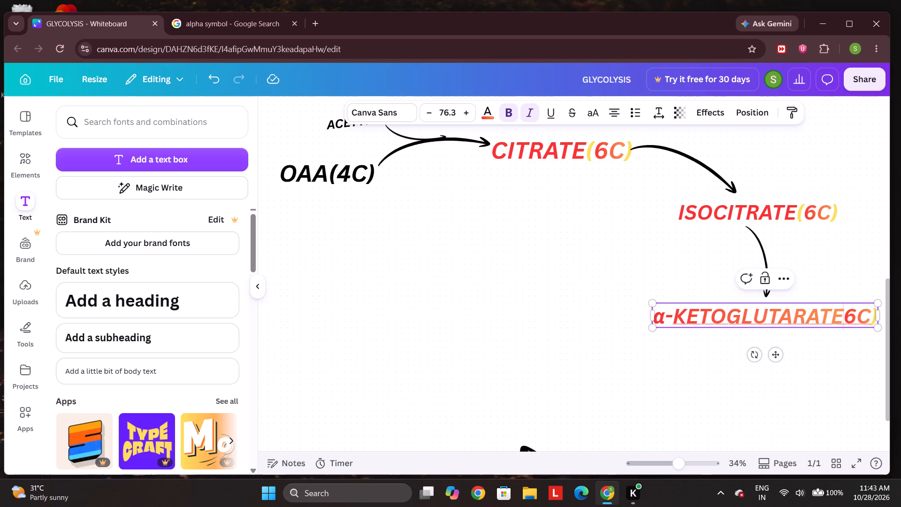
key("shift+parenleft")
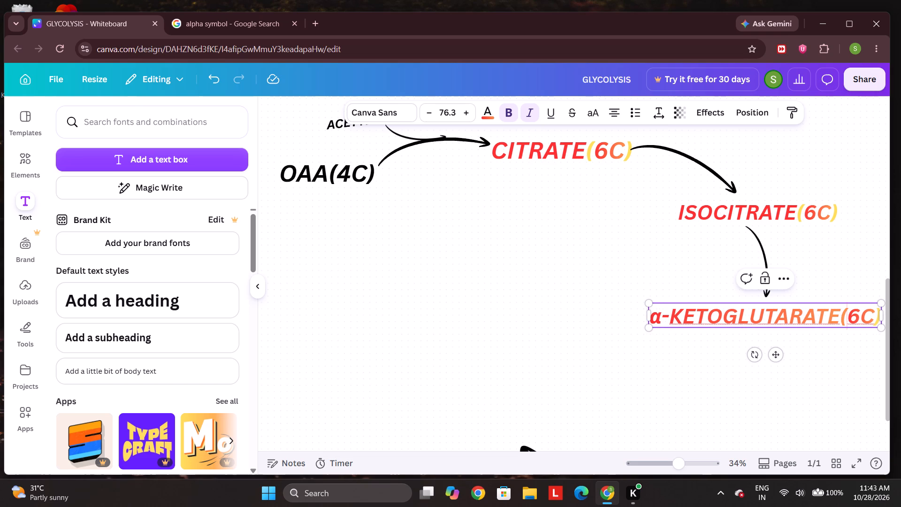
Change the label's carbon number to 5 so it reads α-KETOGLUTARATE(5C).
left_click(861, 315)
key("BackSpace")
key("5")
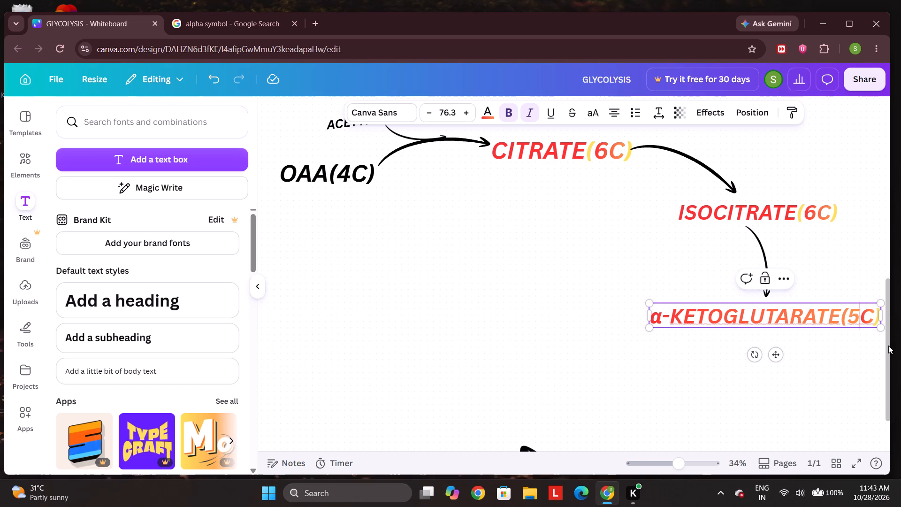
left_click(829, 422)
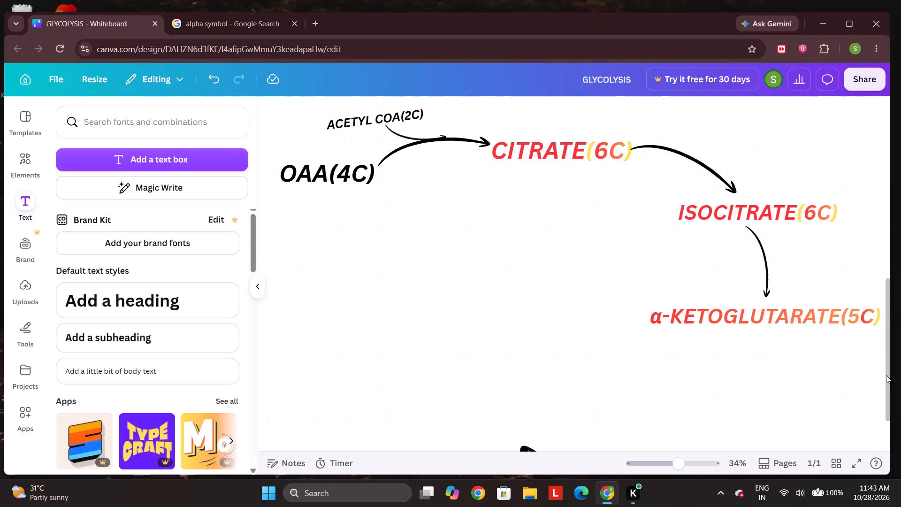
Unlock and delete the old thick curved arrow below the new Krebs cycle labels.
left_click_drag(889, 377, 889, 410)
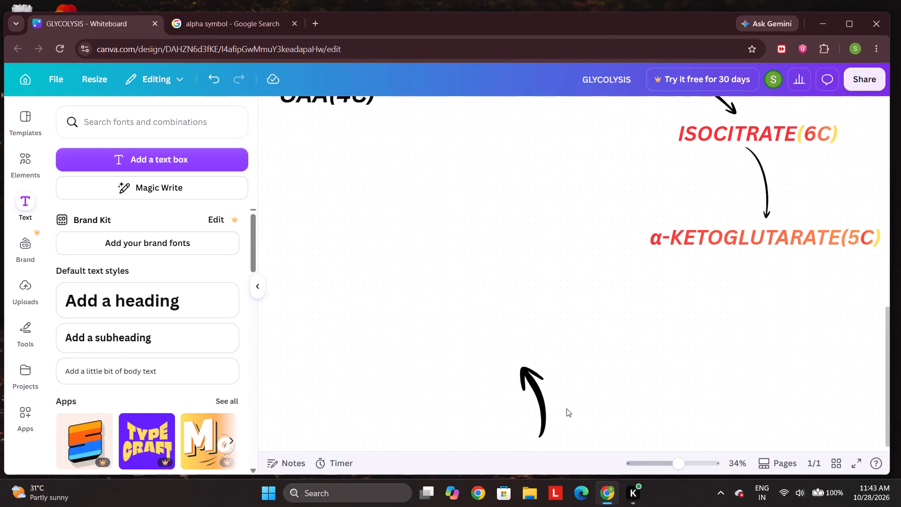
left_click_drag(549, 397, 577, 361)
left_click(538, 397)
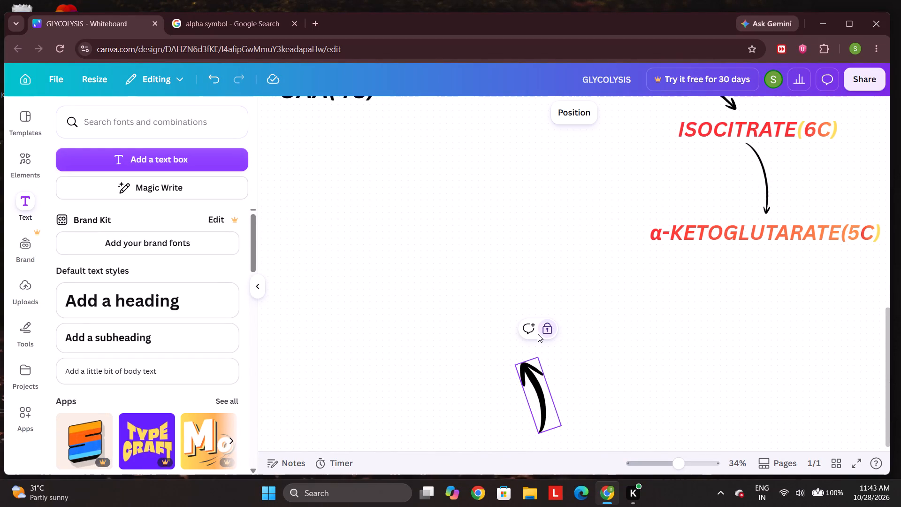
left_click(547, 332)
left_click(552, 327)
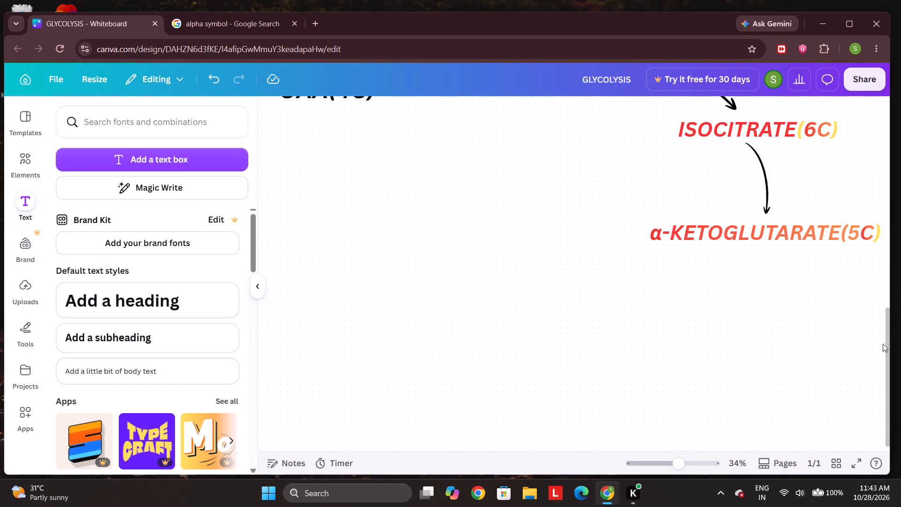
scroll(884, 342, "up", 1)
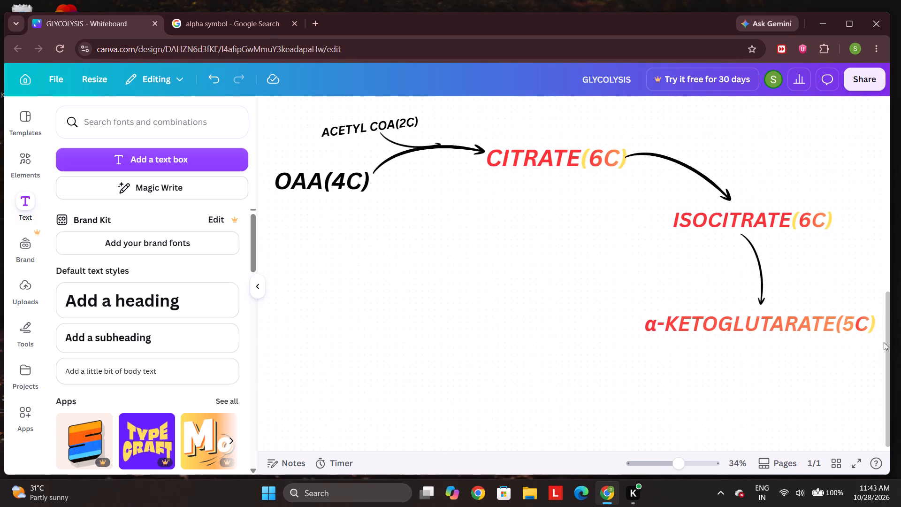
Duplicate the curved arrow between ISOCITRATE(6C) and α-KETOGLUTARATE(5C) and place the copy directly below the α-KETOGLUTARATE(5C) label.
scroll(884, 342, "up", 1)
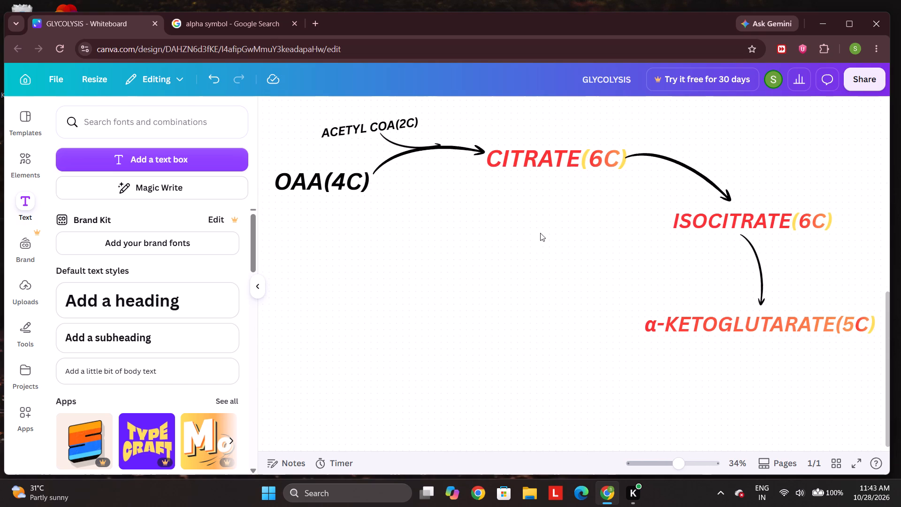
left_click(747, 247)
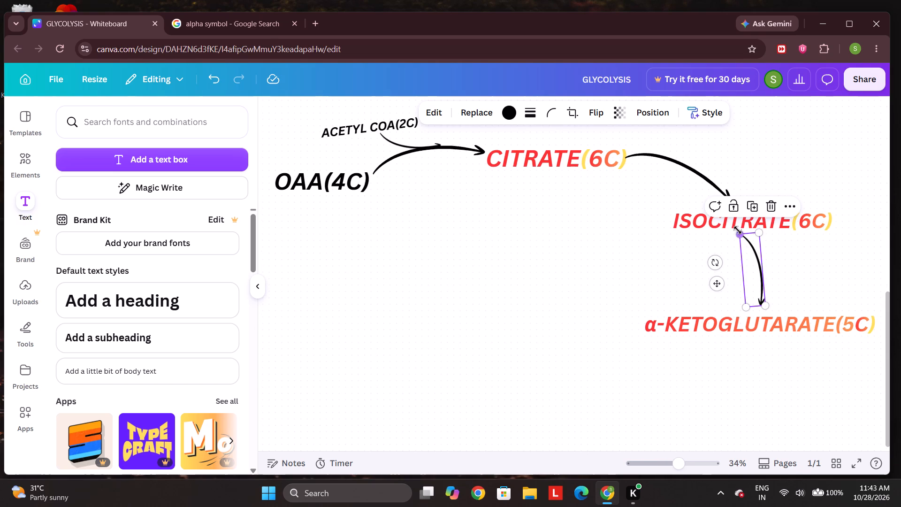
left_click(756, 210)
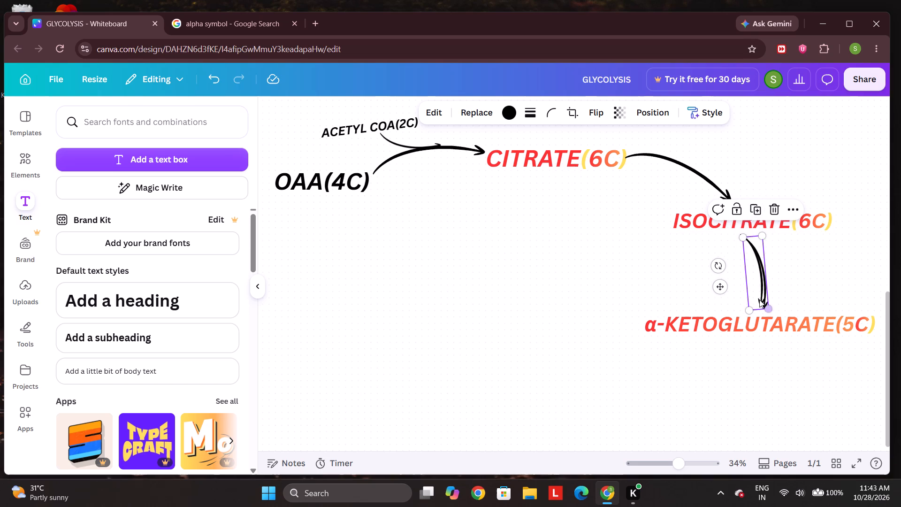
left_click_drag(754, 289, 753, 392)
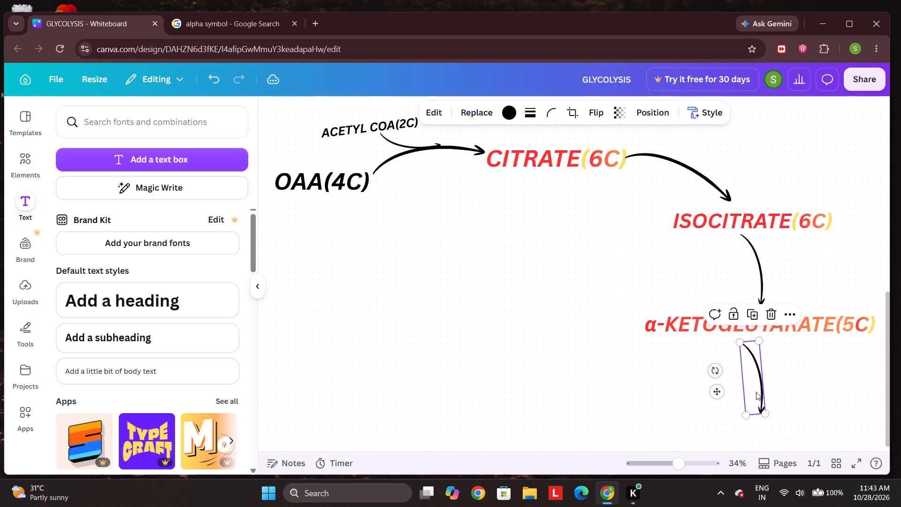
Slightly resize the copied arrow and rotate it so it curves down and to the left from α-KETOGLUTARATE(5C).
scroll(756, 392, "down", 2)
left_click(748, 303)
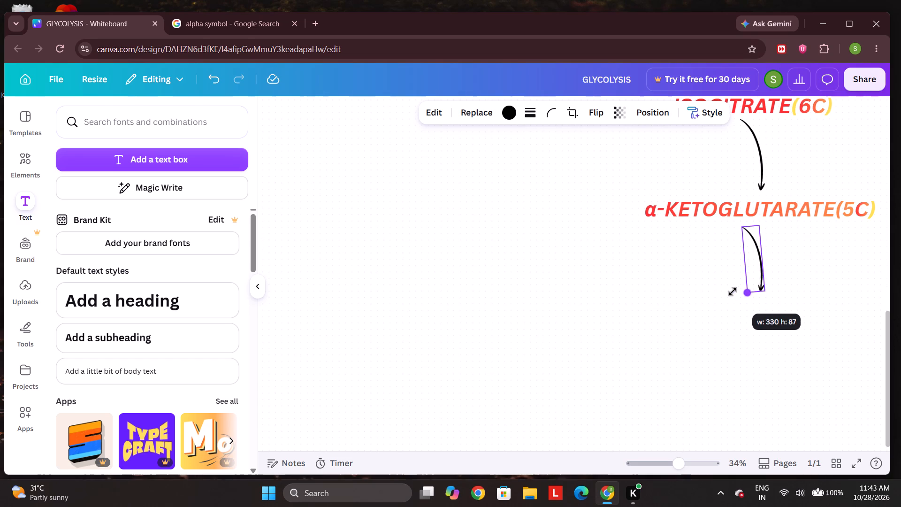
left_click(716, 275)
left_click_drag(713, 260, 708, 255)
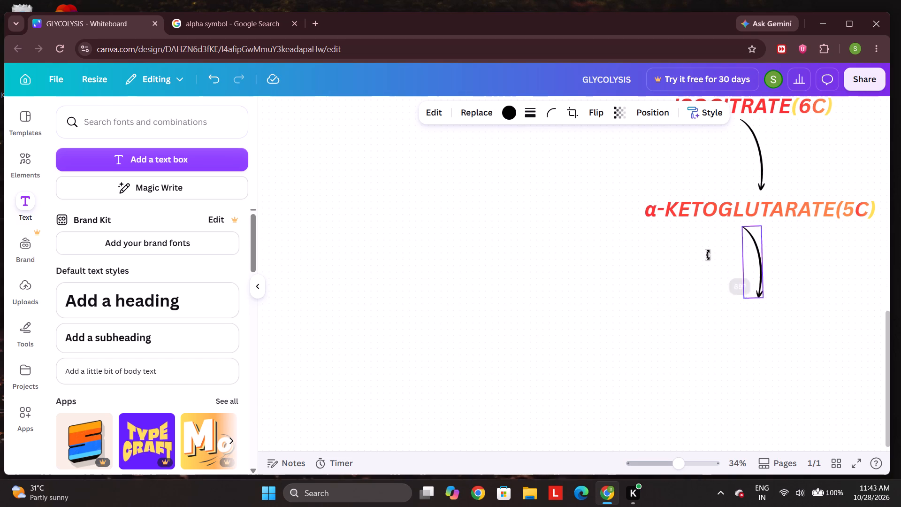
left_click_drag(708, 255, 692, 232)
left_click(751, 263)
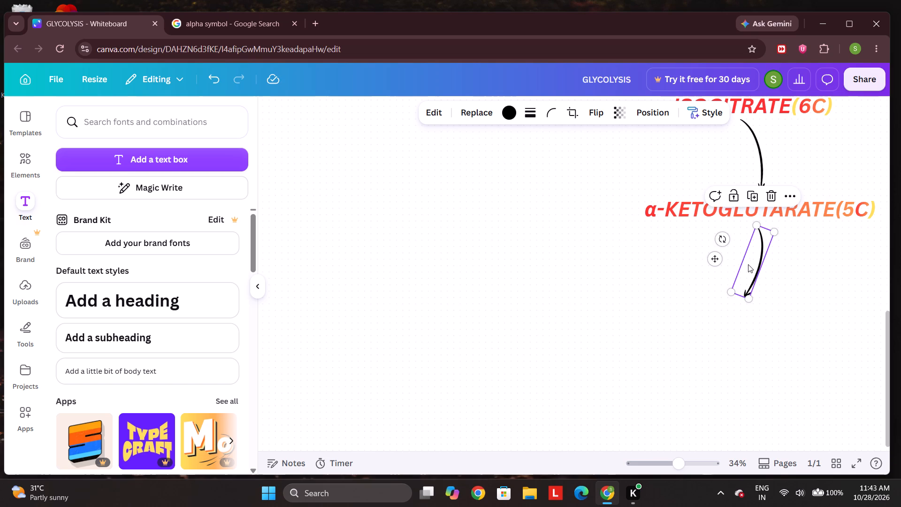
left_click(722, 239)
left_click(722, 239)
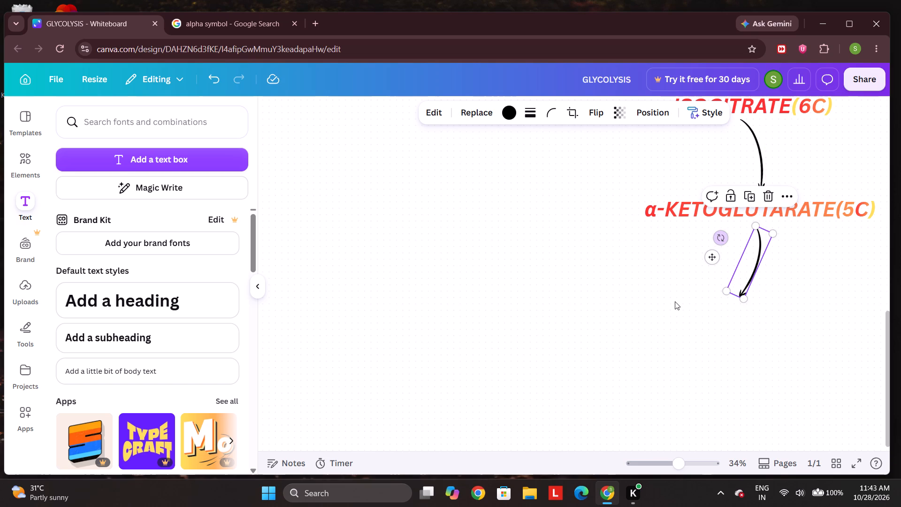
left_click(649, 263)
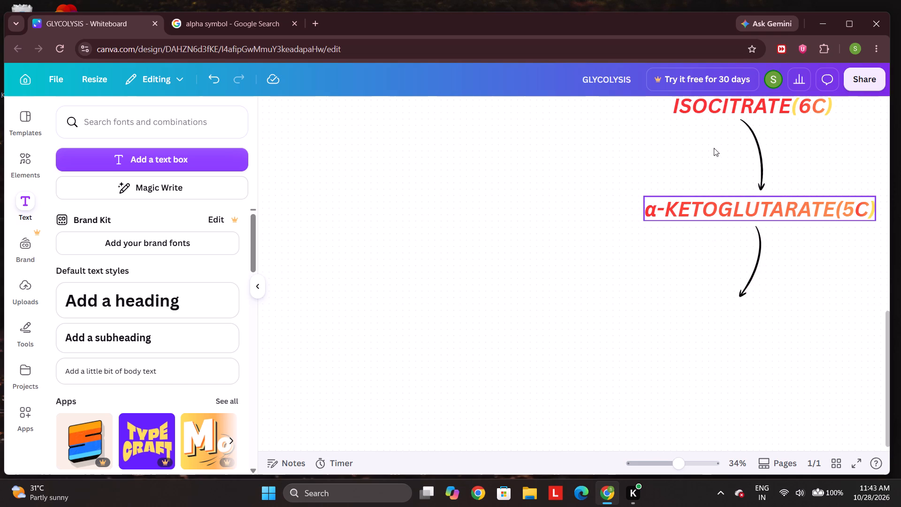
Duplicate the α-KETOGLUTARATE(5C) label and place the copy below the tip of the new arrow.
left_click(729, 217)
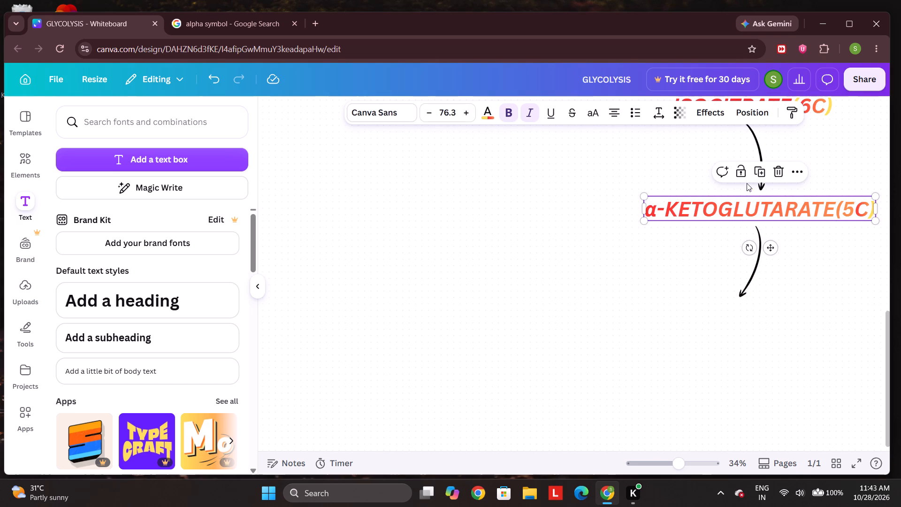
left_click(756, 172)
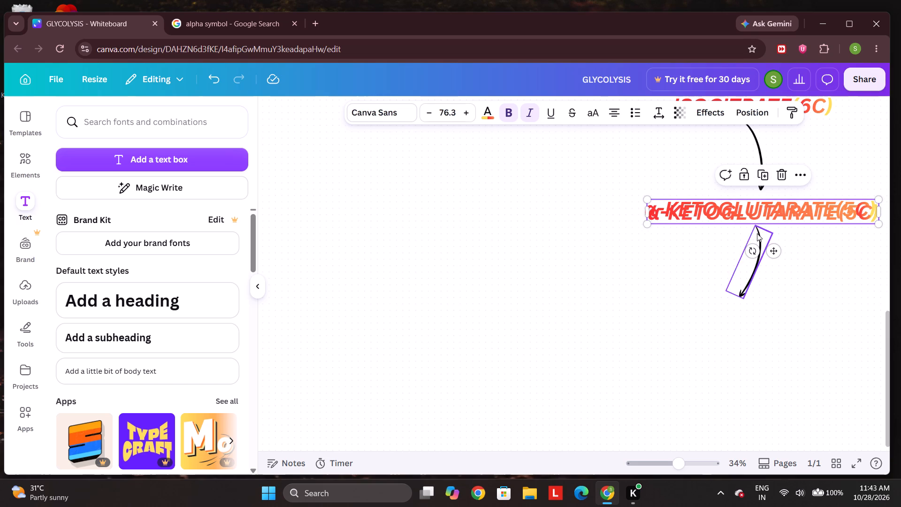
left_click_drag(733, 213, 643, 316)
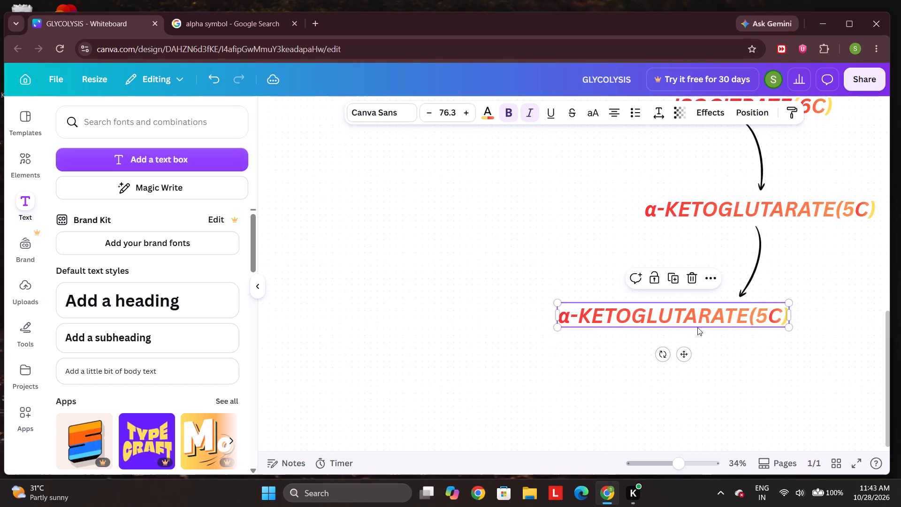
Change the carbon number in the copied label to 4C.
left_click(764, 315)
left_click(765, 315)
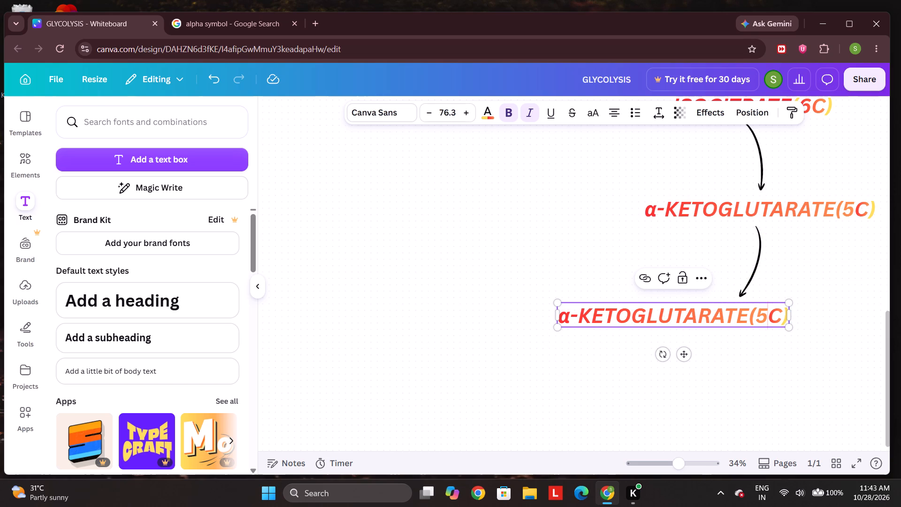
key("BackSpace")
key("4")
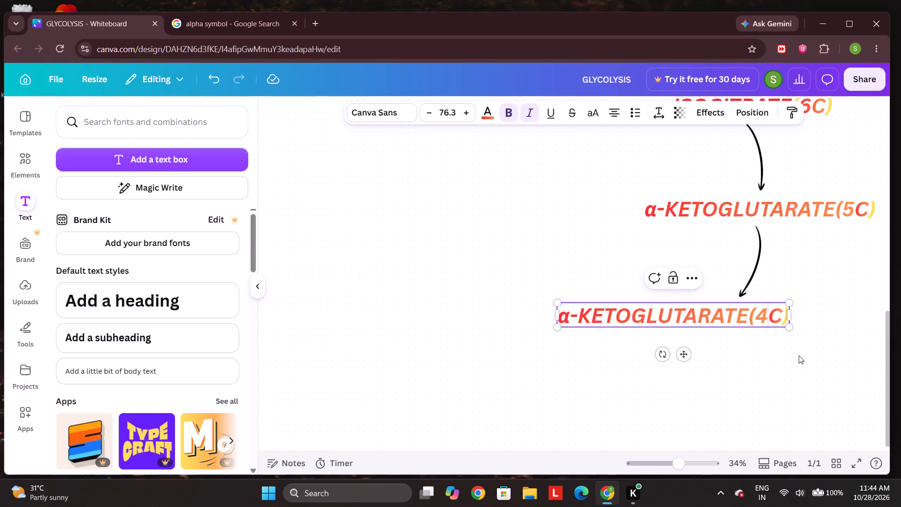
Replace the compound name in the copied label so it reads SUCCINYL CoA(4C).
left_click(748, 315)
key("BackSpace")
key("BackSpace")
key("BackSpace")
key("BackSpace")
key("BackSpace")
key("BackSpace")
key("BackSpace")
key("BackSpace")
key("BackSpace")
key("BackSpace")
key("BackSpace")
key("BackSpace")
key("BackSpace")
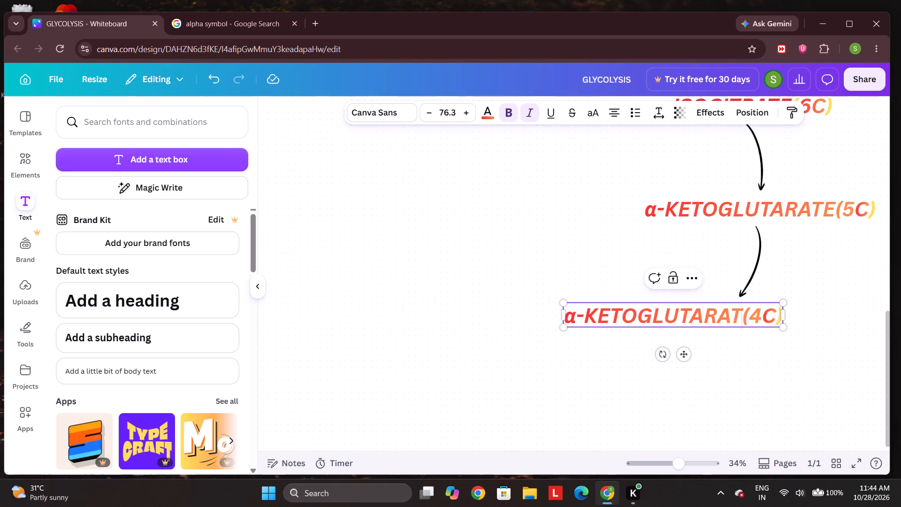
key("BackSpace")
key("BackSpace")
type("SUCCI")
type("NLY")
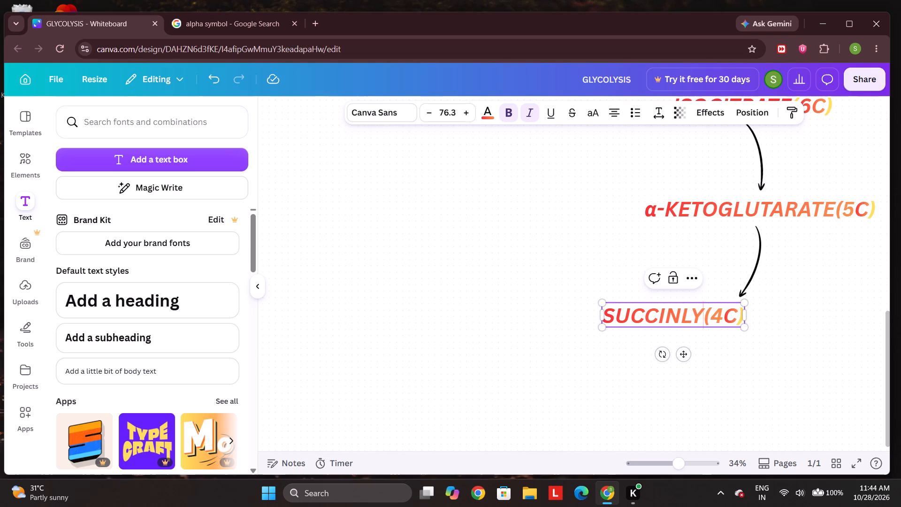
key("BackSpace")
key("BackSpace")
type("YL C")
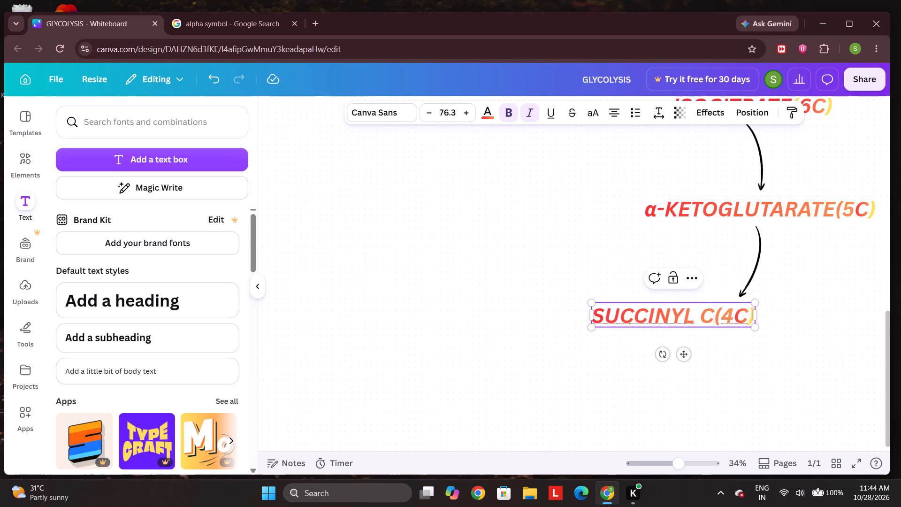
key("o")
key("a")
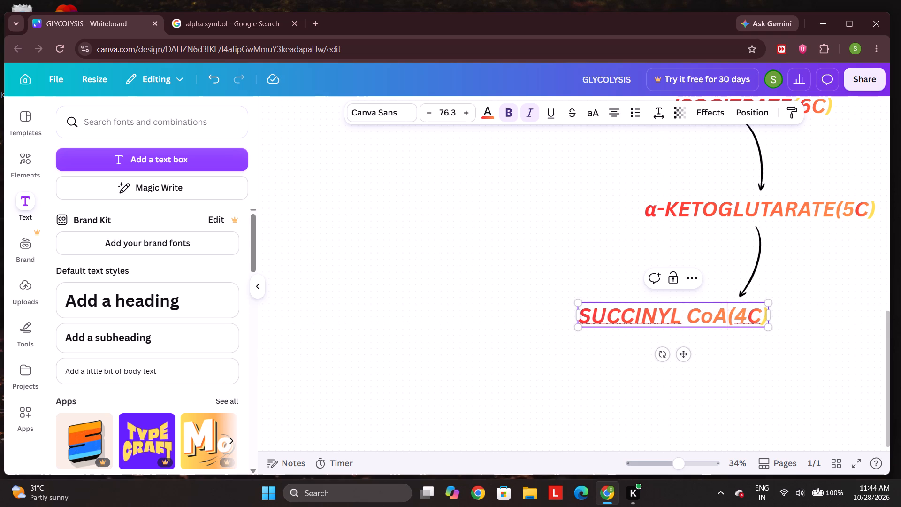
Change COA to CoA in the ACETYL COA(2C) label above OAA(4C).
scroll(713, 272, "up", 3)
scroll(600, 258, "down", 1)
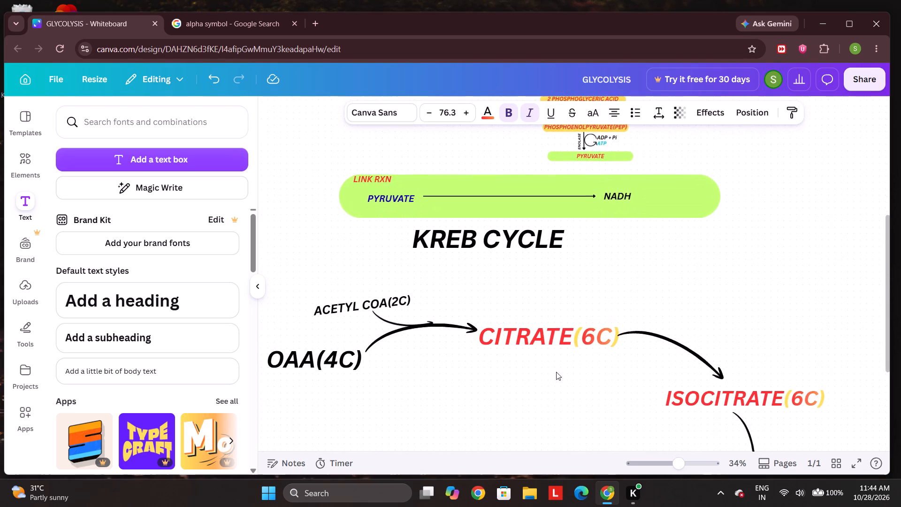
scroll(556, 372, "down", 2)
scroll(741, 381, "right", 1)
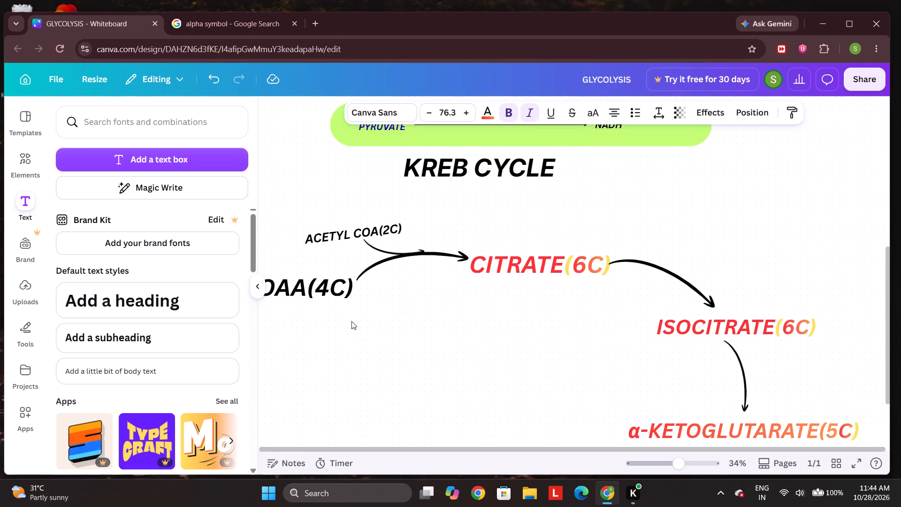
scroll(351, 321, "right", 2)
double_click(397, 231)
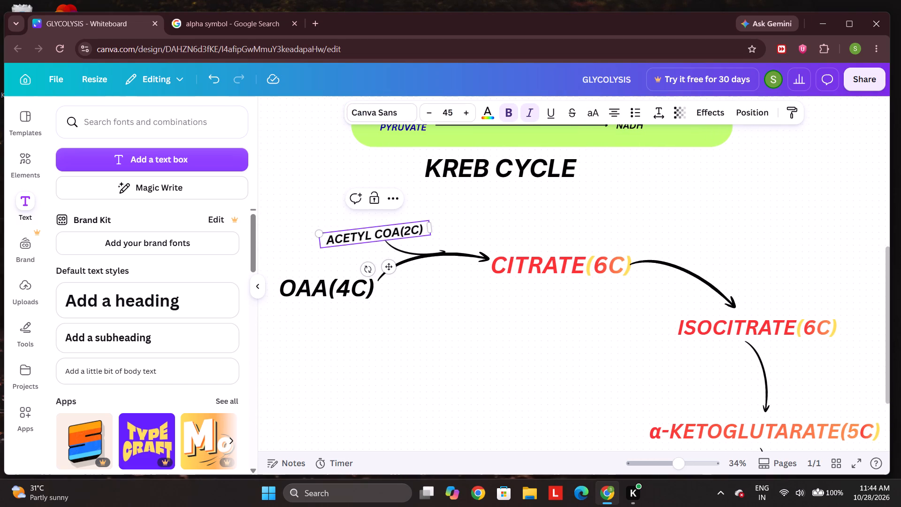
key("BackSpace")
key("BackSpace")
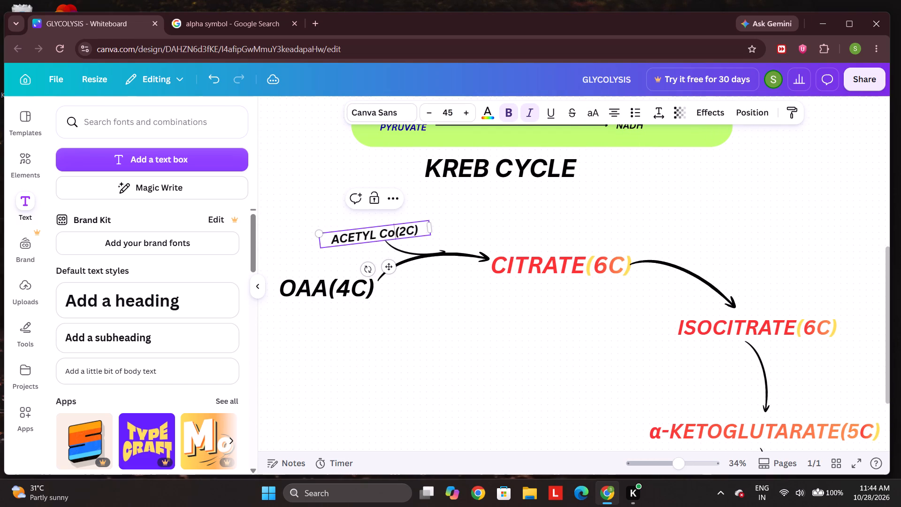
key("a")
Shift the SUCCINYL CoA(4C) label slightly to the right beneath the tip of the arrow from α-KETOGLUTARATE(5C).
scroll(578, 253, "down", 2)
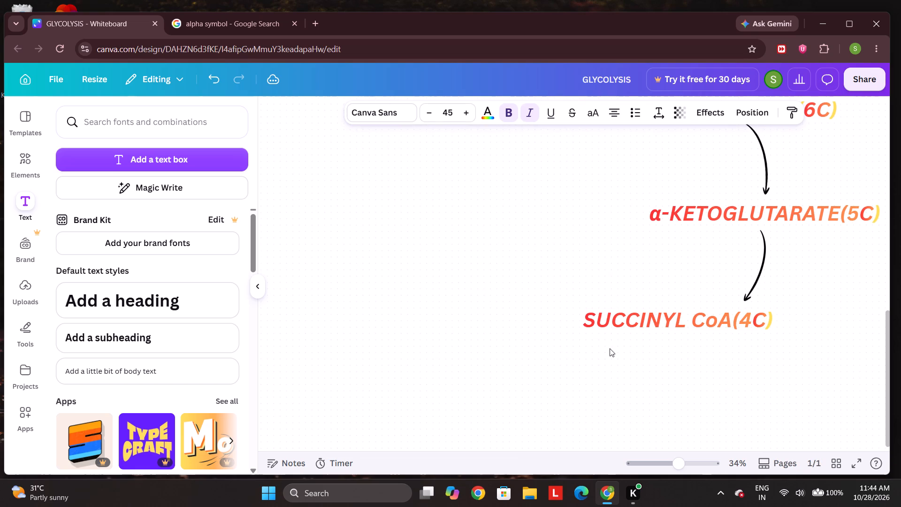
left_click(610, 348)
left_click_drag(647, 327, 673, 323)
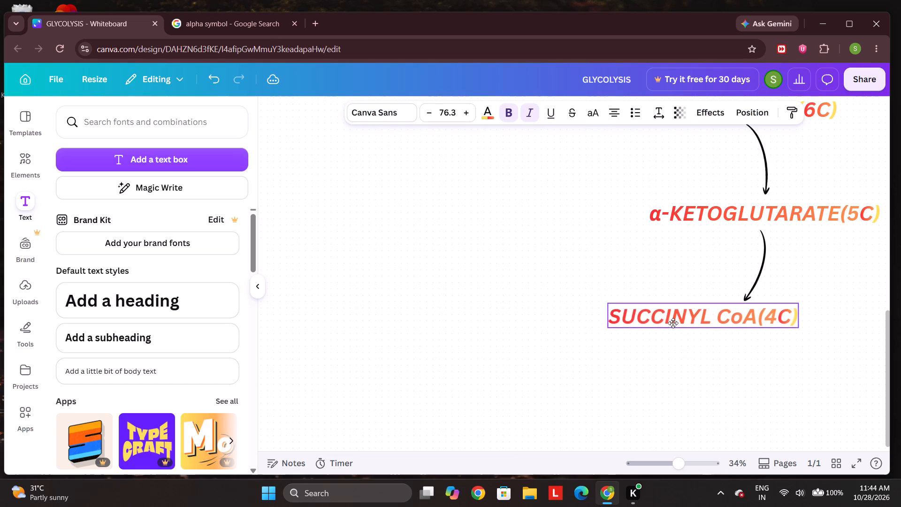
left_click_drag(673, 323, 666, 326)
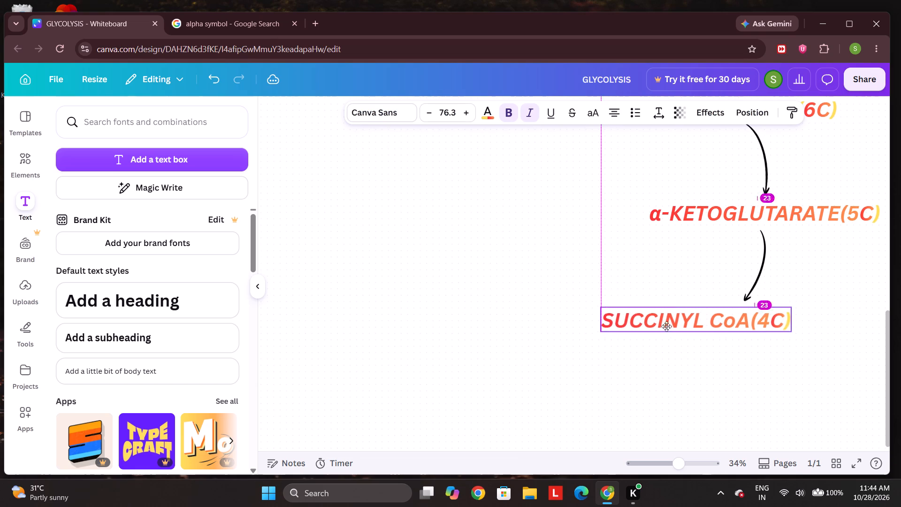
left_click_drag(666, 326, 662, 328)
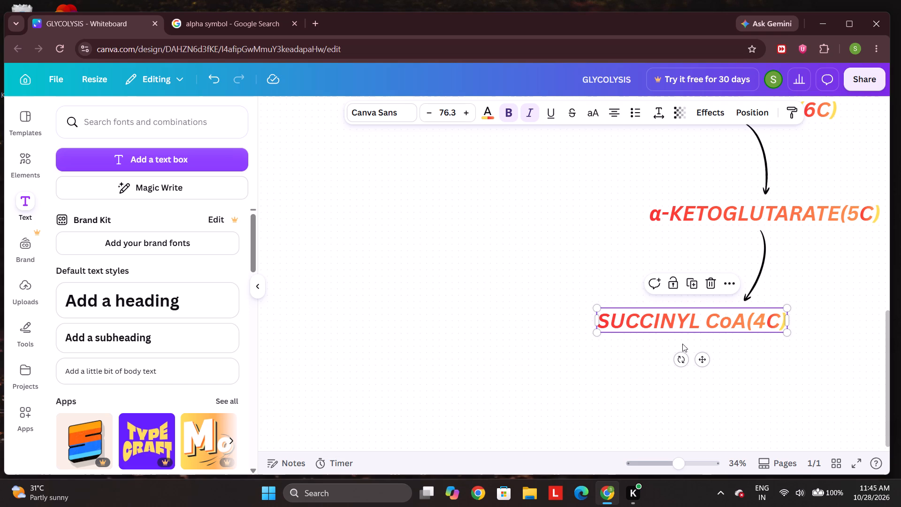
left_click(616, 385)
left_click(685, 326)
left_click(547, 376)
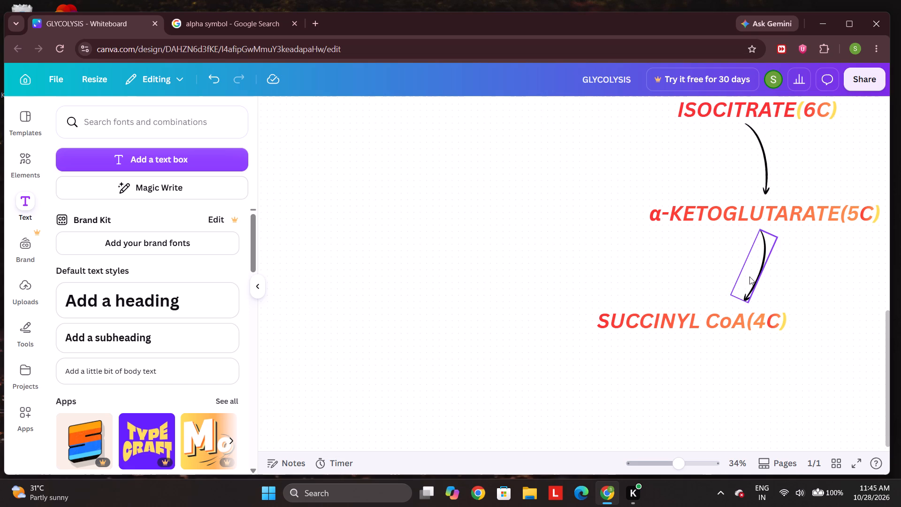
Duplicate the arrow between α-KETOGLUTARATE(5C) and SUCCINYL CoA(4C) and move the copy to the lower-left side of the SUCCINYL CoA(4C) label.
left_click(754, 280)
left_click(756, 203)
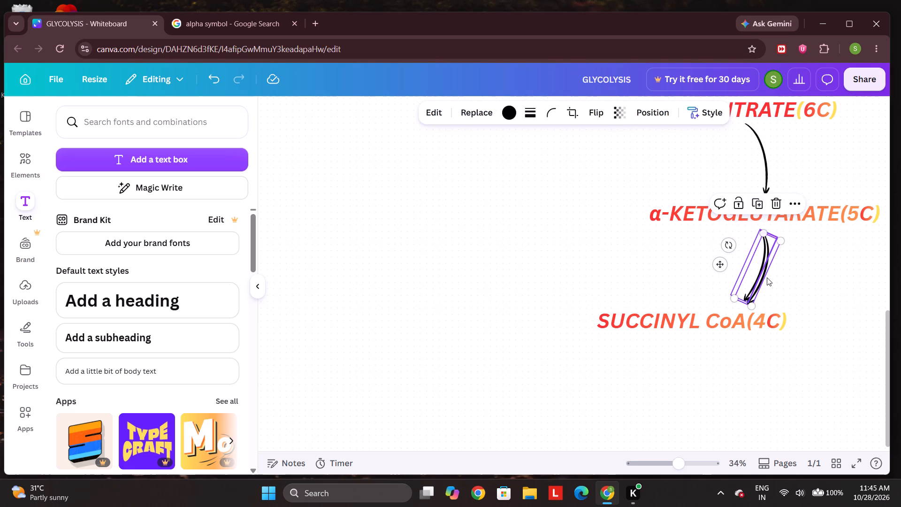
left_click_drag(755, 281, 573, 370)
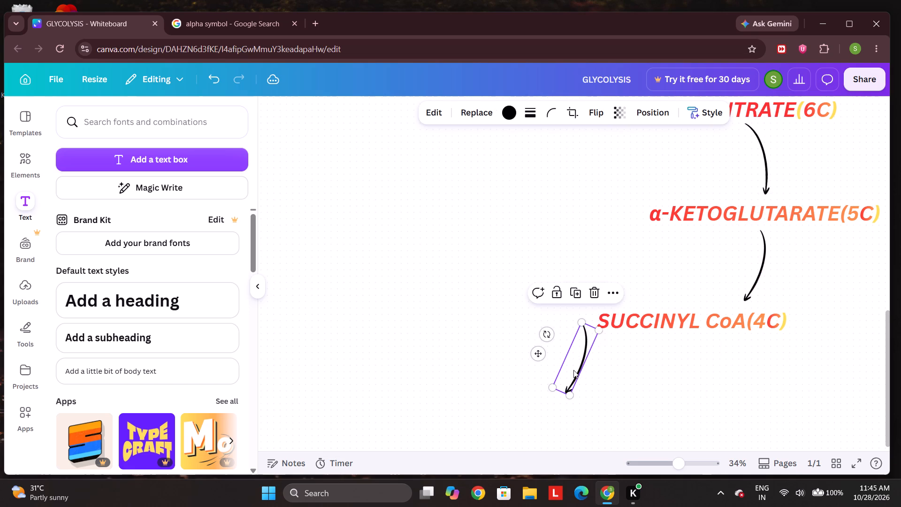
Rotate the copied arrow until it points left and position its tail at the start of the SUCCINYL CoA(4C) label.
left_click_drag(543, 337, 557, 305)
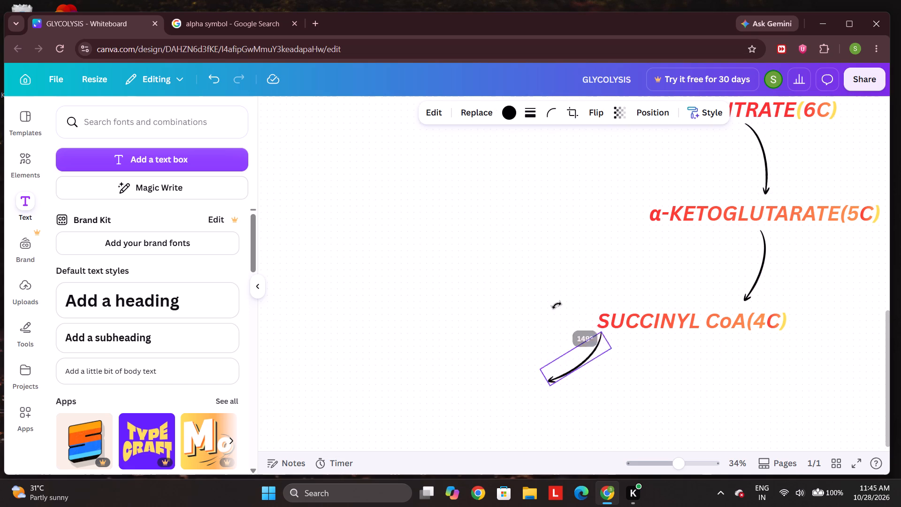
left_click_drag(557, 305, 582, 292)
left_click_drag(582, 365, 567, 333)
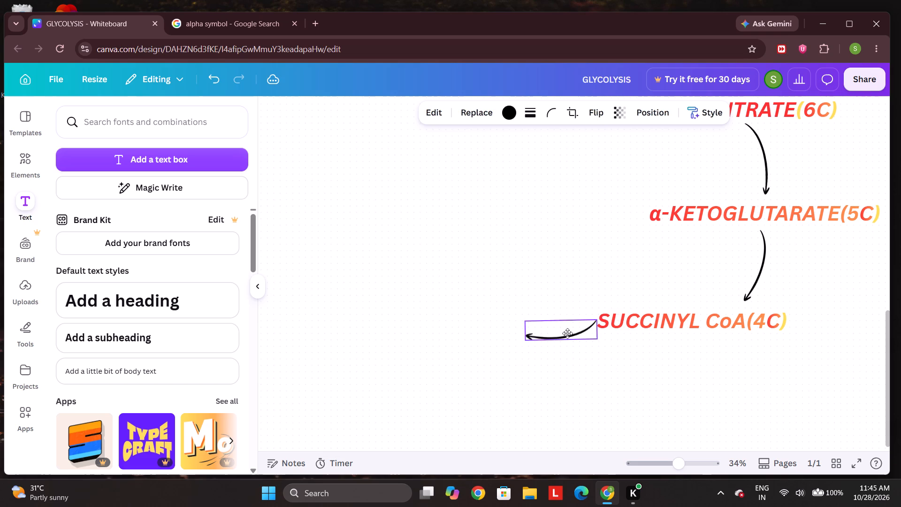
left_click_drag(567, 333, 565, 333)
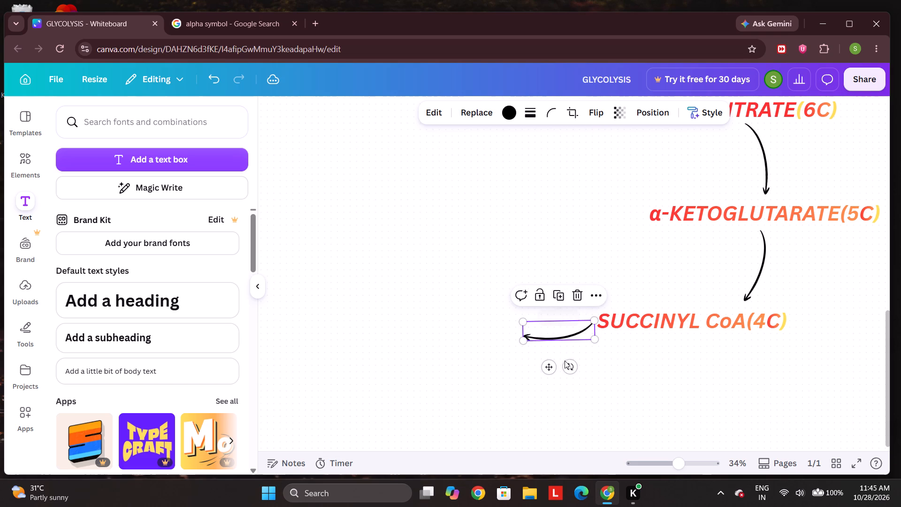
left_click_drag(568, 364, 563, 360)
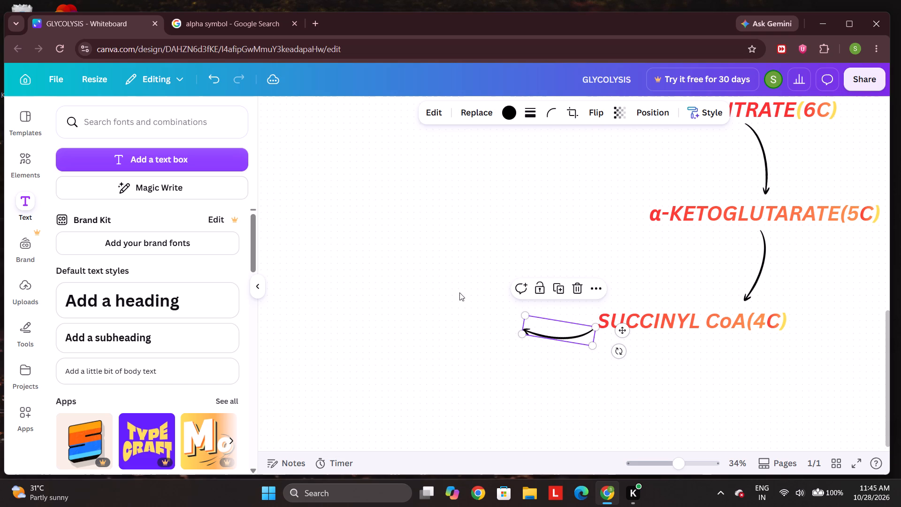
scroll(459, 292, "up", 1)
left_click(557, 373)
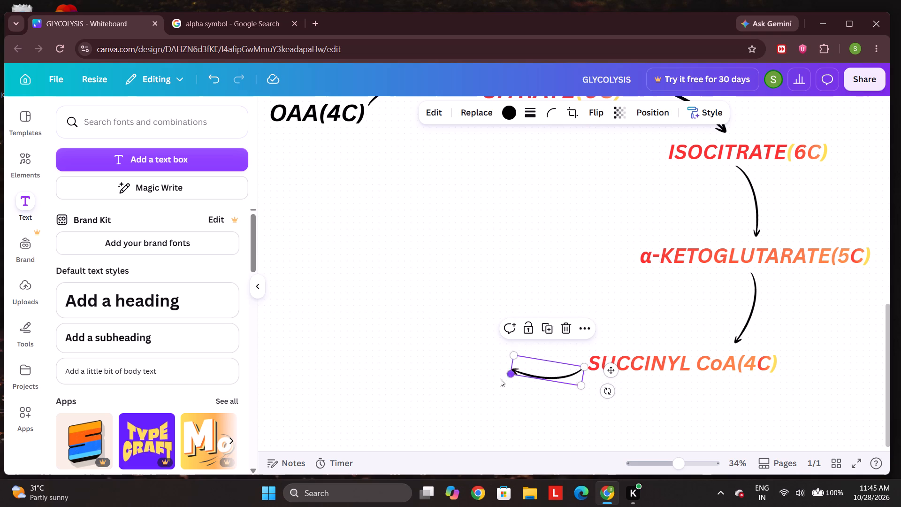
Rotate the left-pointing arrow slightly closer to horizontal and position its tail at the lower start of the SUCCINYL CoA(4C) label.
left_click_drag(608, 392, 611, 385)
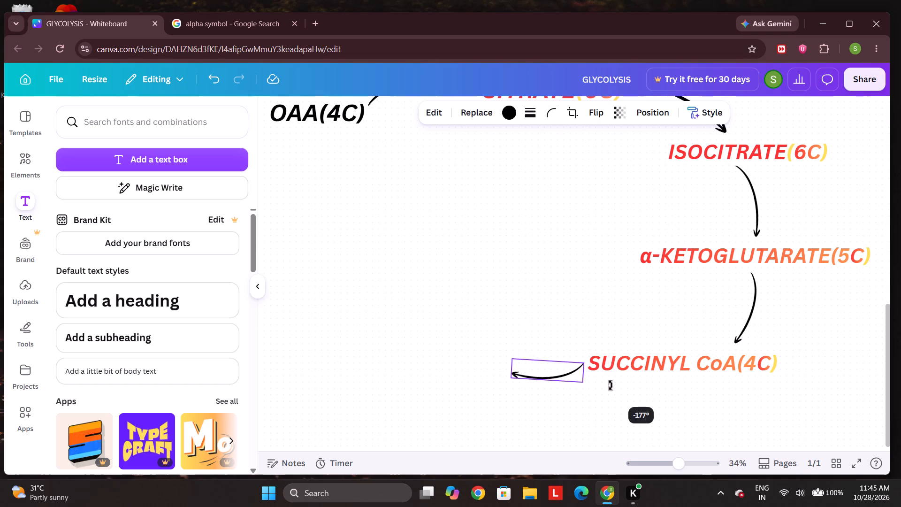
left_click_drag(611, 385, 612, 384)
left_click_drag(547, 369, 557, 376)
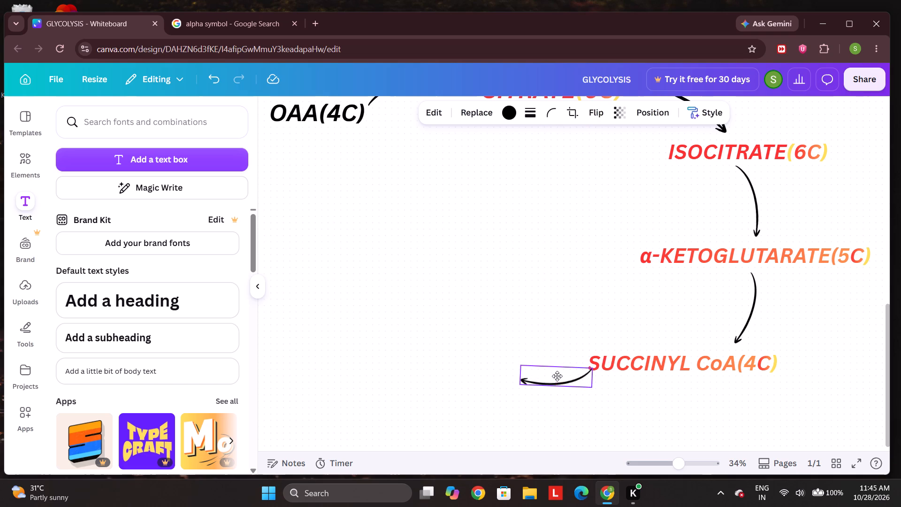
left_click_drag(557, 376, 550, 376)
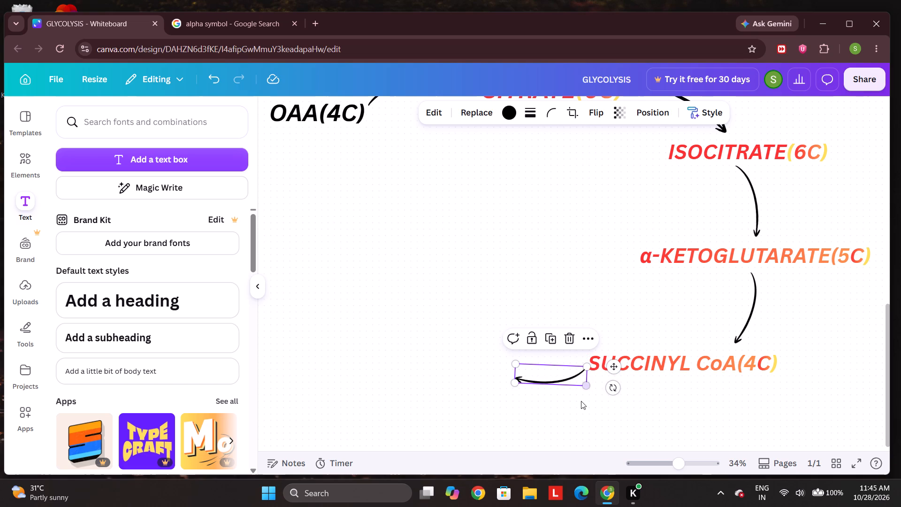
Duplicate the SUCCINYL CoA(4C) label and place the copy at the tip of the left-pointing arrow.
left_click(714, 369)
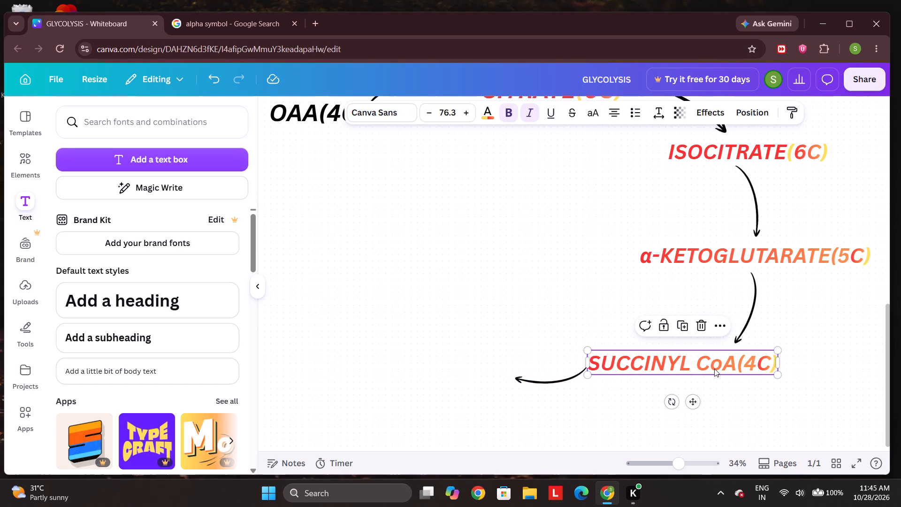
left_click(684, 327)
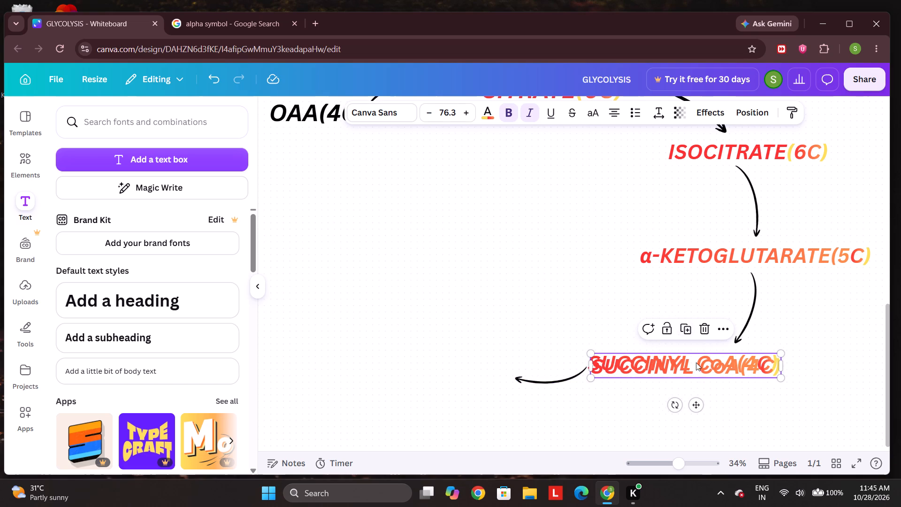
left_click_drag(696, 366, 453, 376)
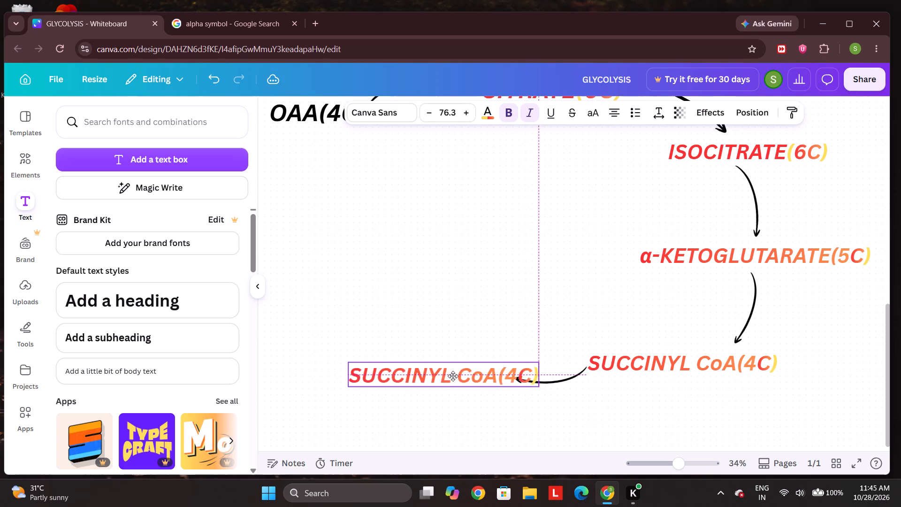
left_click_drag(453, 376, 430, 371)
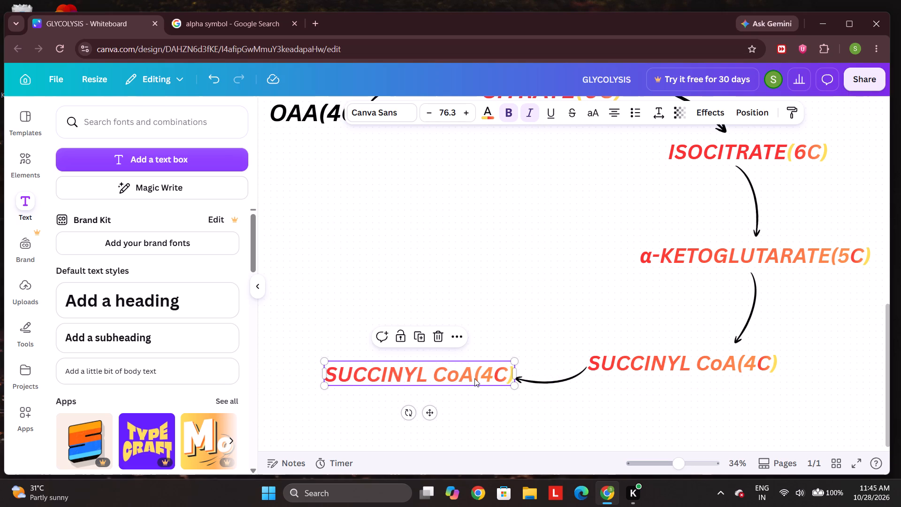
Change the copied label's text to SUCCINATE(4C).
double_click(474, 378)
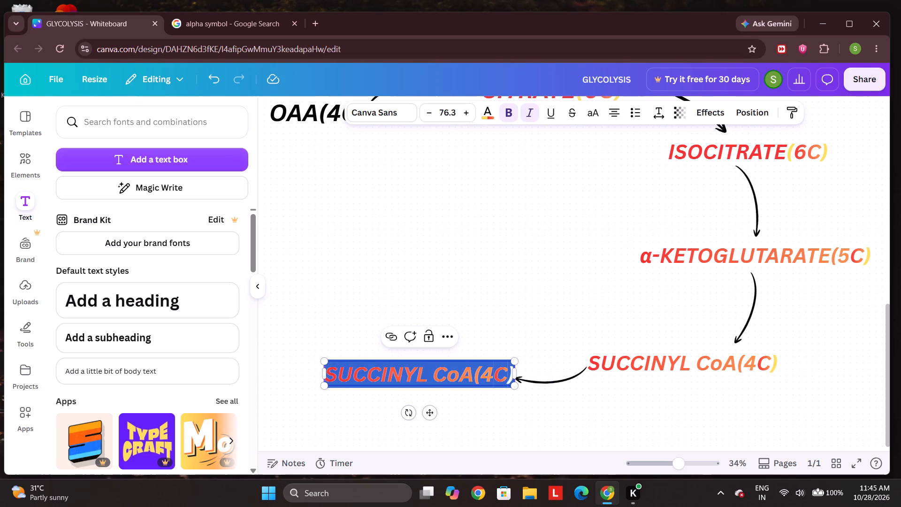
left_click(469, 374)
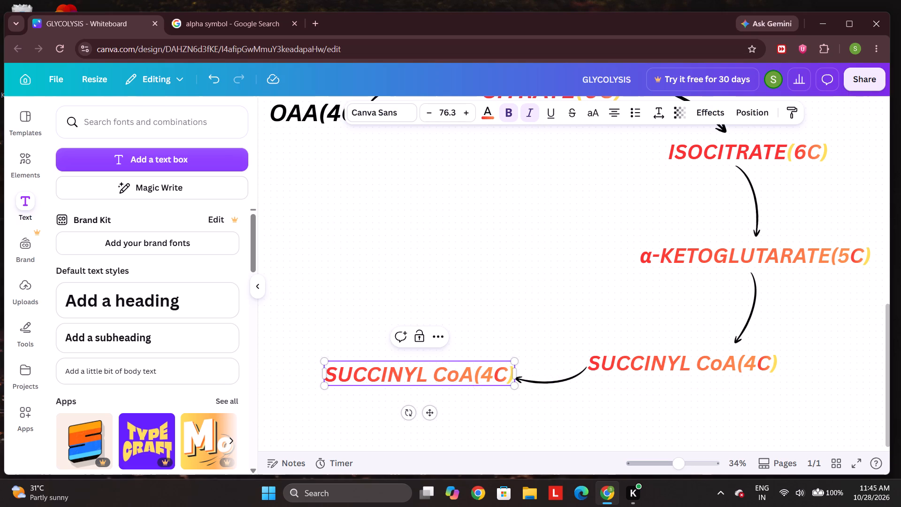
key("BackSpace")
key("BackSpace")
key("BackSpace")
key("BackSpace")
key("BackSpace")
key("BackSpace")
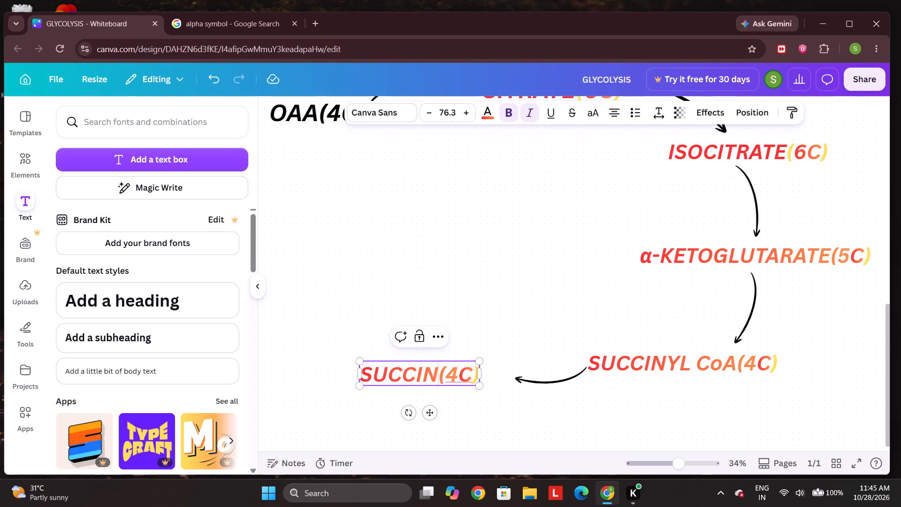
type("ATE")
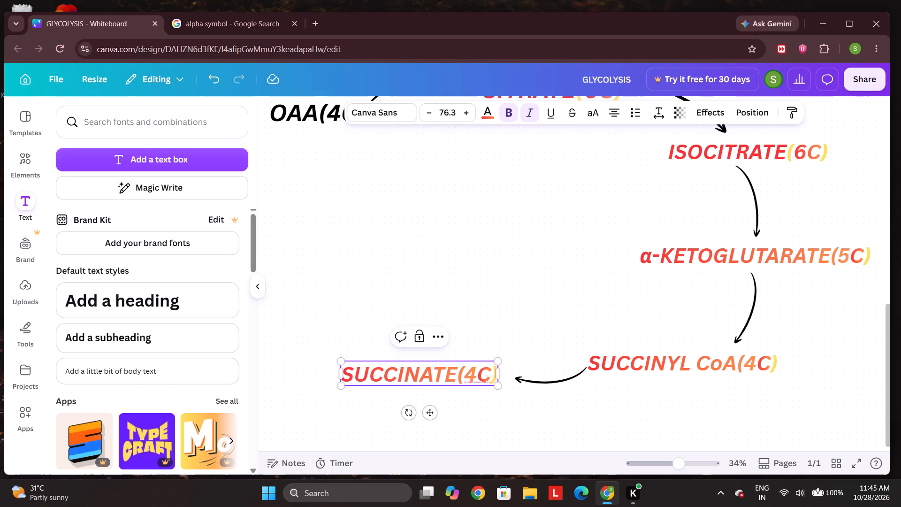
Shrink the SUCCINATE(4C) label to font size 68 and move it right up to the arrowhead.
left_click_drag(500, 387, 485, 381)
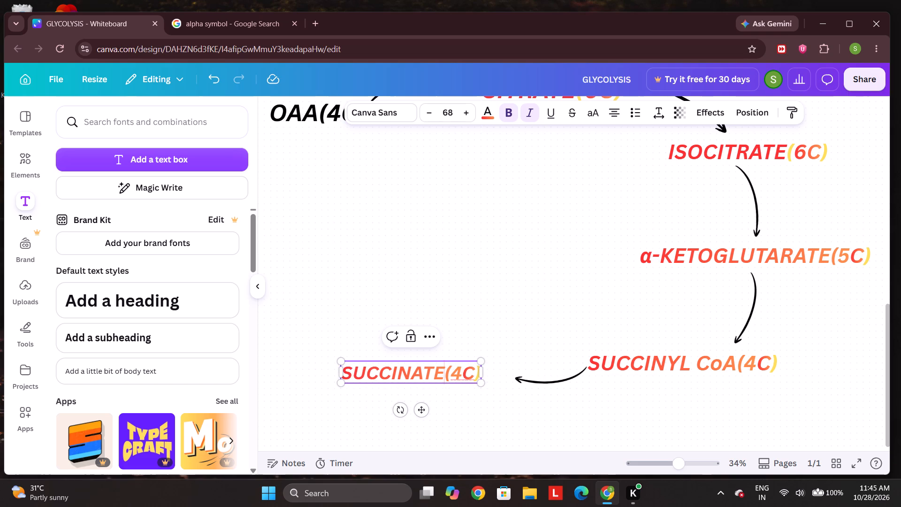
left_click_drag(418, 412, 441, 410)
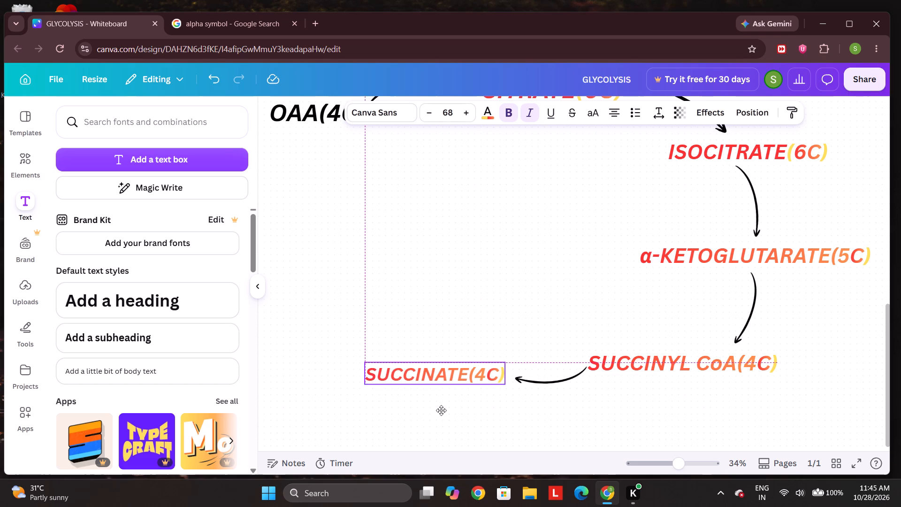
left_click_drag(441, 410, 448, 410)
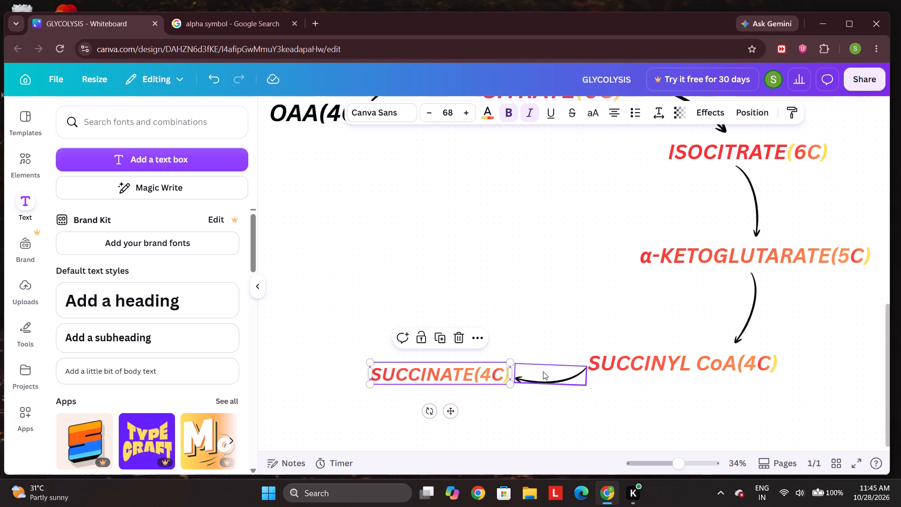
Duplicate the arrow between SUCCINYL CoA(4C) and SUCCINATE(4C) and move the copy to the upper-left side of the SUCCINATE(4C) label.
left_click(539, 372)
left_click(545, 341)
left_click_drag(542, 383, 530, 436)
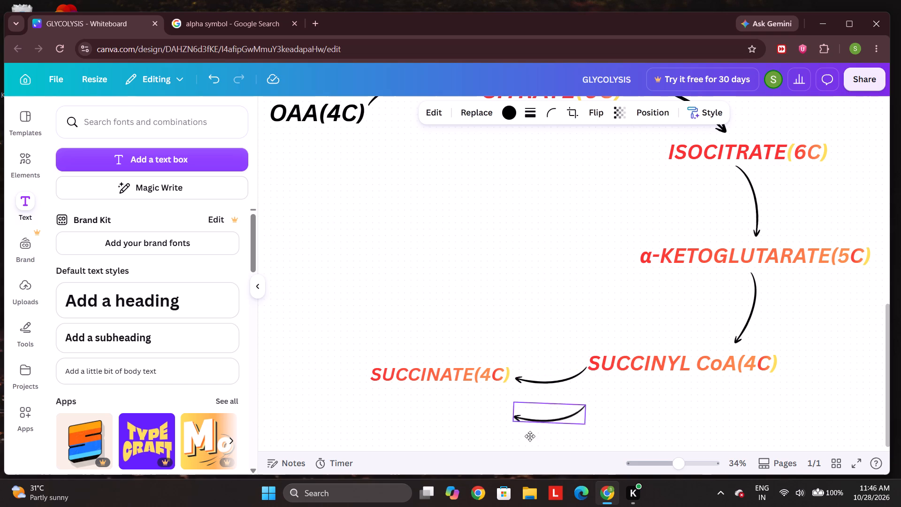
left_click_drag(530, 436, 327, 358)
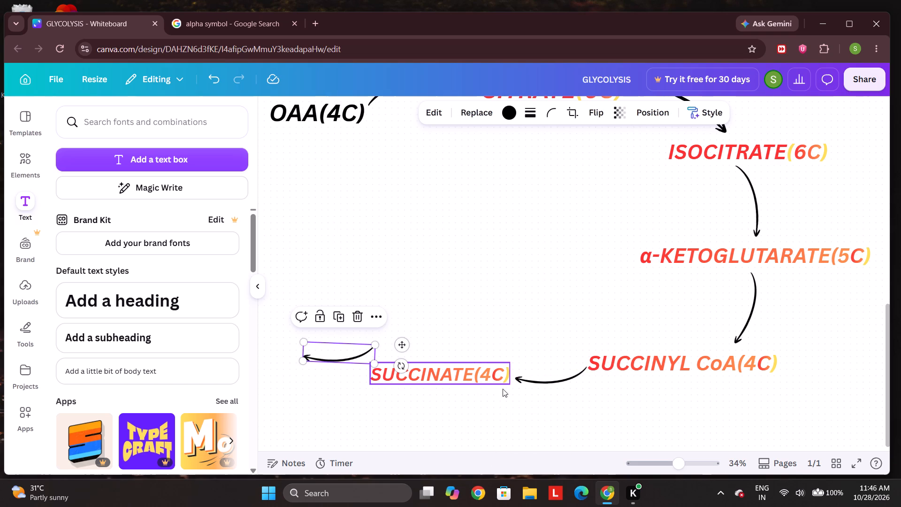
Shrink the SUCCINYL CoA(4C) label to font size 64 and shift it slightly right beneath the arrow from α-KETOGLUTARATE(5C).
left_click(769, 366)
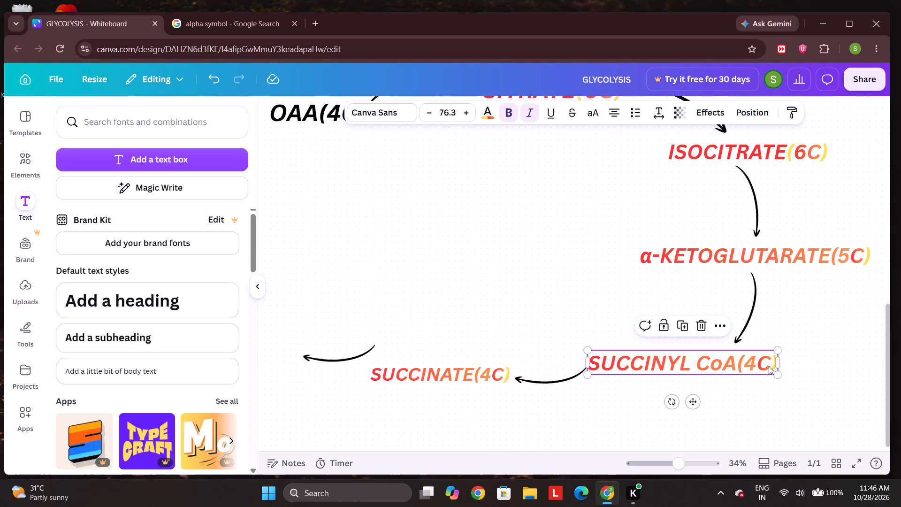
left_click_drag(778, 373, 748, 360)
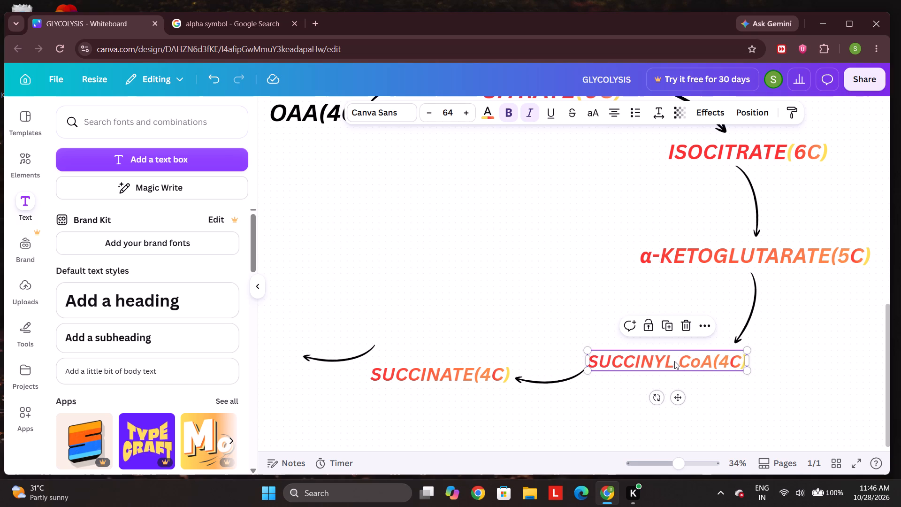
left_click_drag(674, 361, 689, 362)
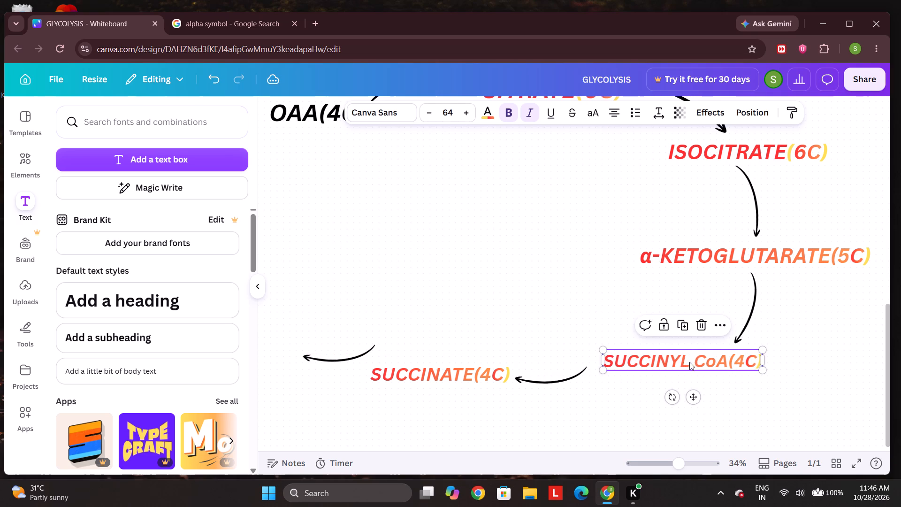
Shift the connecting arrow and the SUCCINATE(4C) label right so they line up again with the SUCCINYL CoA(4C) label.
left_click_drag(566, 379, 580, 380)
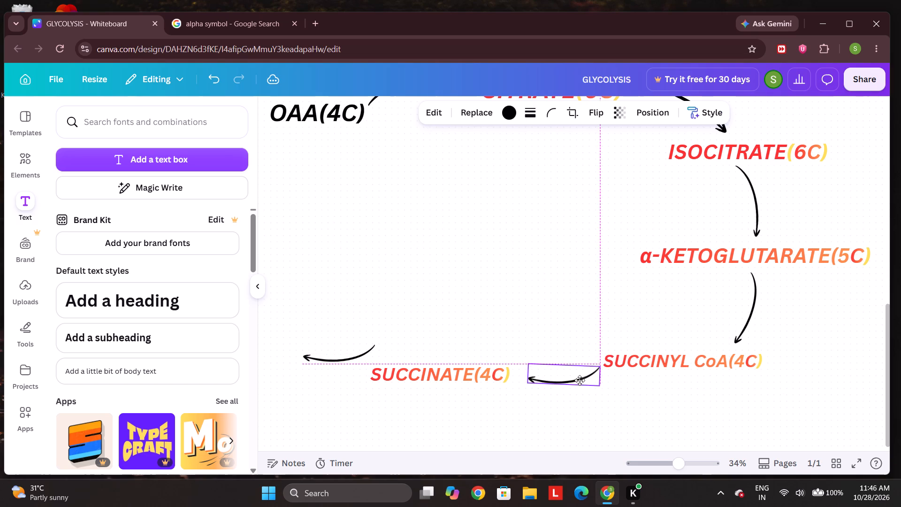
left_click_drag(580, 380, 580, 380)
left_click_drag(463, 372, 477, 376)
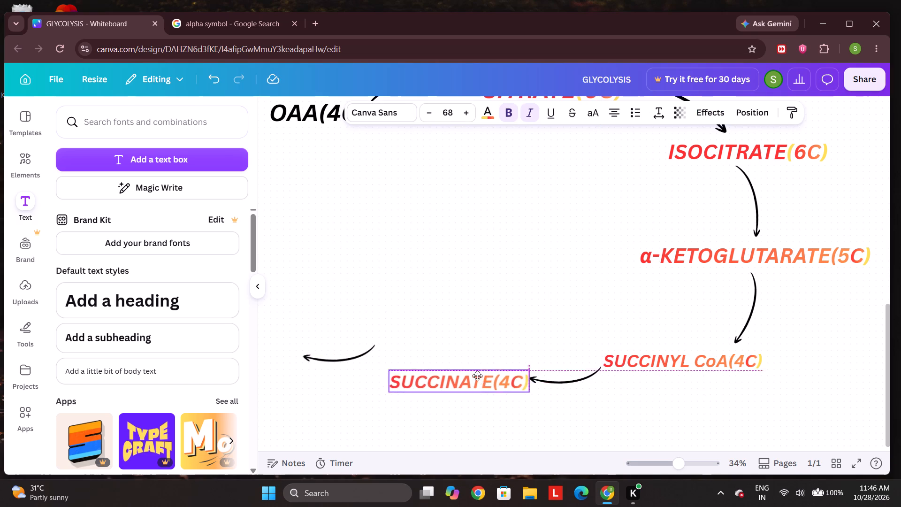
left_click_drag(477, 376, 481, 376)
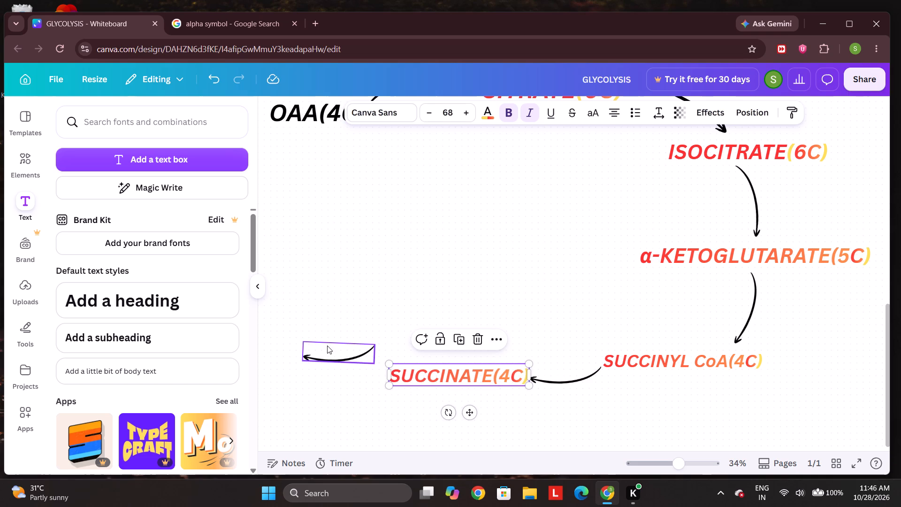
Rotate the copied arrow until it points up and left, with its tail at the start of the SUCCINATE(4C) label.
left_click_drag(349, 354, 351, 365)
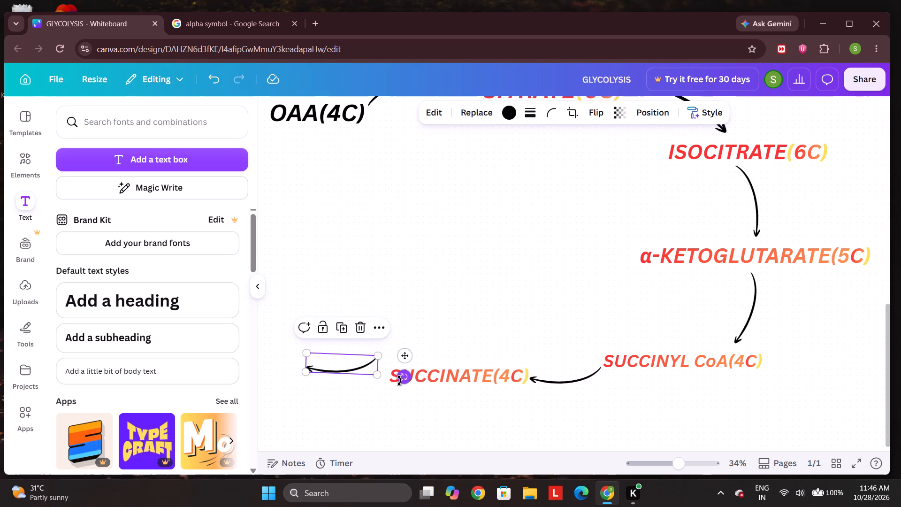
left_click_drag(400, 380, 377, 393)
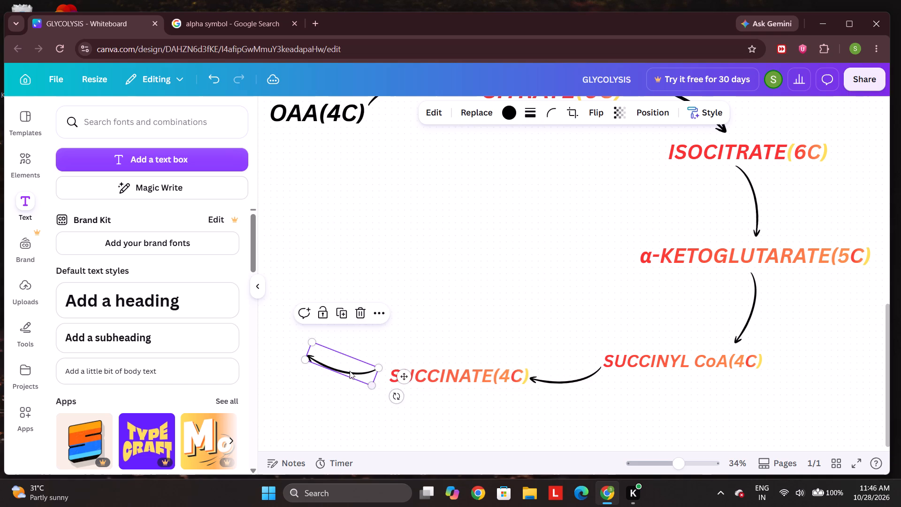
left_click_drag(349, 366, 359, 373)
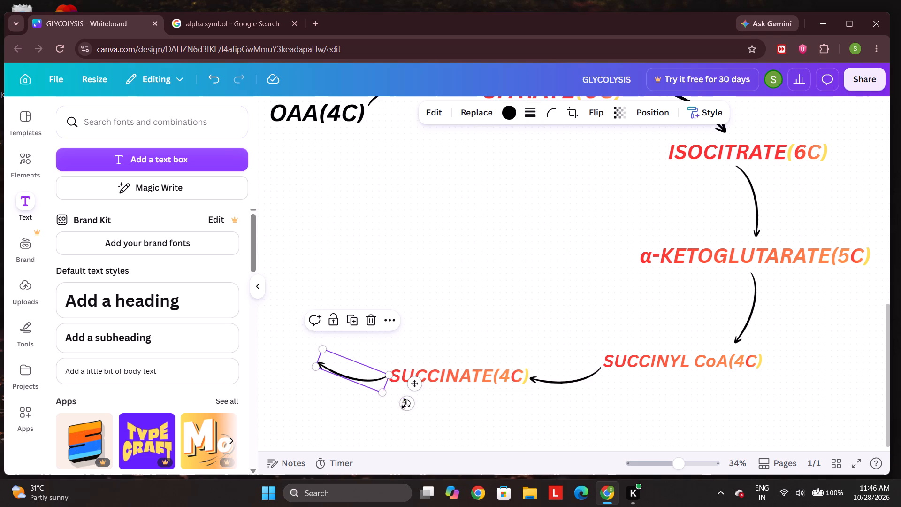
left_click_drag(405, 405, 396, 407)
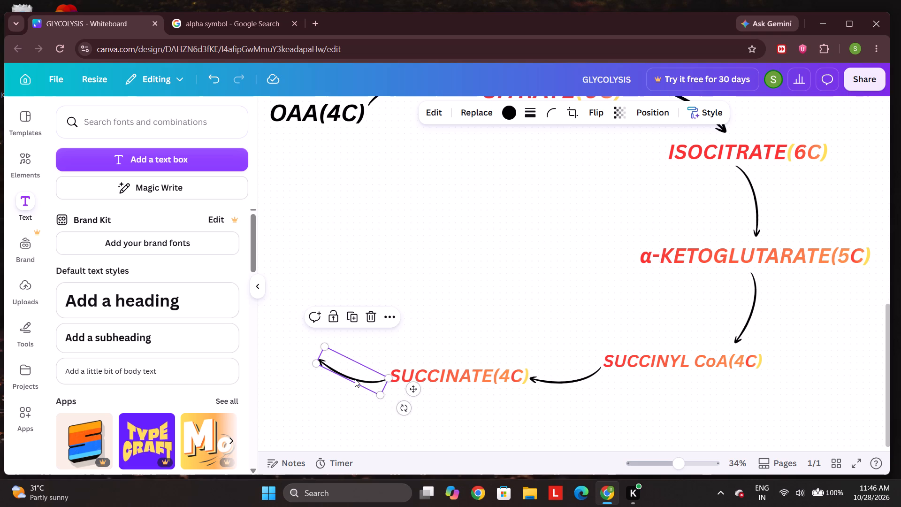
left_click_drag(355, 375, 356, 373)
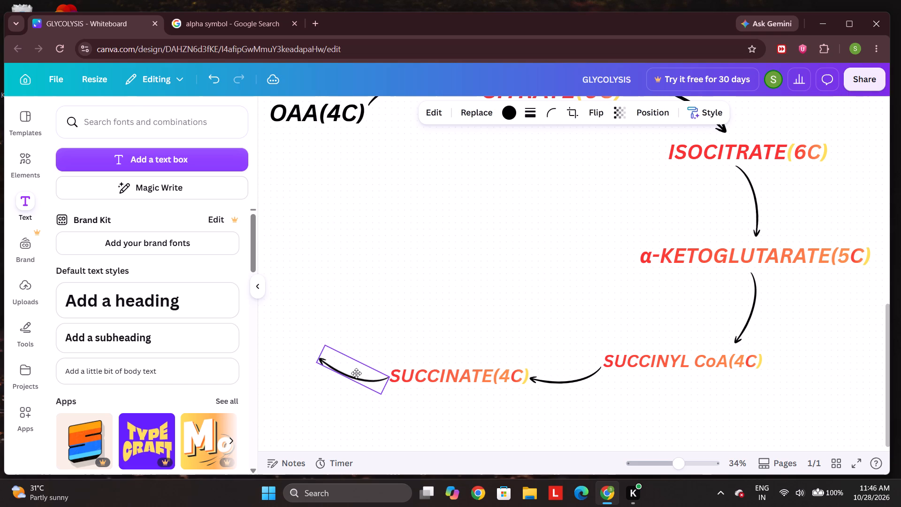
left_click_drag(356, 373, 358, 369)
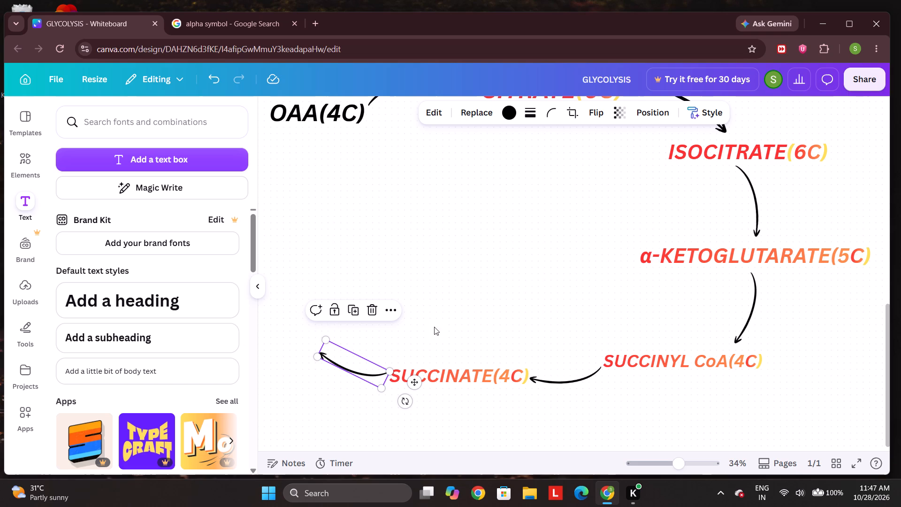
Duplicate the SUCCINATE(4C) label and place the copy just above the tip of the arrow pointing up and left.
left_click(443, 381)
left_click(454, 343)
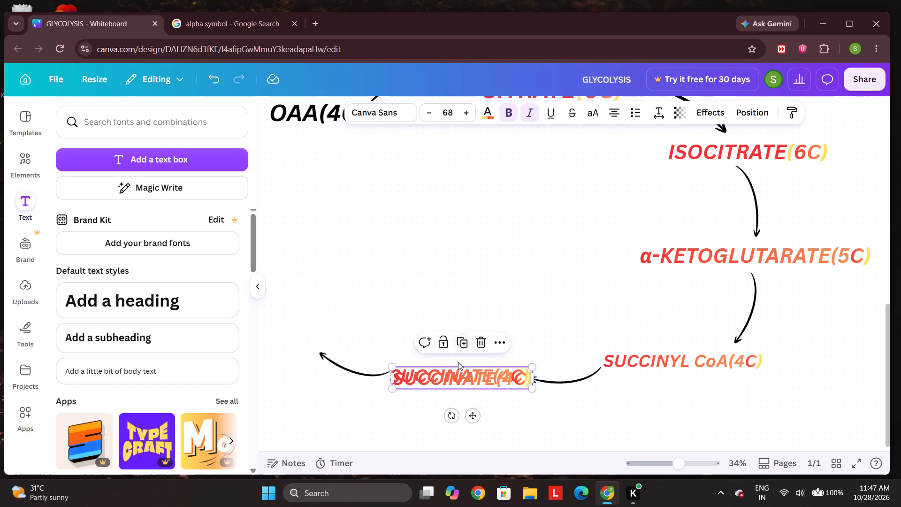
left_click_drag(461, 378, 329, 337)
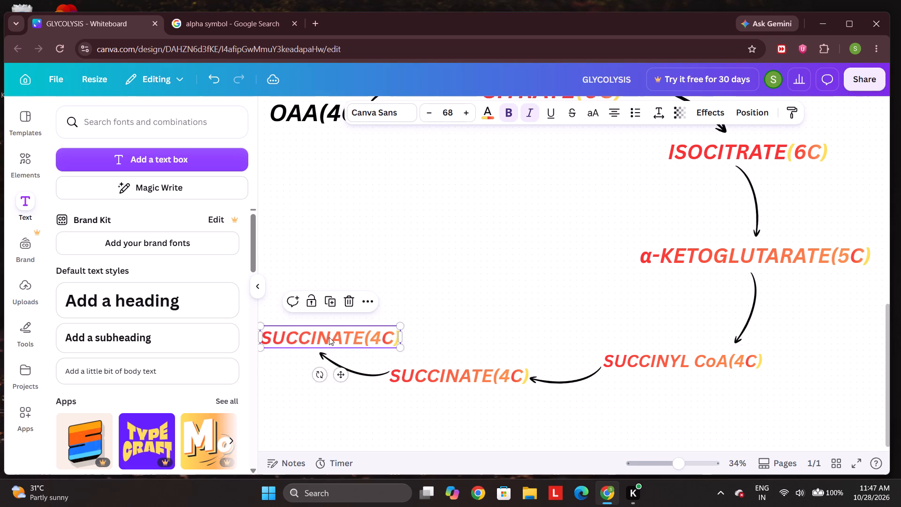
Change the copied label above the tip of the arrow leaving SUCCINATE(4C) to read FUMARATE(4C).
scroll(329, 337, "right", 1)
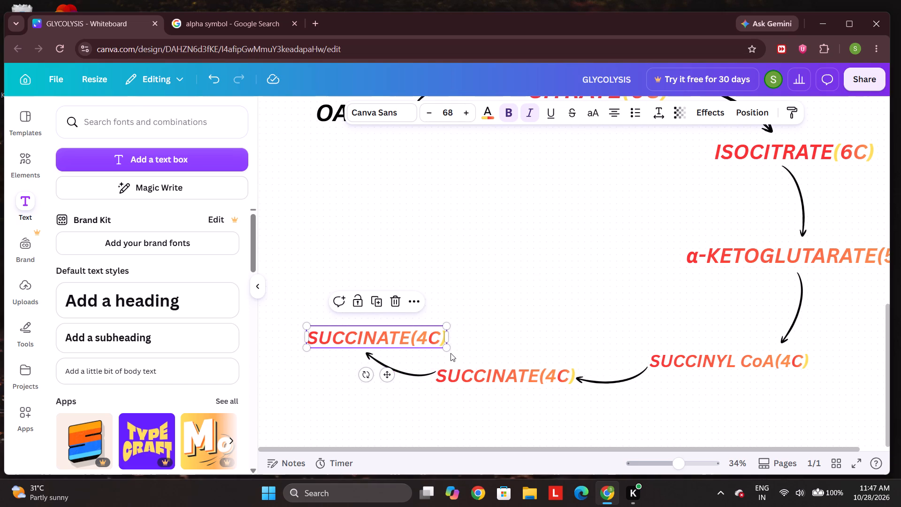
double_click(409, 338)
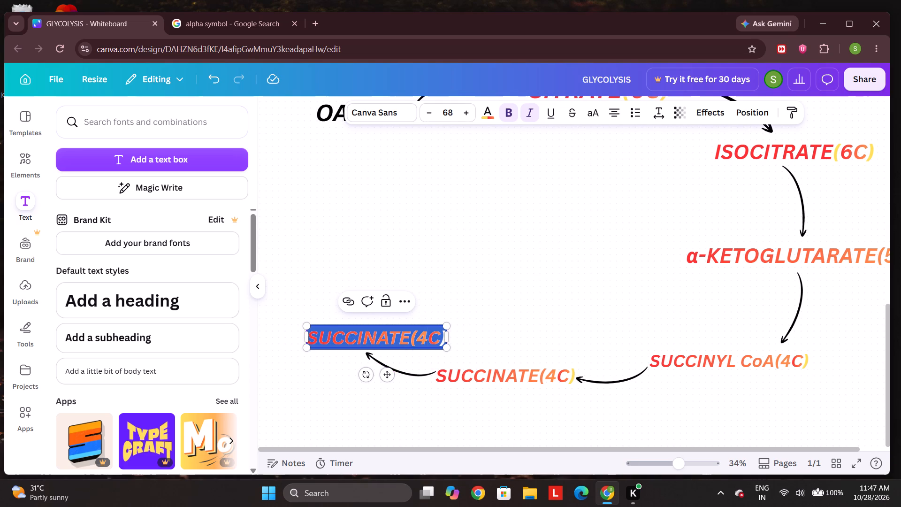
left_click(409, 338)
key("BackSpace")
key("BackSpace")
key("BackSpace")
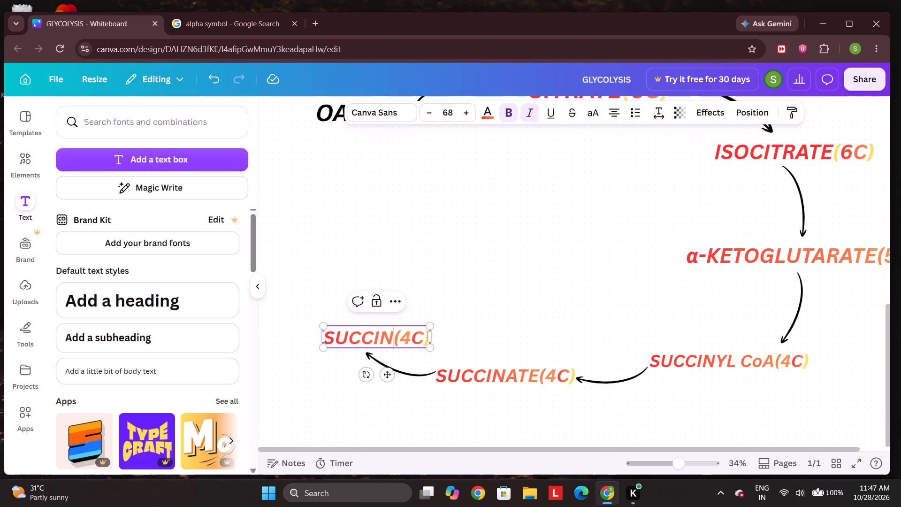
key("BackSpace")
key("BackSpace")
key("BackSpace")
key("BackSpace")
key("BackSpace")
key("BackSpace")
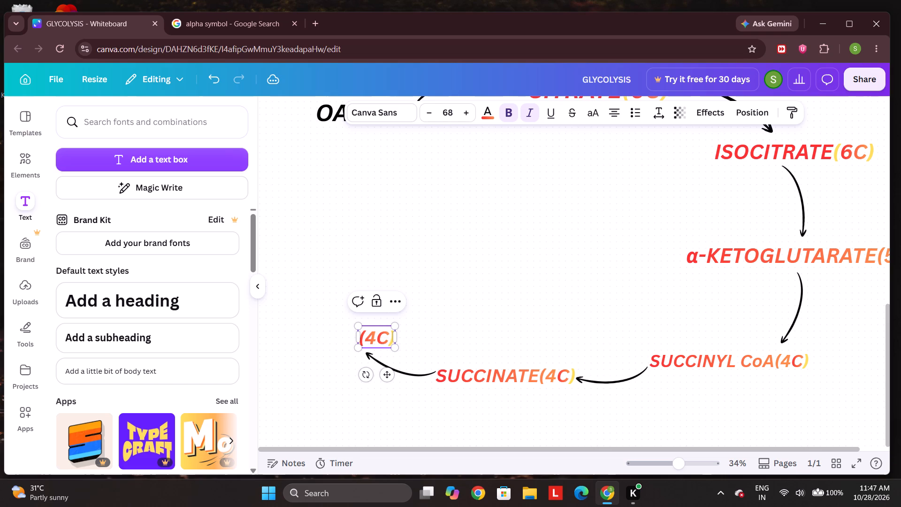
type("FUMA")
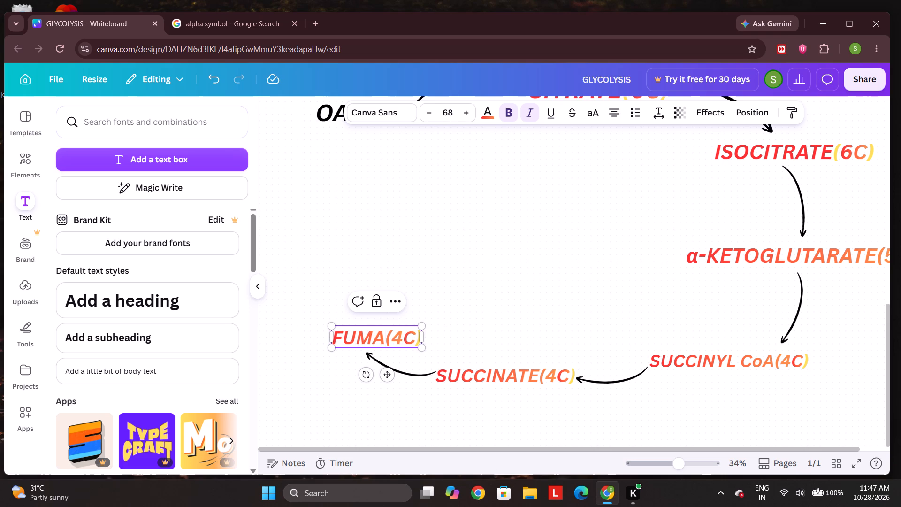
type("RATE")
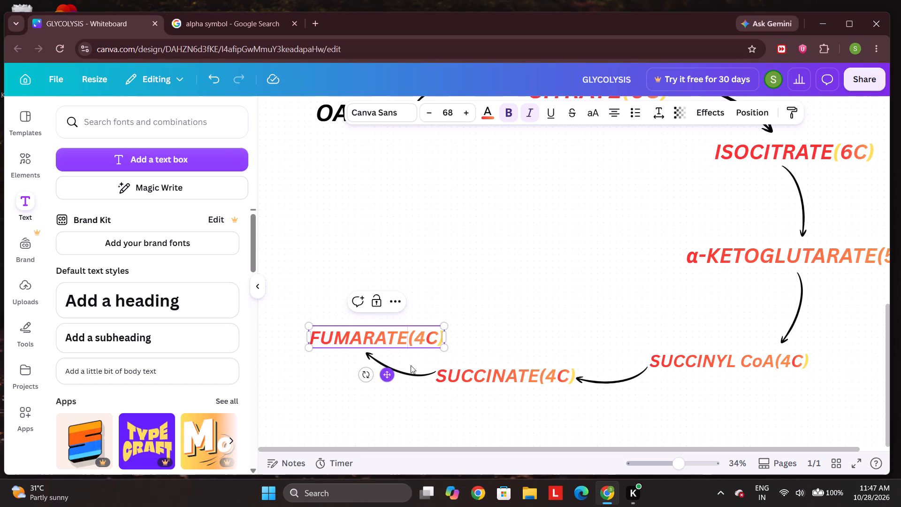
scroll(473, 193, "up", 1)
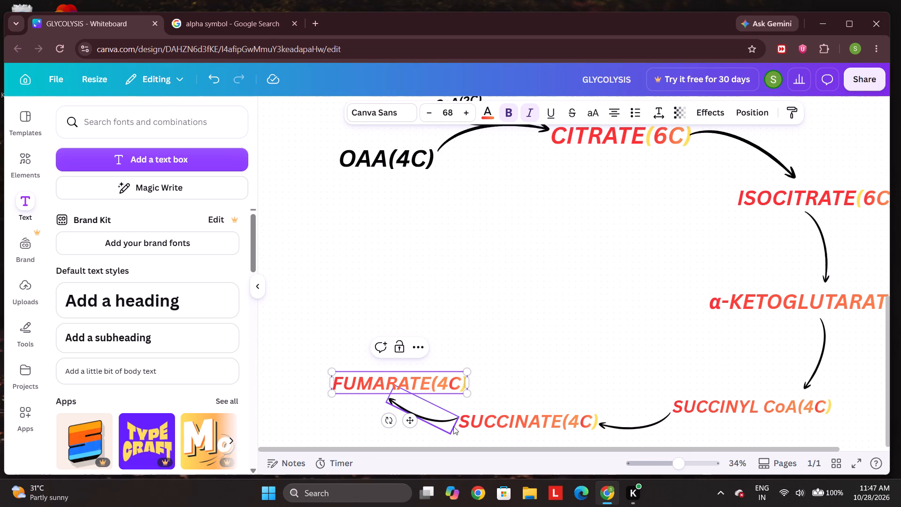
scroll(447, 404, "down", 1)
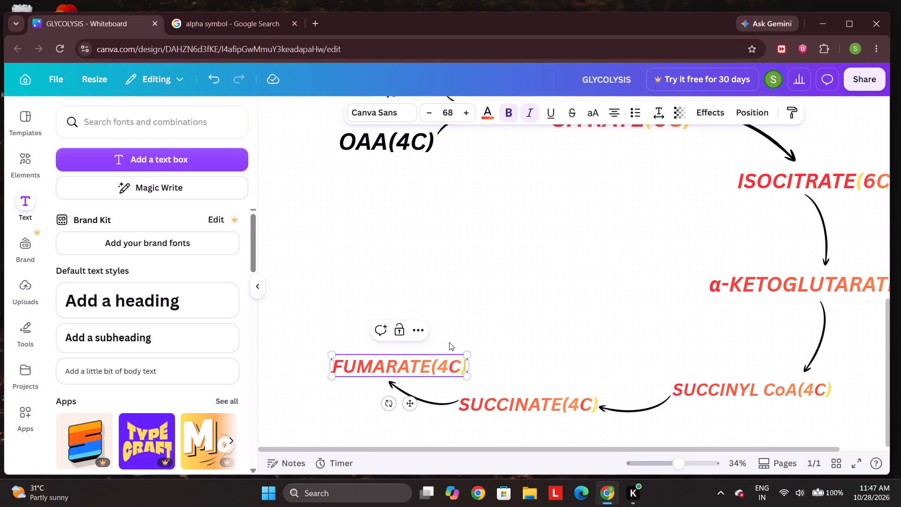
left_click(573, 307)
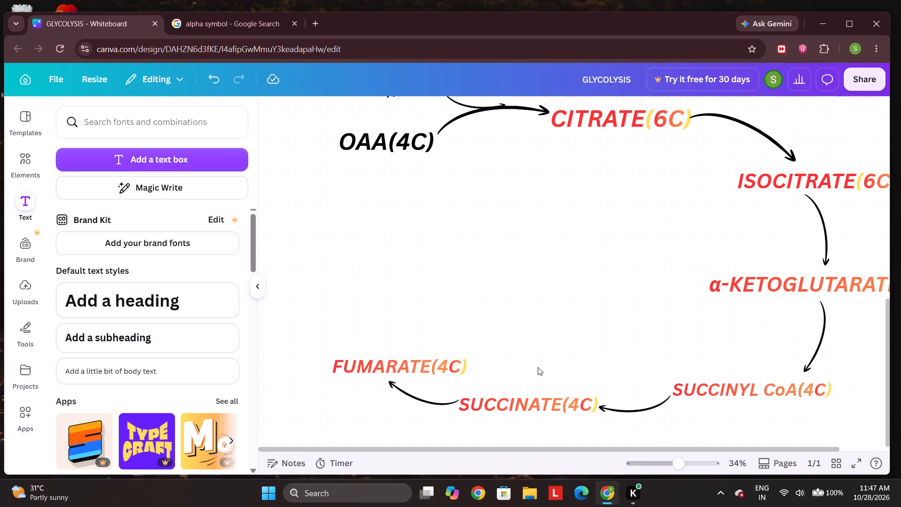
Duplicate the arrow between SUCCINATE(4C) and FUMARATE(4C), place it above FUMARATE(4C) and rotate it until it points upward.
left_click(435, 403)
left_click(424, 339)
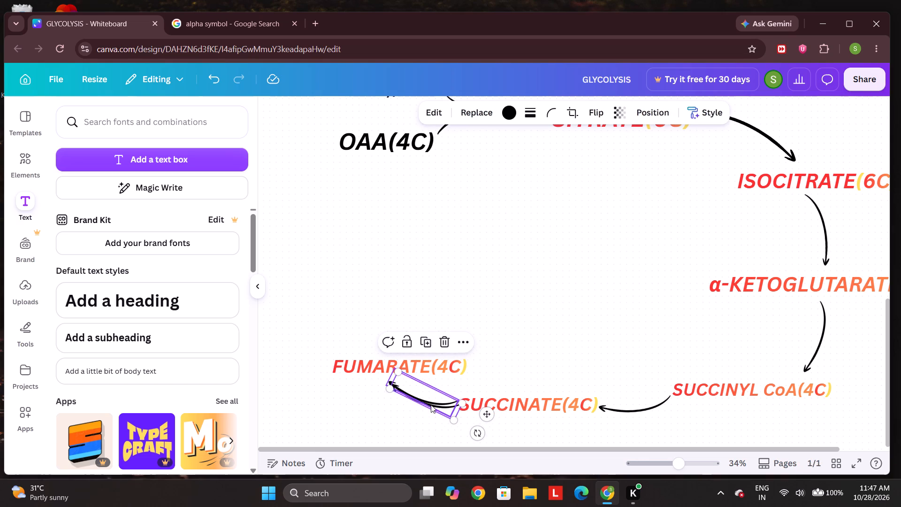
left_click_drag(430, 405, 382, 333)
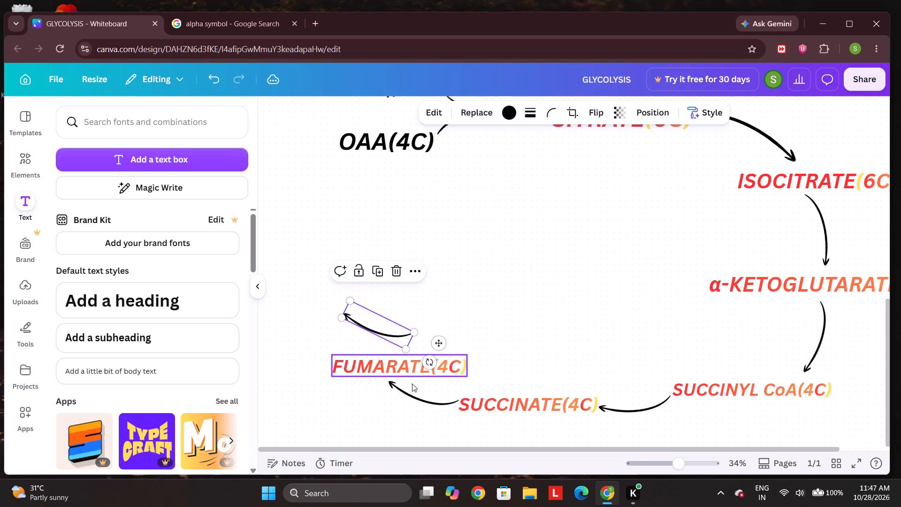
left_click_drag(431, 360, 374, 363)
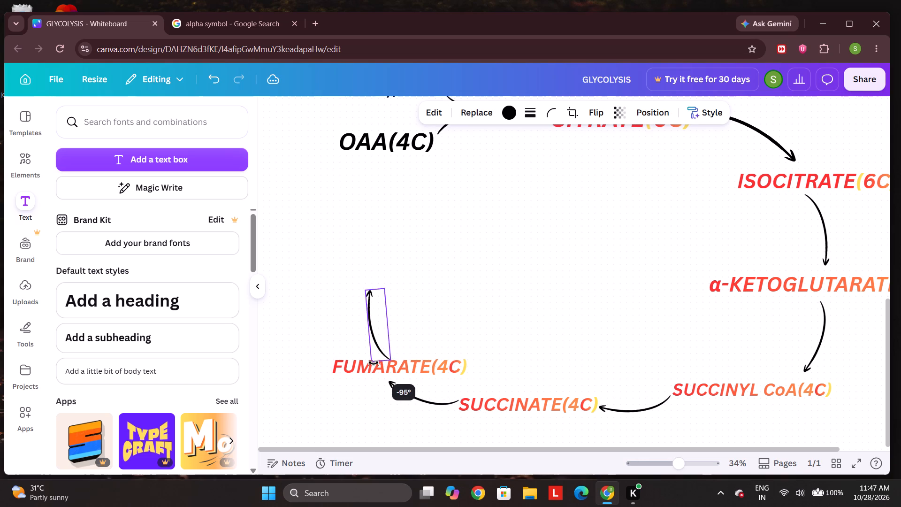
left_click_drag(374, 363, 370, 362)
left_click_drag(374, 330, 369, 330)
left_click(280, 286)
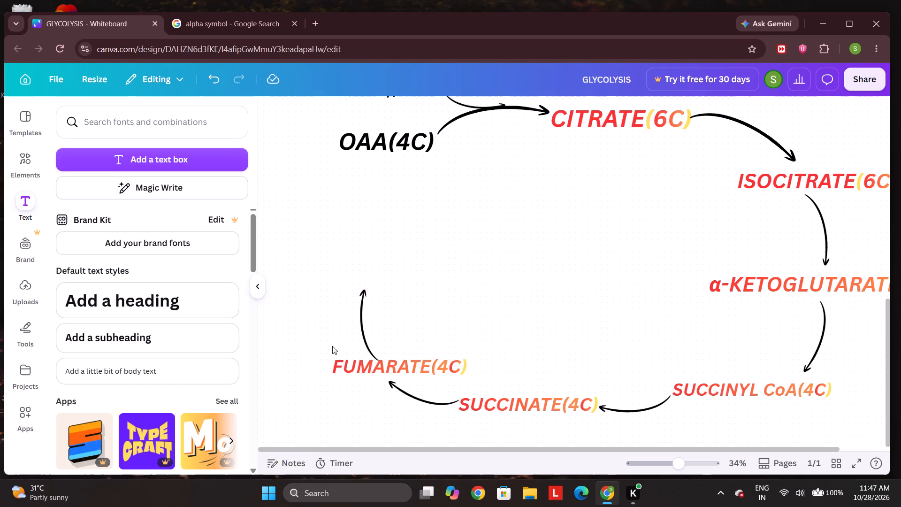
Duplicate the FUMARATE(4C) label and place the copy just above the tip of the upward arrow.
left_click(363, 375)
left_click(399, 333)
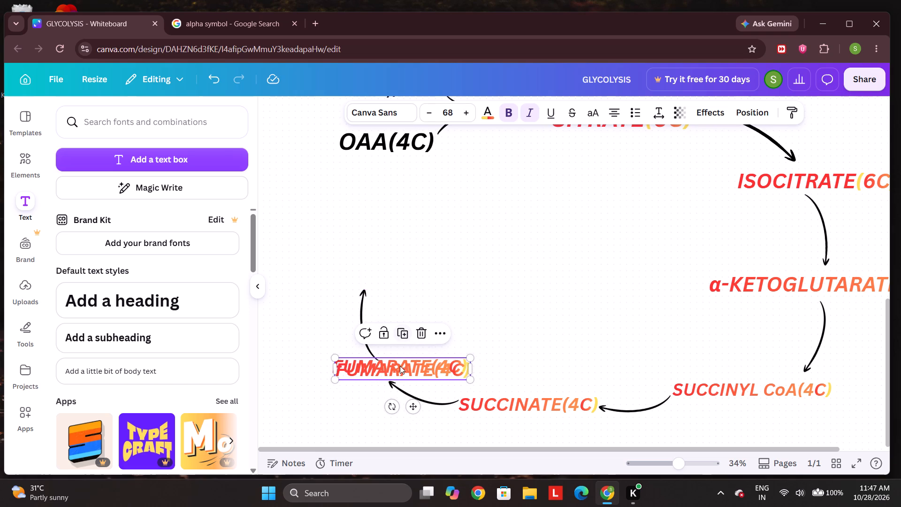
left_click_drag(398, 377, 367, 275)
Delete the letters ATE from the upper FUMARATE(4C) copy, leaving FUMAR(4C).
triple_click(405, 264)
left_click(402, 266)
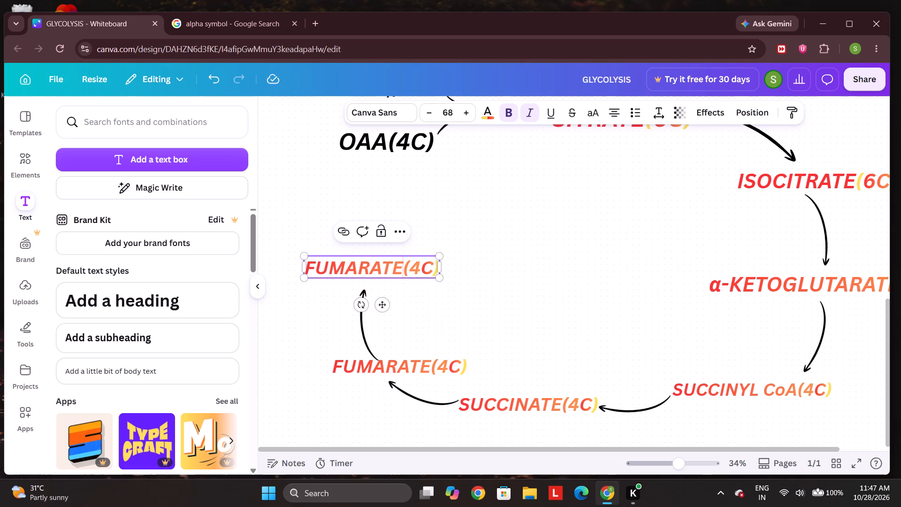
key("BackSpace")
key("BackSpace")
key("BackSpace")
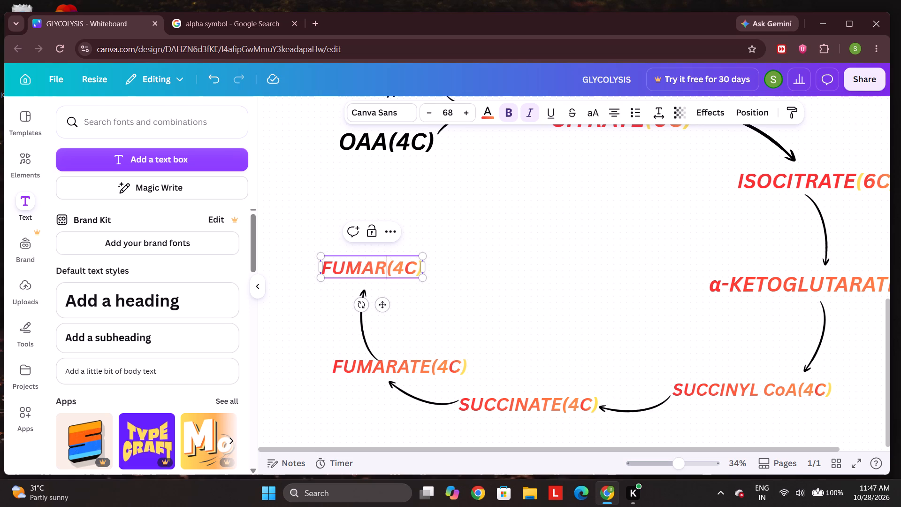
Shrink the α-KETOGLUTARATE(5C) label slightly and nudge the arrow below it a little to the left.
left_click(817, 349)
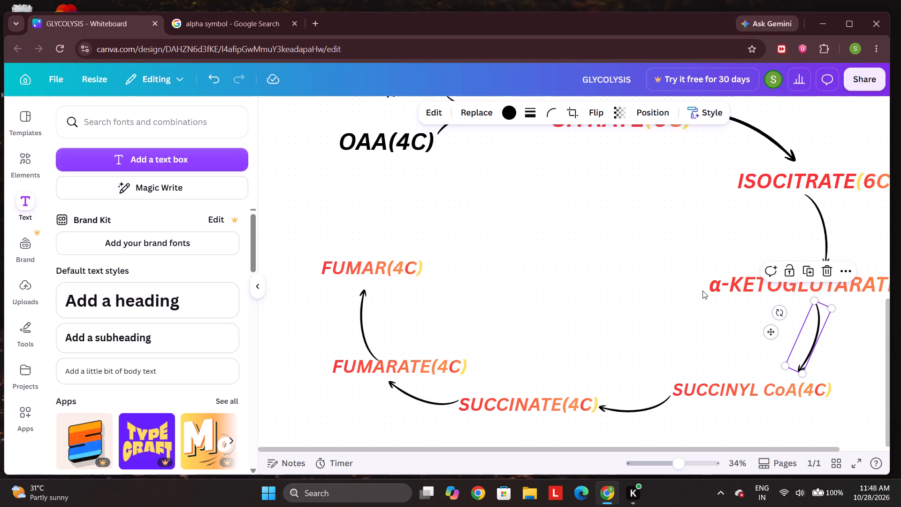
scroll(748, 310, "left", 1)
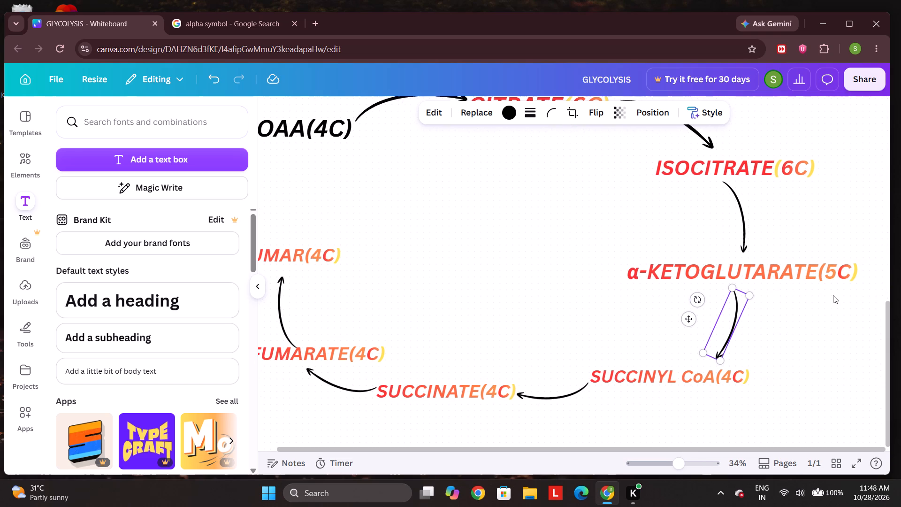
scroll(833, 295, "left", 1)
left_click(840, 276)
left_click_drag(856, 283, 837, 280)
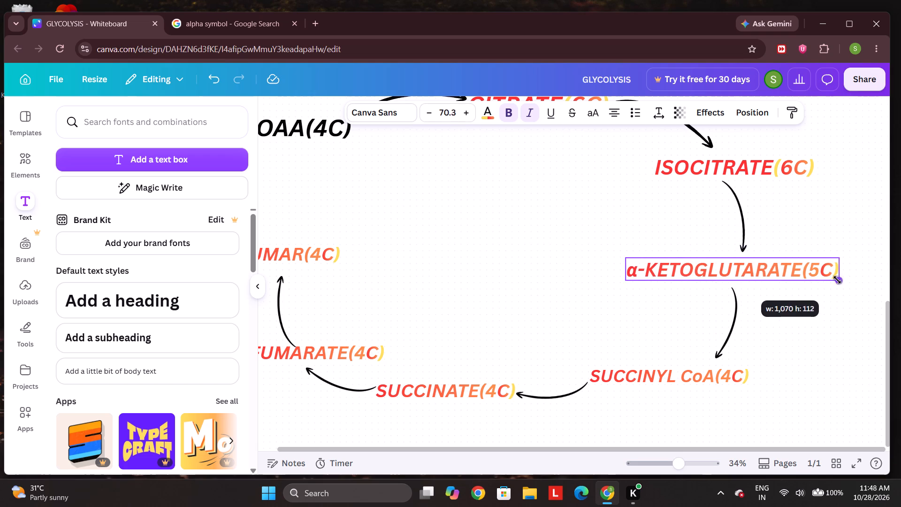
left_click_drag(837, 280, 827, 278)
Realign the arrow below α-KETOGLUTARATE(5C), the SUCCINYL CoA(4C) label and its outgoing arrow with the smaller α-KETOGLUTARATE(5C) label.
left_click_drag(716, 344, 709, 340)
left_click_drag(648, 375, 648, 374)
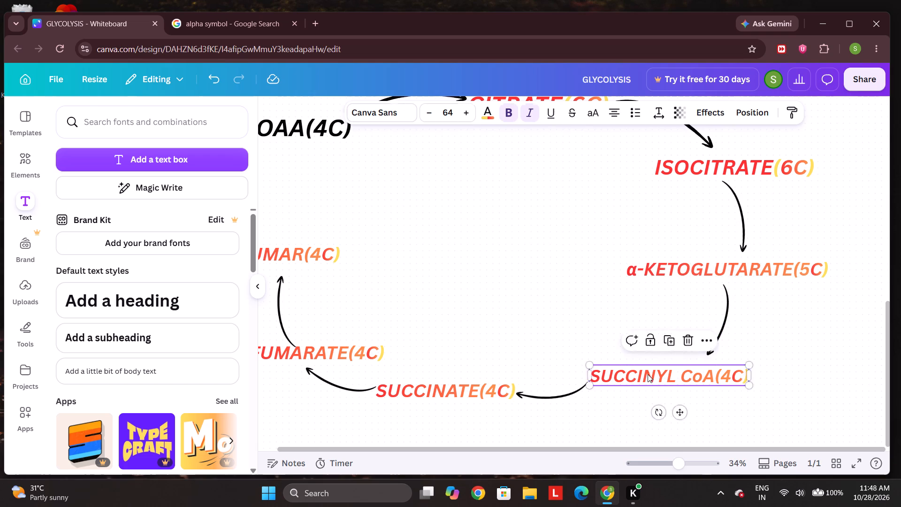
left_click_drag(648, 374, 652, 365)
left_click_drag(580, 391, 586, 387)
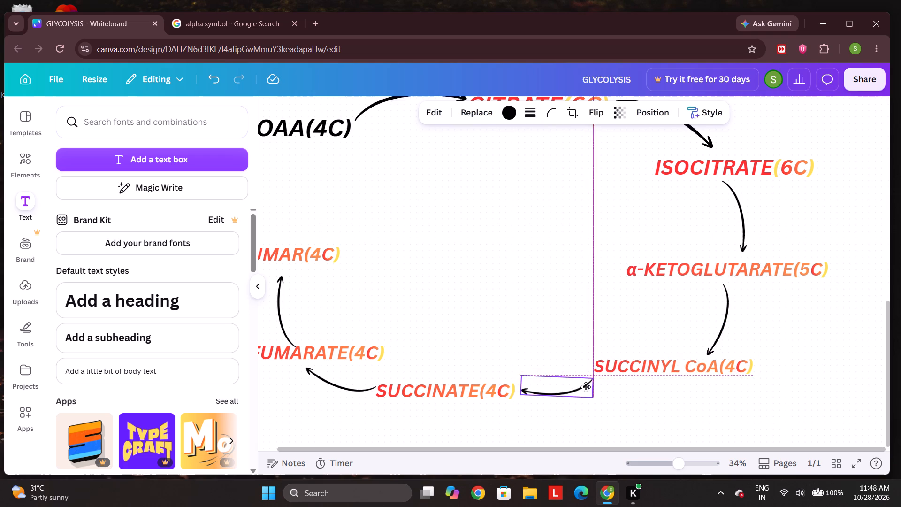
left_click_drag(586, 387, 587, 387)
left_click_drag(656, 372, 662, 379)
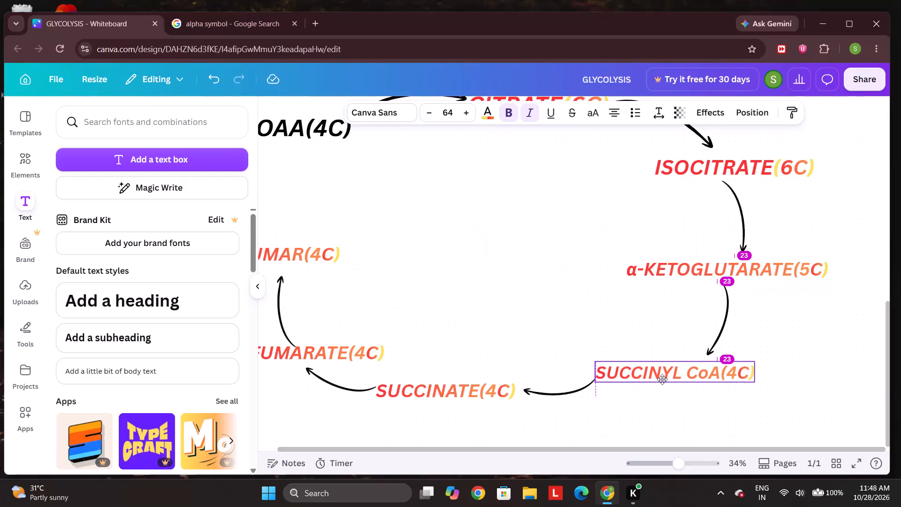
left_click_drag(662, 379, 663, 382)
Shrink the ISOCITRATE(6C) label to font size 66.1 and shift it slightly right beneath the arrow from CITRATE(6C).
scroll(761, 270, "up", 1)
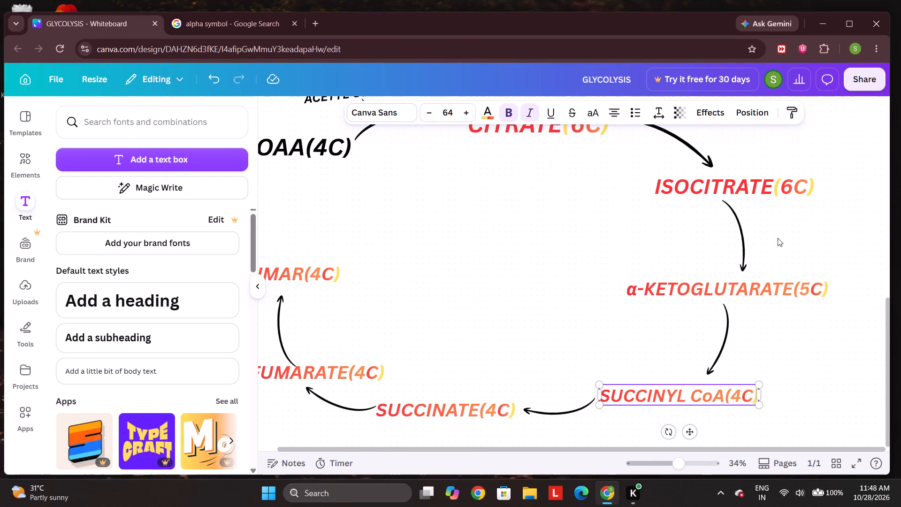
scroll(778, 238, "up", 1)
left_click(769, 198)
left_click_drag(816, 201, 797, 190)
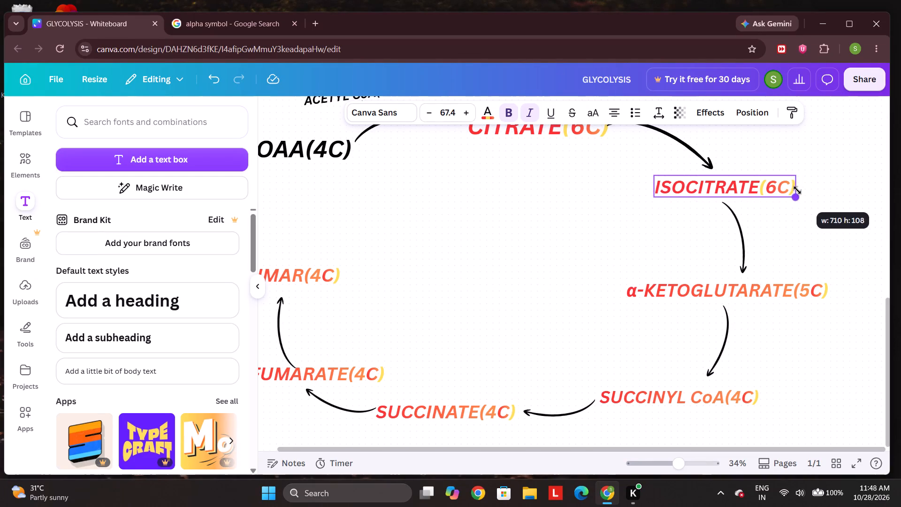
left_click_drag(797, 190, 796, 189)
left_click_drag(723, 185, 729, 186)
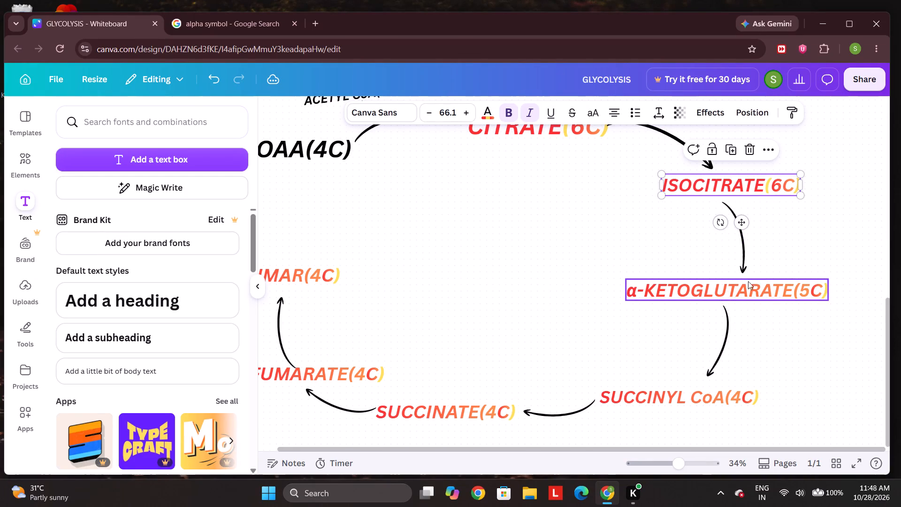
Shorten the arrow below ISOCITRATE(6C) slightly, shift it left and rotate it so it points down at α-KETOGLUTARATE(5C).
left_click(740, 260)
left_click_drag(748, 270, 742, 265)
left_click_drag(739, 253, 729, 246)
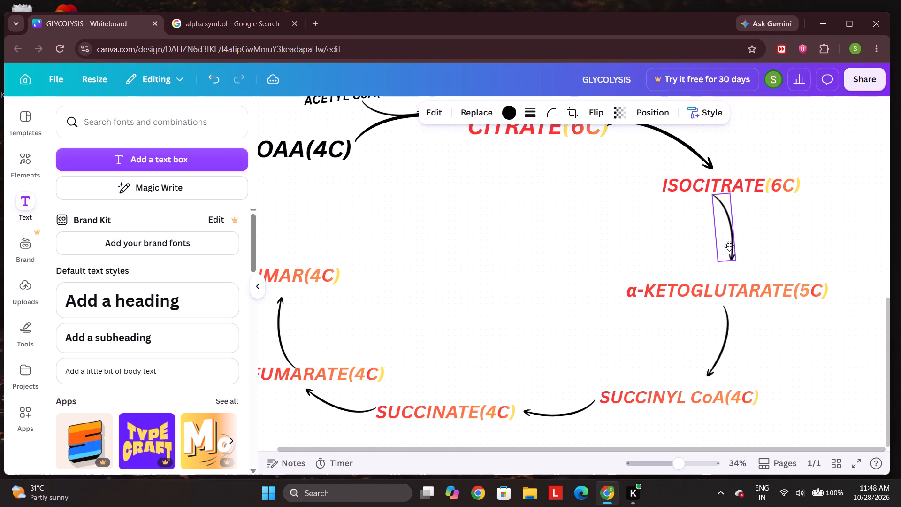
left_click_drag(729, 246, 733, 251)
left_click_drag(694, 221, 678, 216)
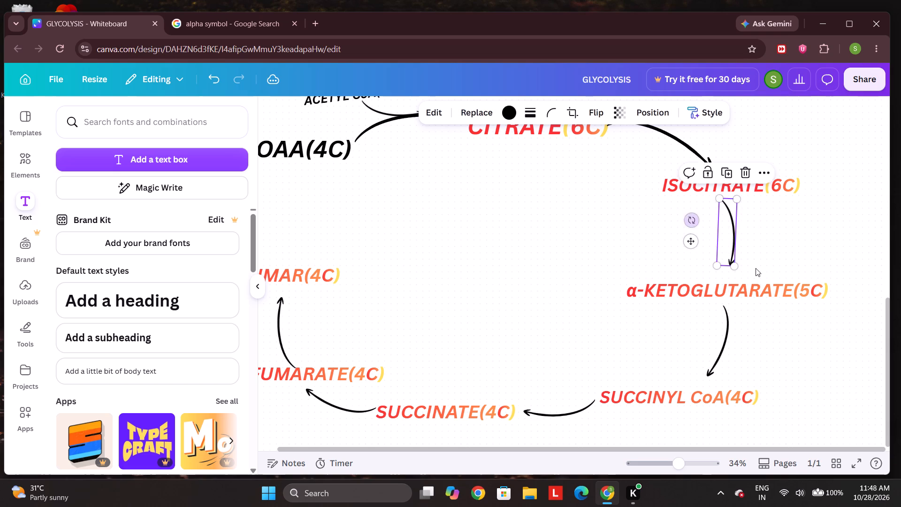
Nudge the upward arrow slightly higher so it sits between the FUMARATE(4C) and FUMAR(4C) labels.
scroll(831, 353, "right", 1)
left_click_drag(319, 343, 318, 334)
left_click_drag(328, 359, 328, 352)
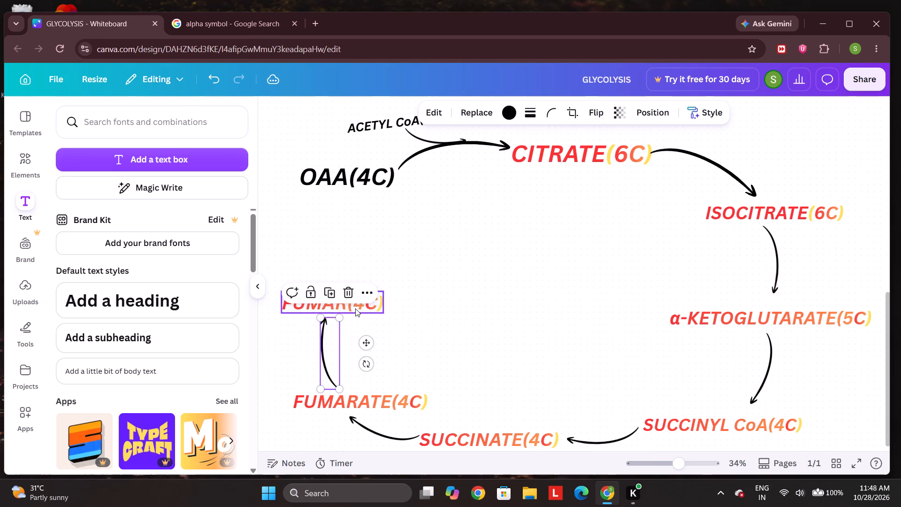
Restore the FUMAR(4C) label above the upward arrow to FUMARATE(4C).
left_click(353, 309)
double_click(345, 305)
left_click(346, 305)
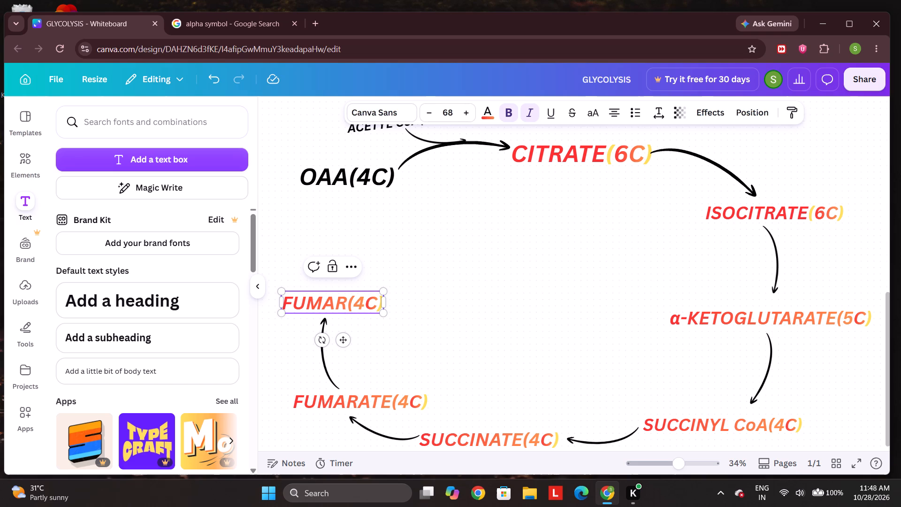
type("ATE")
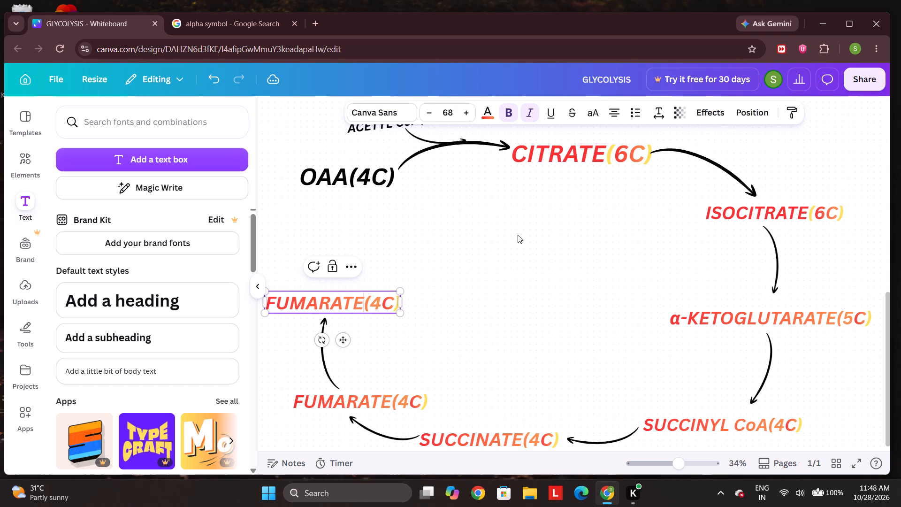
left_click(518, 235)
Duplicate the upward arrow between the upper FUMARATE(4C) label and OAA(4C), enlarge it to about 435 by 115, and rotate it to about -78°.
left_click(310, 376)
left_click(320, 373)
left_click(329, 295)
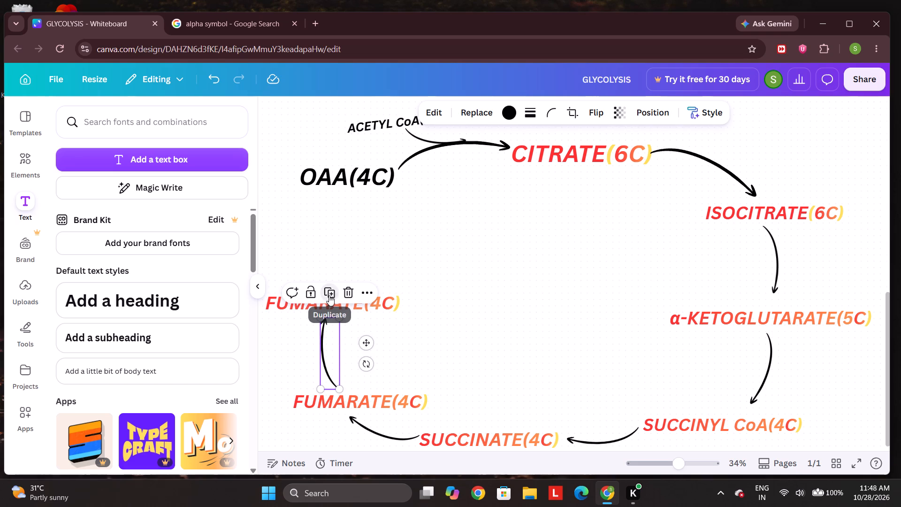
left_click_drag(336, 350, 329, 241)
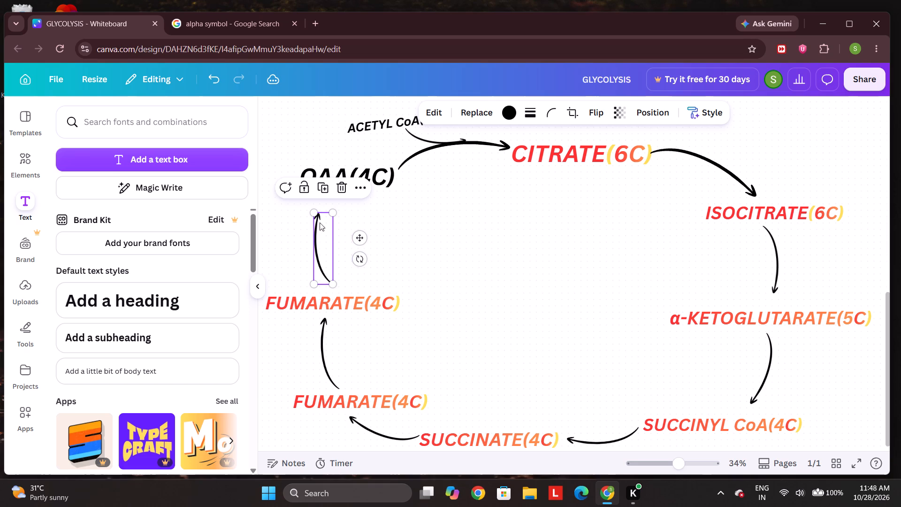
left_click_drag(315, 215, 317, 199)
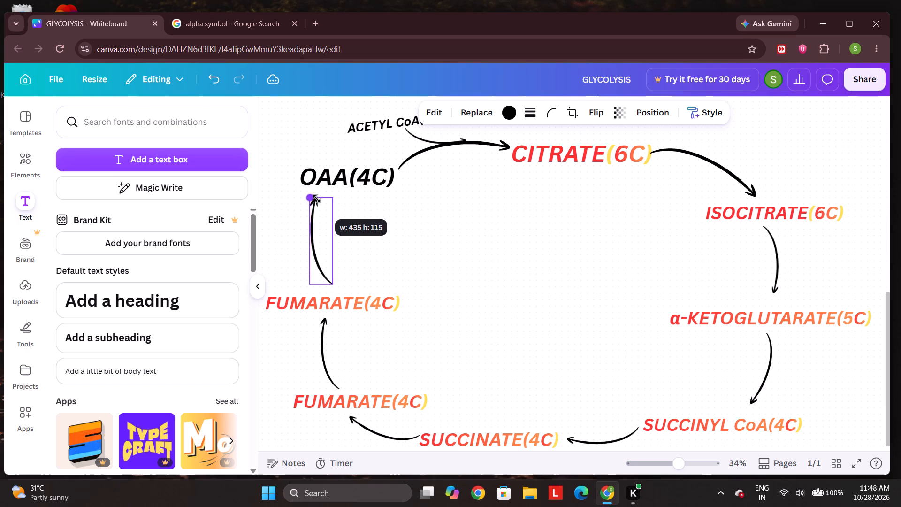
left_click_drag(317, 199, 317, 200)
left_click_drag(358, 255, 340, 256)
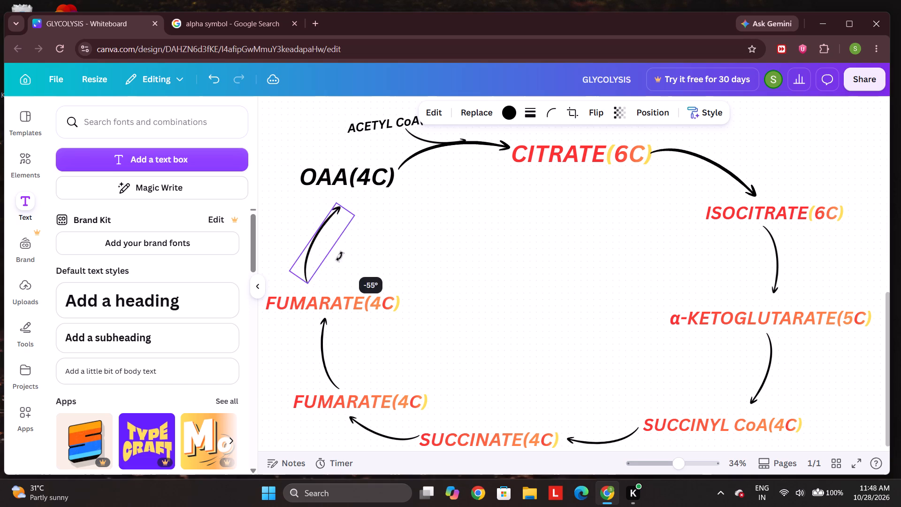
left_click_drag(340, 256, 346, 261)
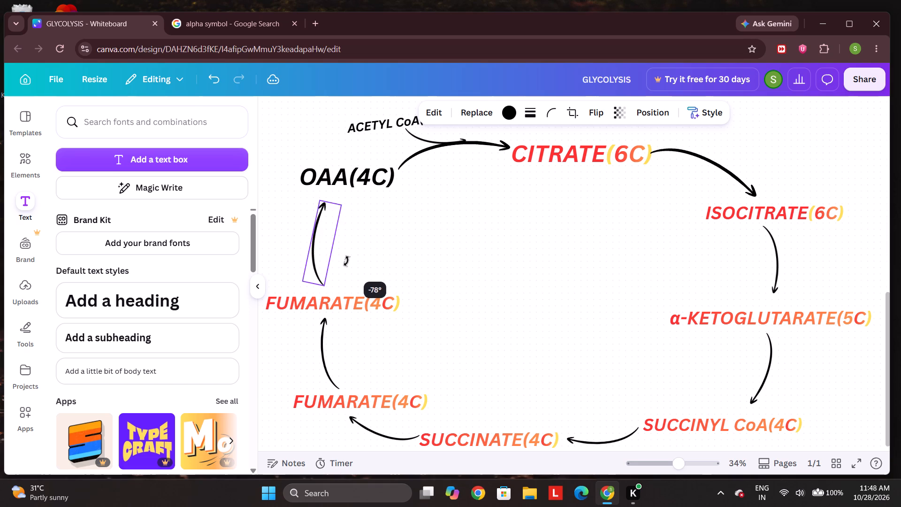
Enlarge the arrow between the upper FUMARATE(4C) label and OAA(4C) slightly and reposition it so its tip meets OAA(4C).
left_click_drag(346, 261, 347, 261)
left_click_drag(323, 248, 325, 243)
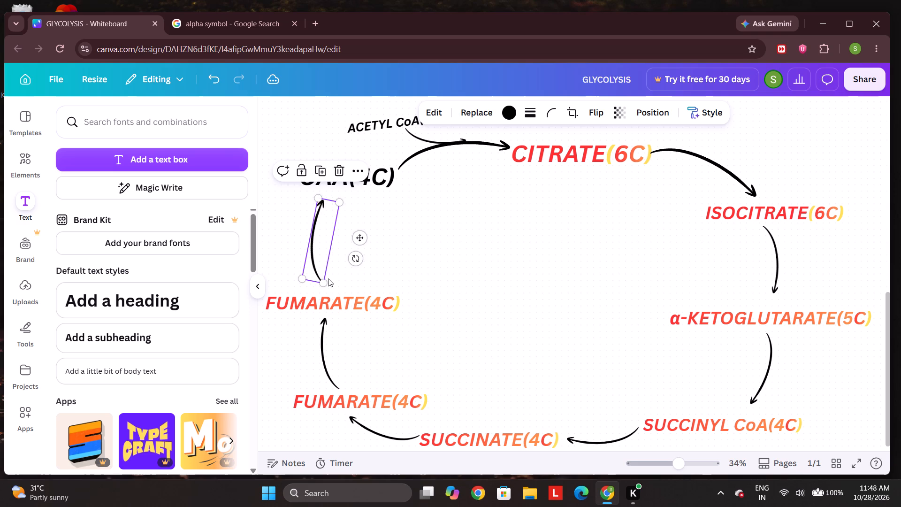
left_click_drag(322, 279, 331, 295)
left_click_drag(319, 267, 328, 255)
left_click(415, 230)
Insert a rounded pill shape from the recently used shapes and place it at the OAA(4C) label.
scroll(428, 237, "up", 1)
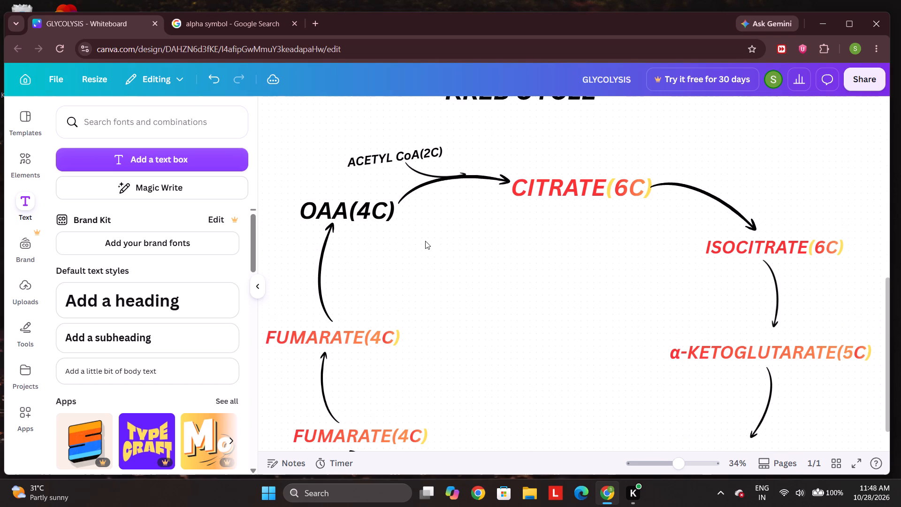
scroll(425, 241, "up", 1)
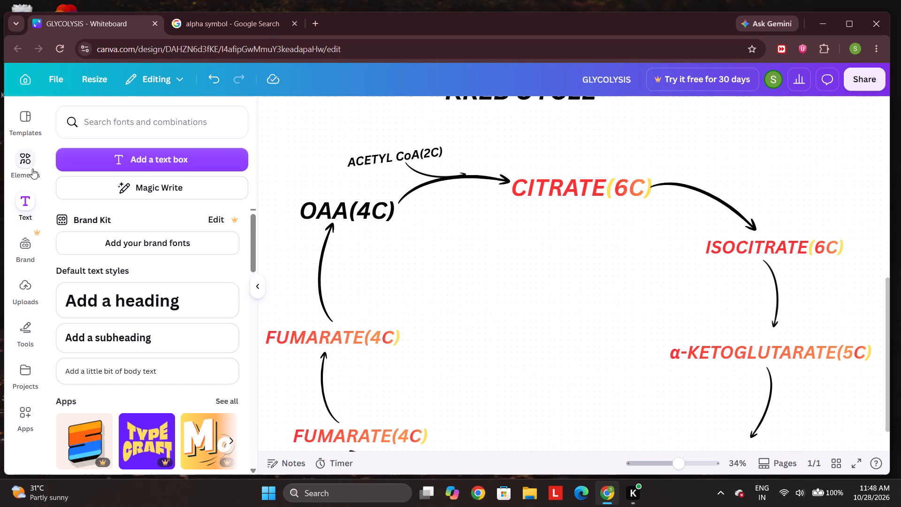
left_click(32, 169)
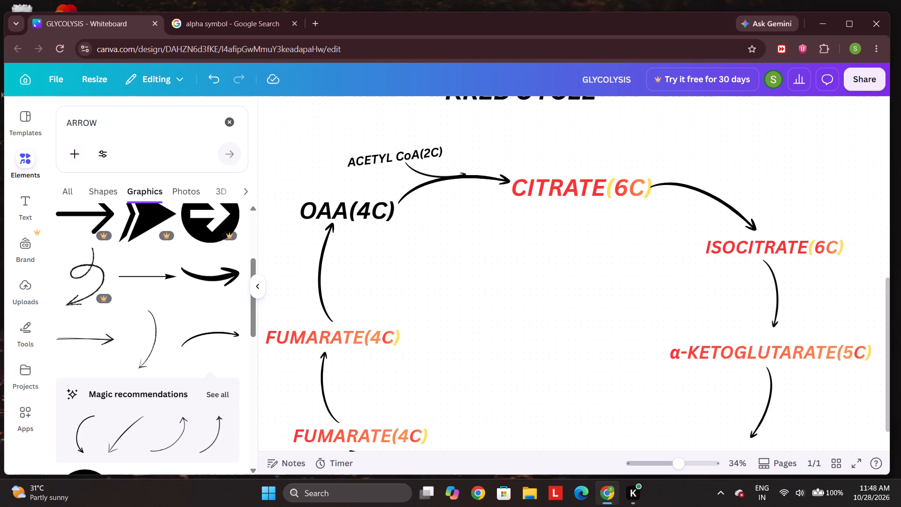
left_click(232, 125)
left_click(232, 346)
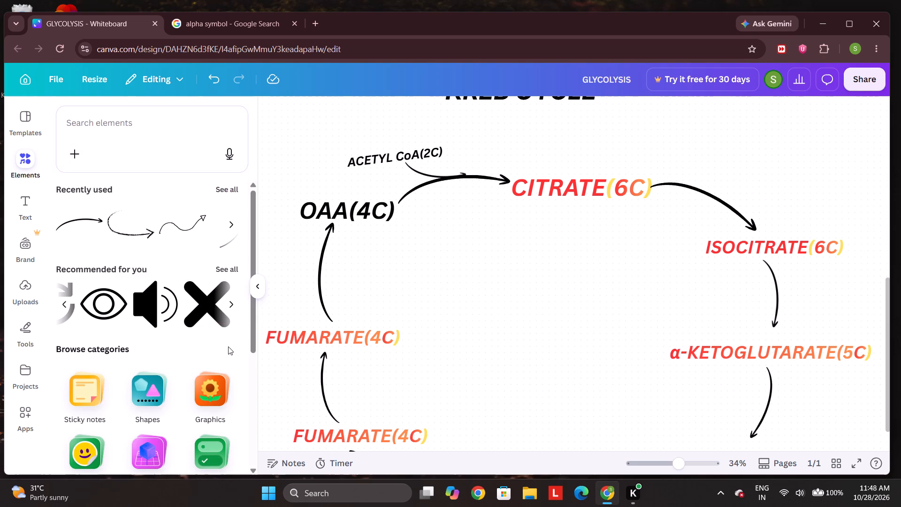
left_click(145, 365)
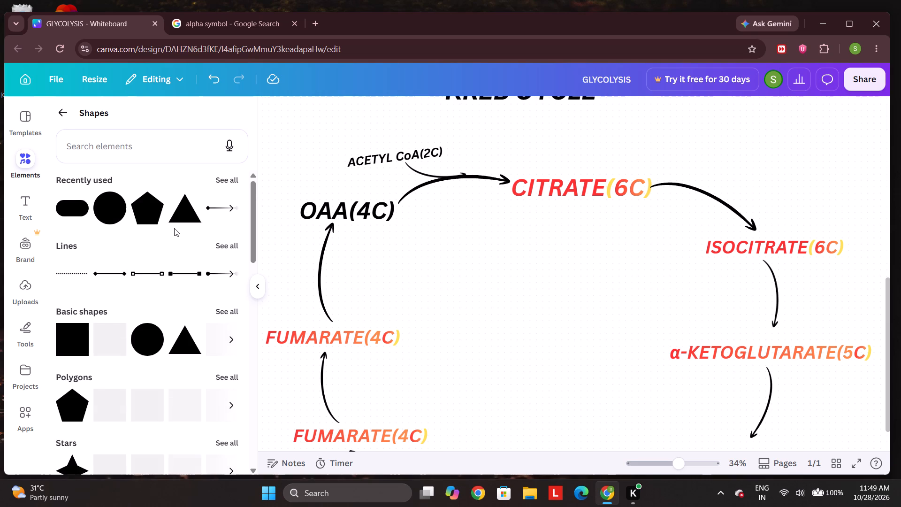
left_click(71, 218)
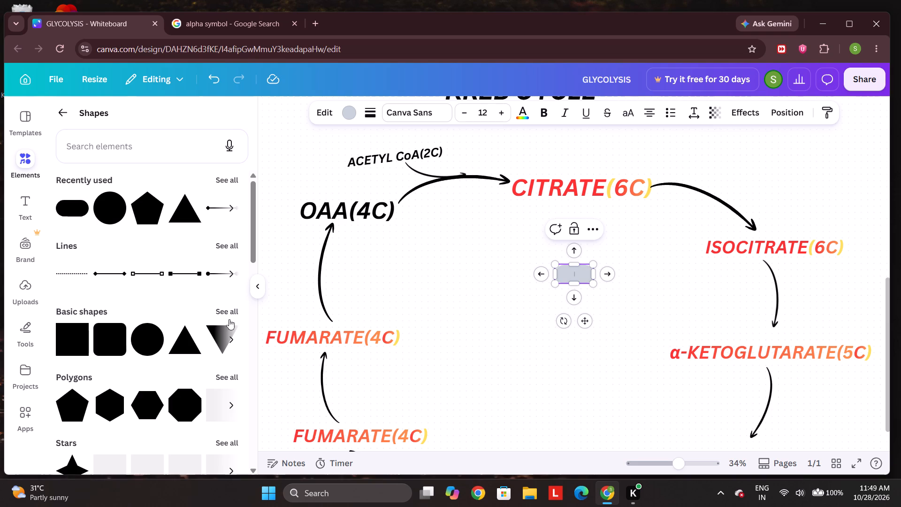
left_click_drag(586, 324, 577, 320)
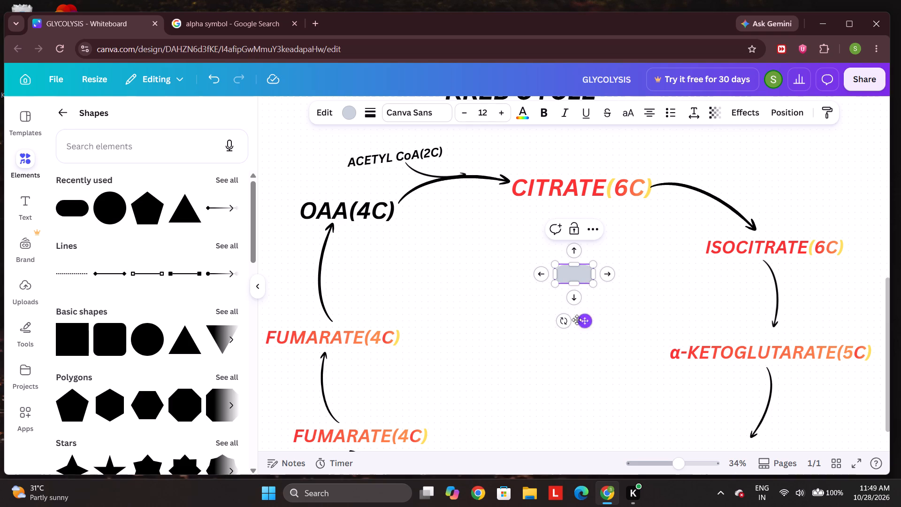
left_click_drag(577, 320, 322, 239)
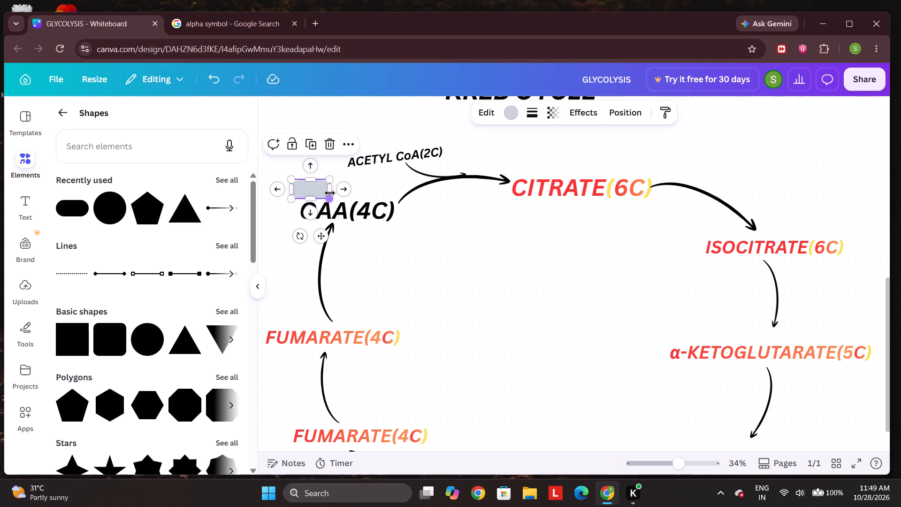
Resize and position the pill shape so it covers the whole OAA(4C) label with a narrow margin.
left_click_drag(329, 199, 400, 223)
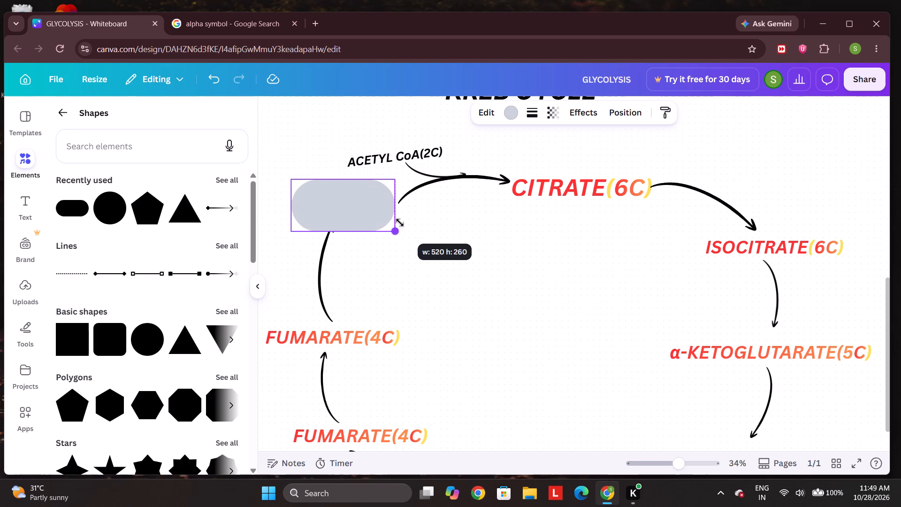
left_click_drag(400, 223, 393, 198)
left_click_drag(349, 193, 359, 198)
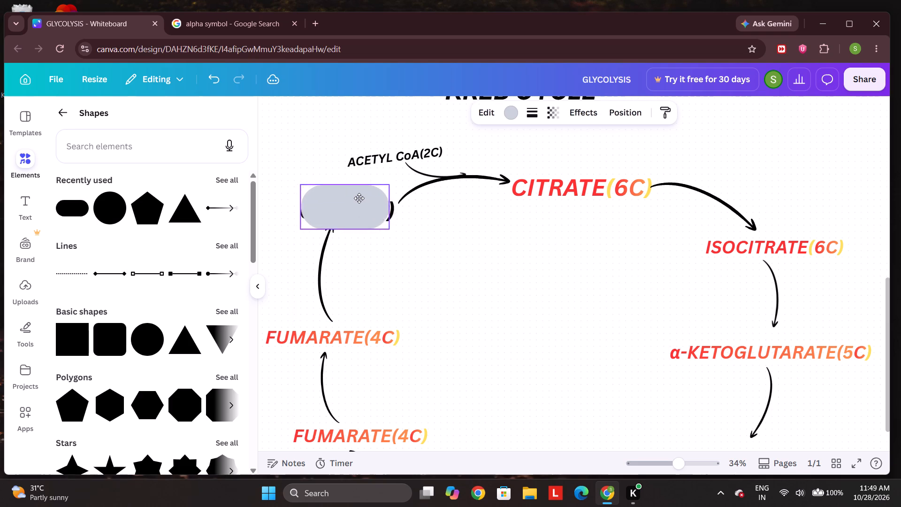
left_click_drag(359, 198, 340, 194)
left_click_drag(371, 204, 373, 204)
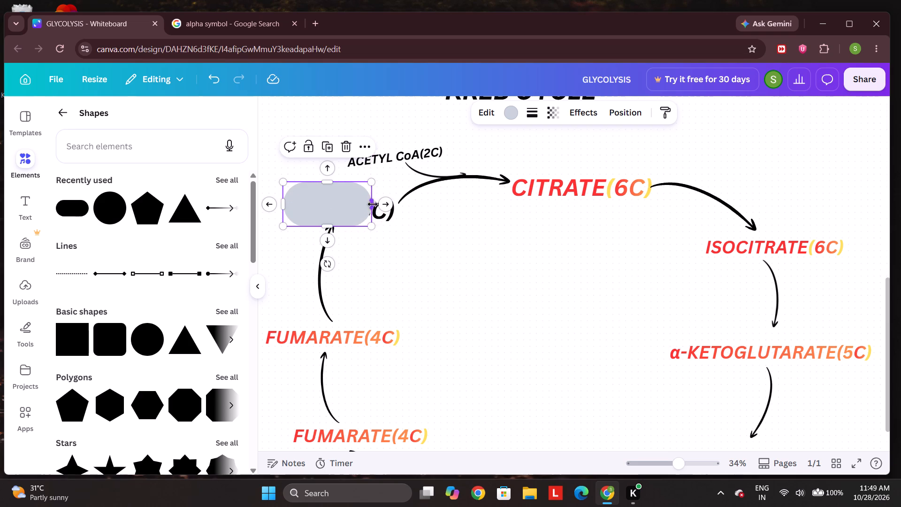
left_click_drag(373, 204, 401, 209)
left_click_drag(364, 209, 453, 256)
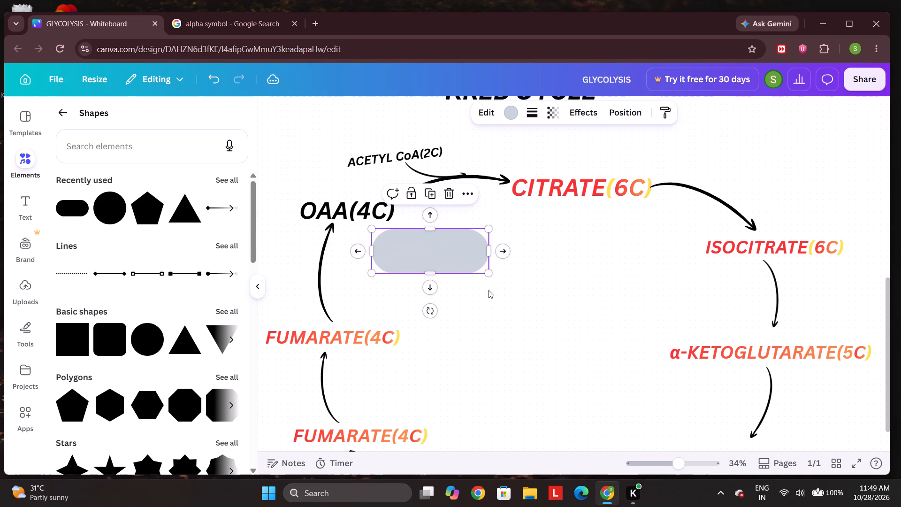
left_click_drag(488, 277, 476, 266)
left_click_drag(446, 256, 428, 249)
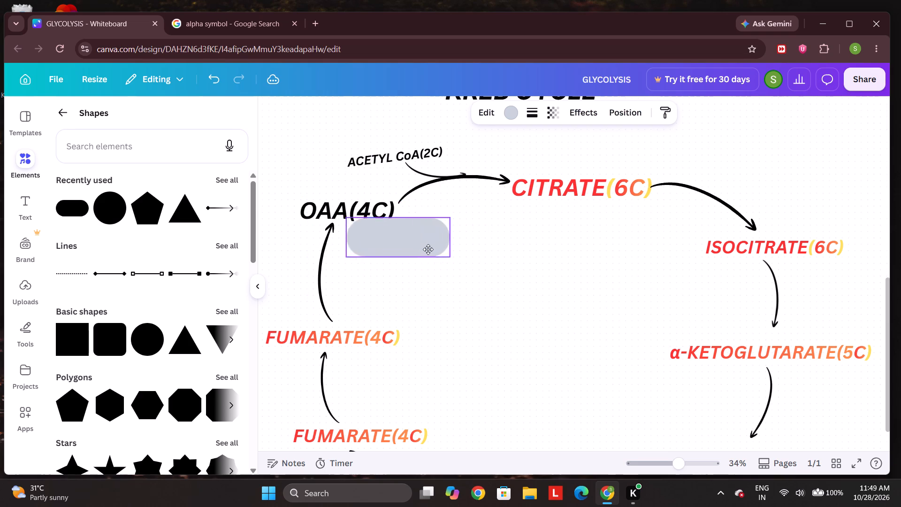
left_click_drag(428, 249, 450, 261)
left_click_drag(478, 275, 464, 261)
left_click_drag(431, 249, 365, 218)
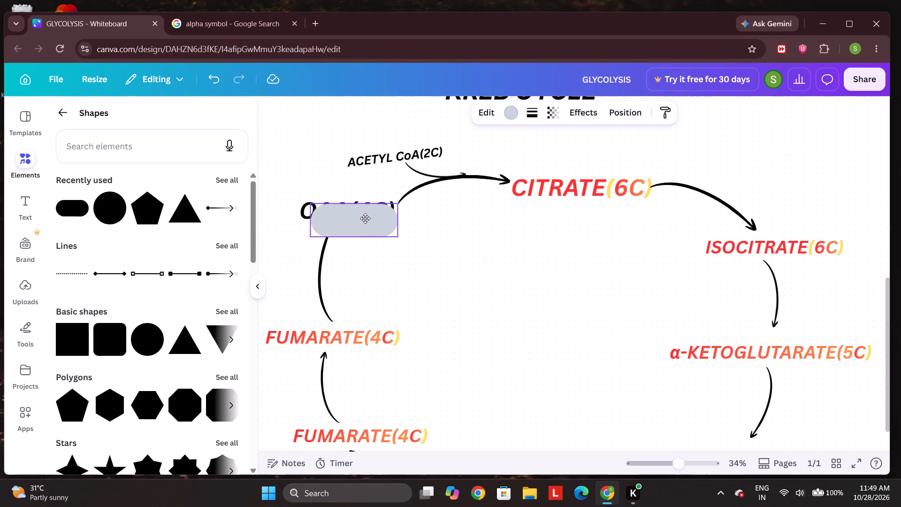
left_click_drag(365, 218, 352, 209)
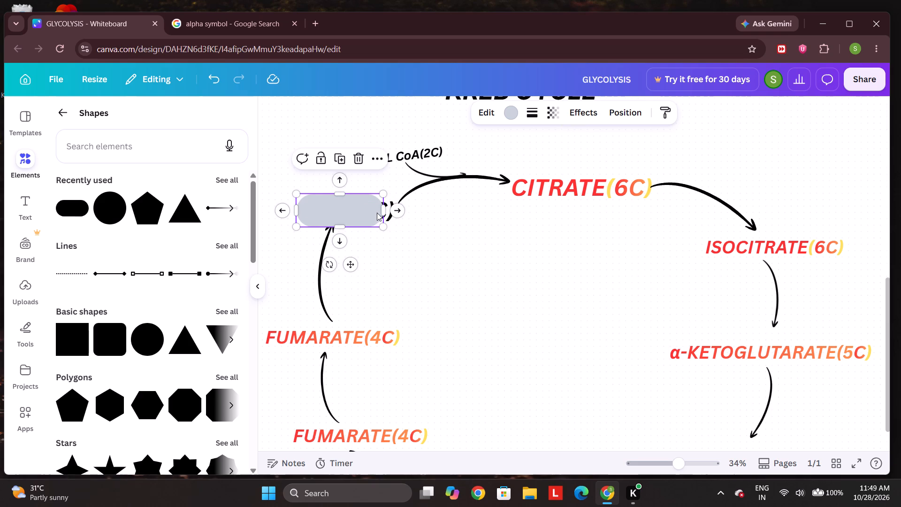
left_click_drag(382, 211, 398, 212)
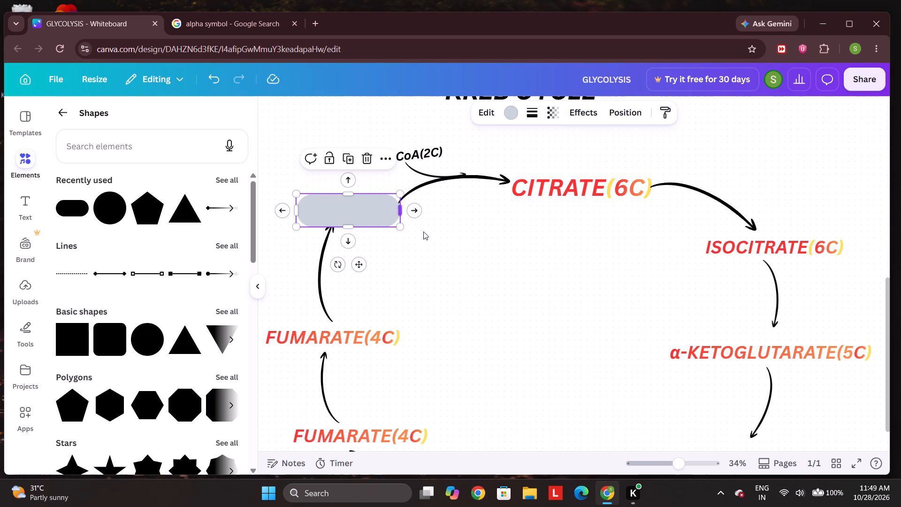
Send the pill shape to the back, behind the OAA(4C) text.
left_click(384, 154)
left_click(416, 292)
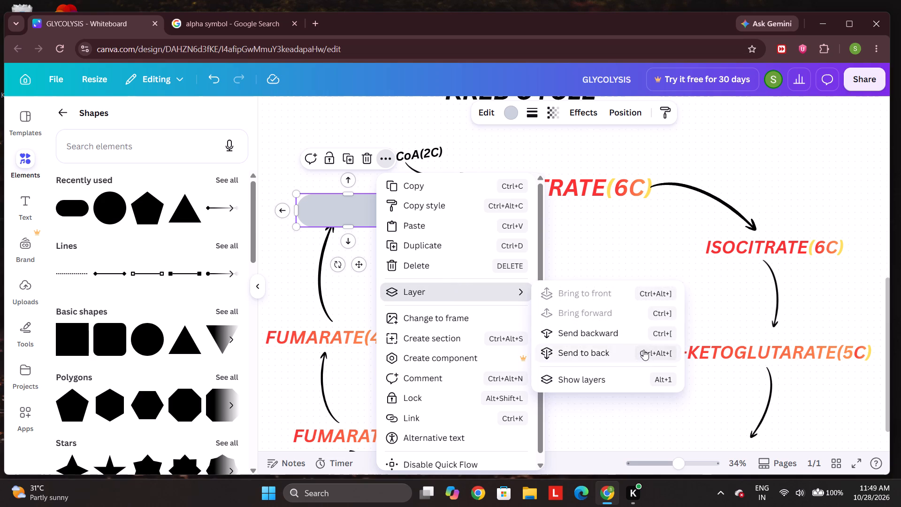
left_click(643, 350)
left_click(628, 404)
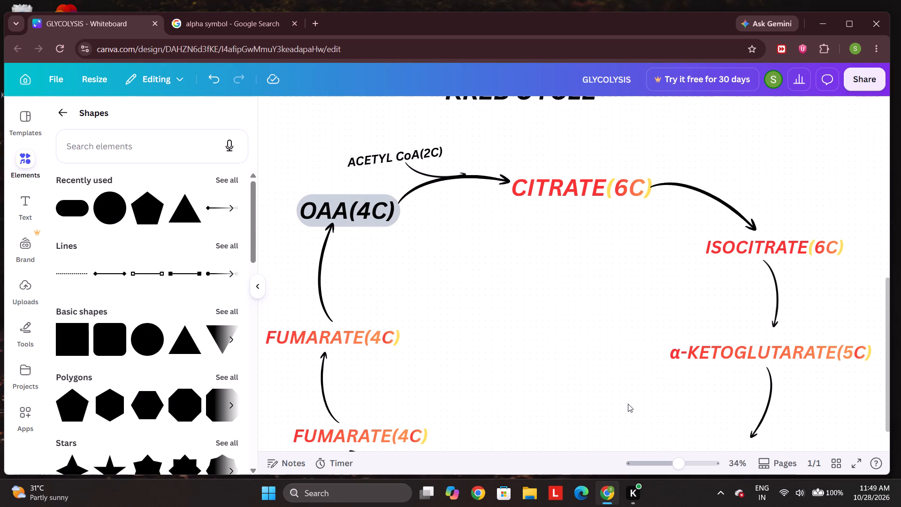
Colour the OAA(4C) text with the red-to-orange gradient used in the other compound labels.
left_click(381, 210)
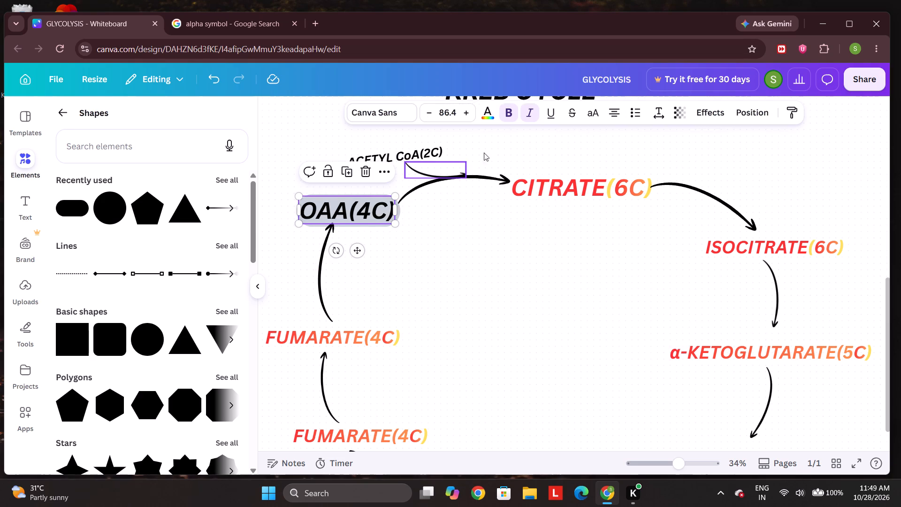
left_click(490, 112)
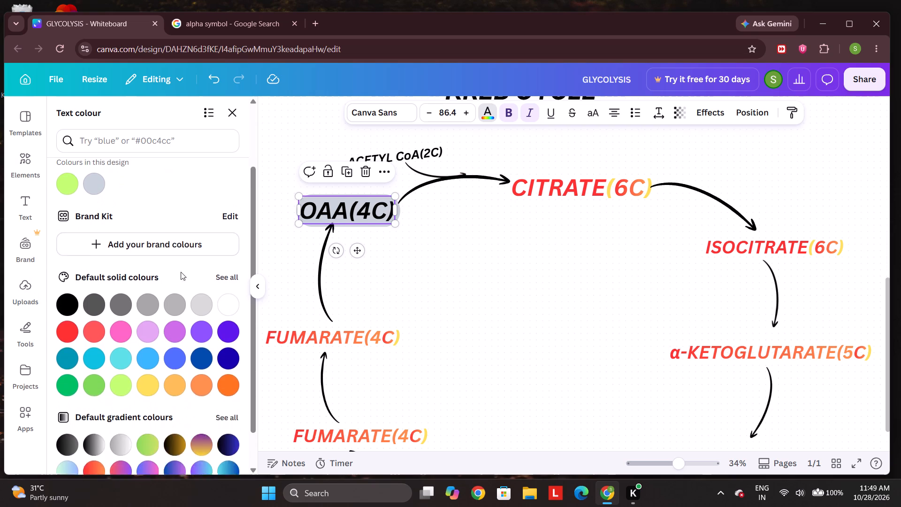
left_click(197, 171)
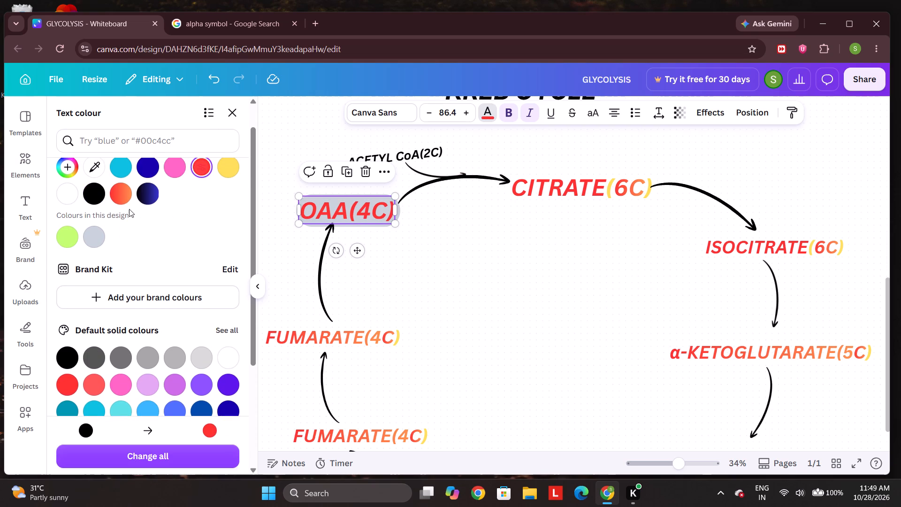
scroll(206, 229, "down", 1)
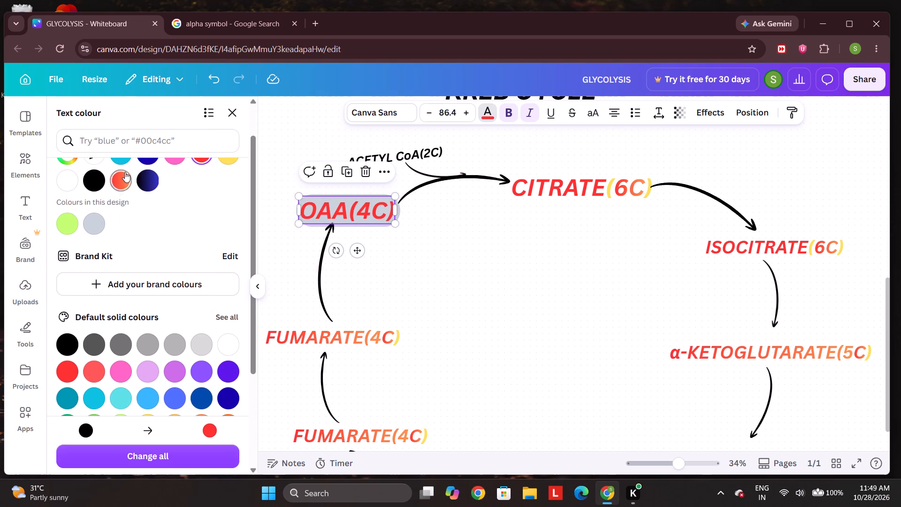
left_click(124, 172)
left_click(513, 276)
right_click(513, 276)
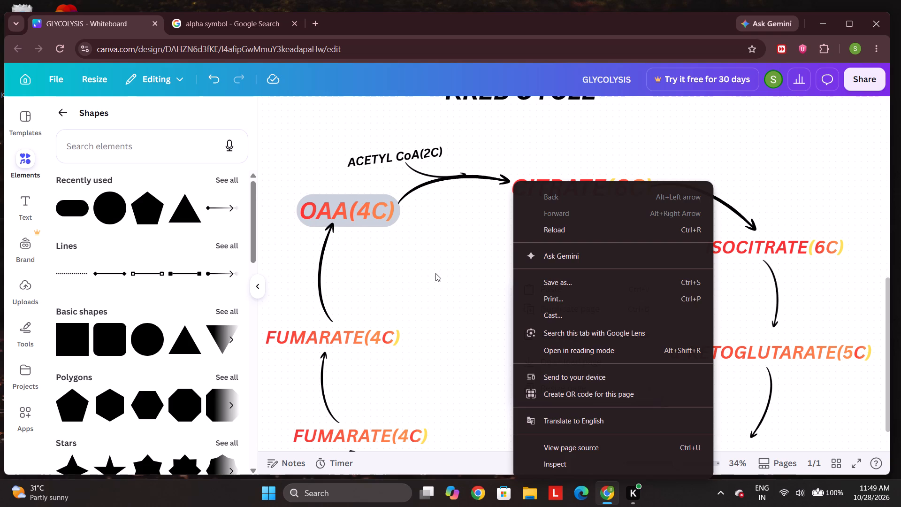
left_click(437, 272)
Look over the Krebs cycle diagram and browse the shape categories down to Abstract shapes.
scroll(441, 274, "up", 1)
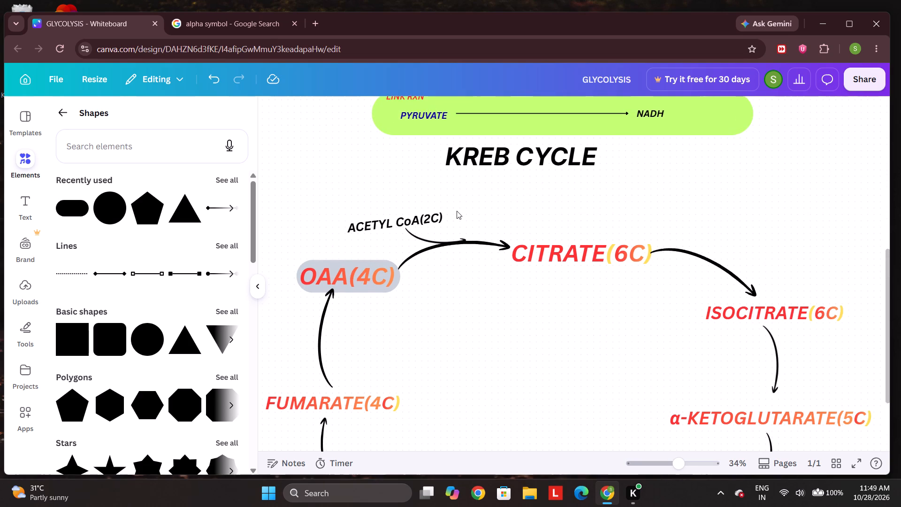
scroll(650, 283, "down", 1)
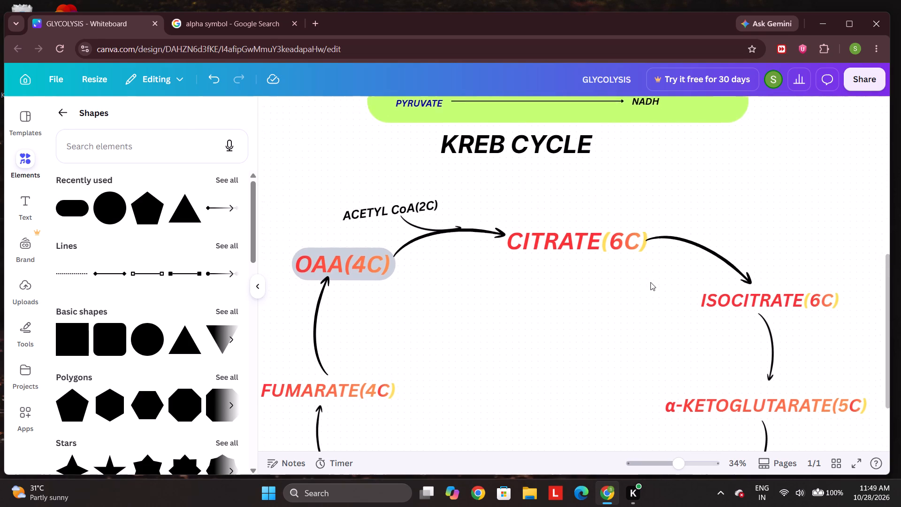
scroll(650, 282, "down", 2)
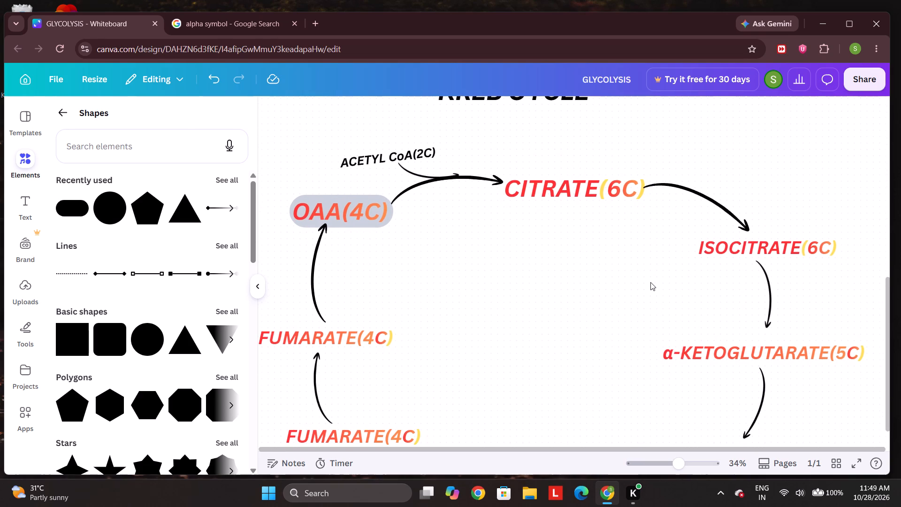
scroll(650, 282, "down", 1)
scroll(252, 327, "right", 1)
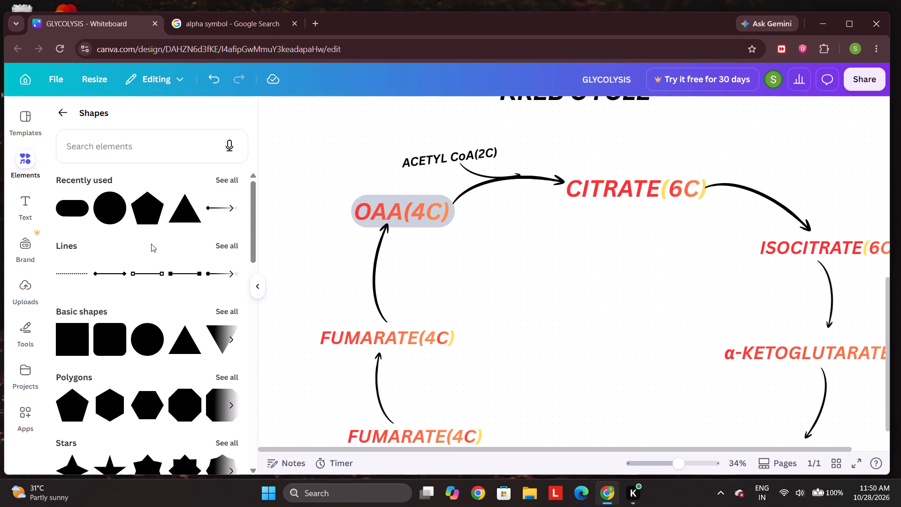
scroll(171, 293, "down", 3)
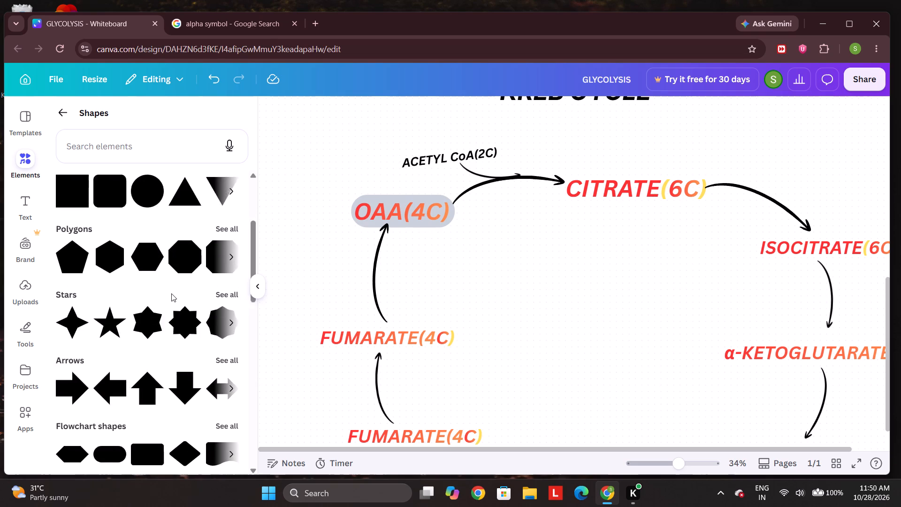
scroll(171, 293, "down", 4)
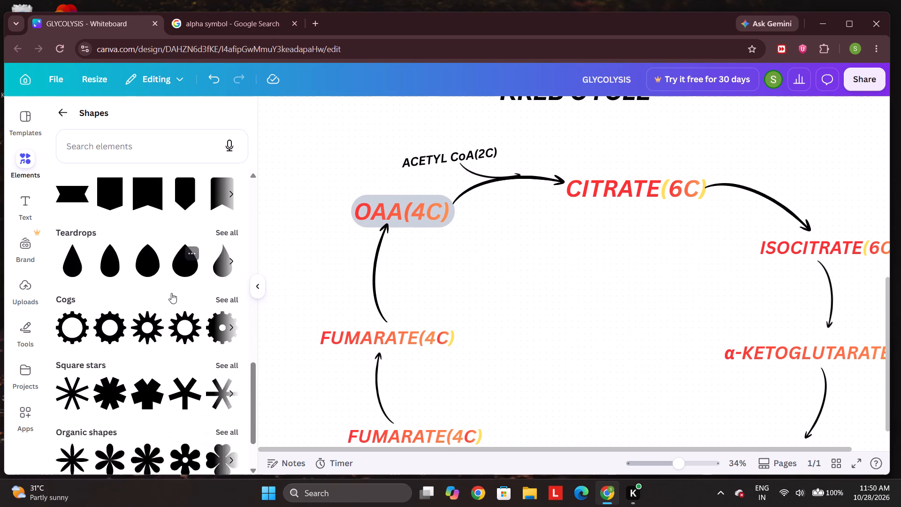
scroll(171, 293, "down", 3)
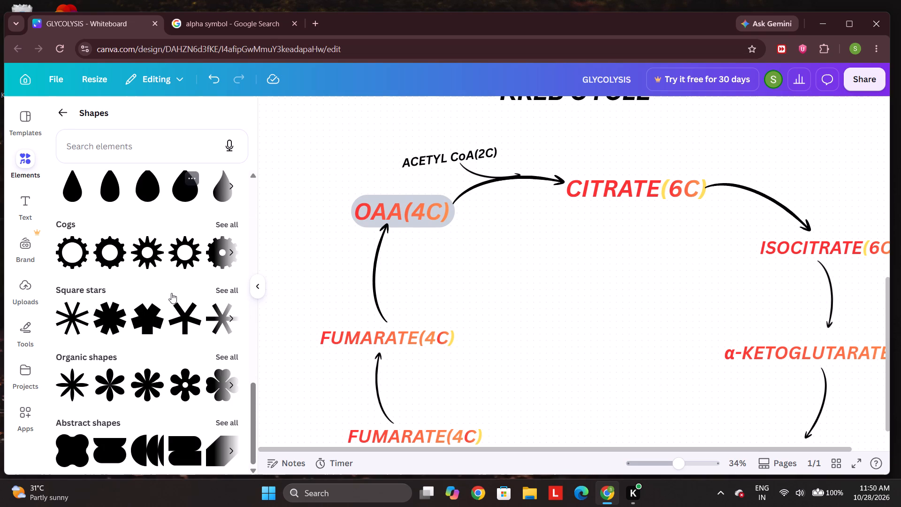
scroll(171, 293, "down", 1)
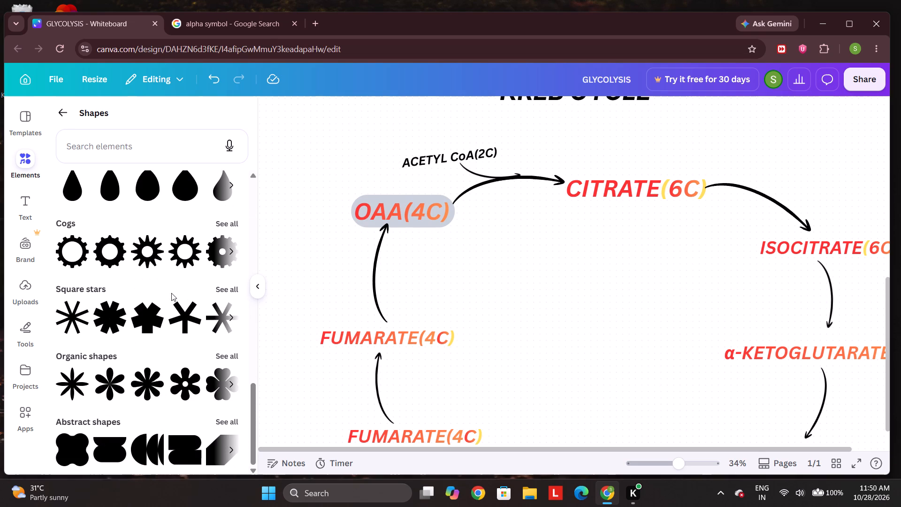
Move the CITRATE(6C) label and the curved arrow leading to it from OAA(4C) slightly up and left.
left_click(642, 185)
left_click_drag(642, 185, 634, 176)
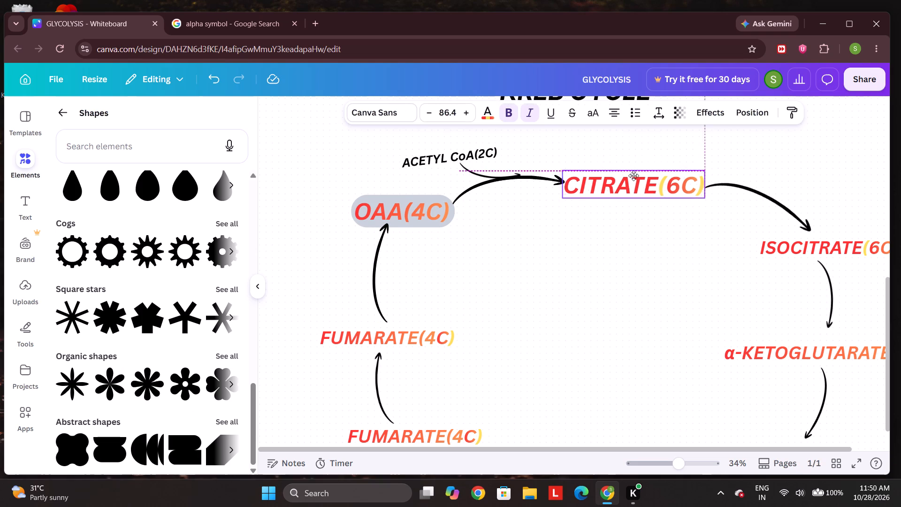
left_click_drag(634, 176, 634, 164)
left_click_drag(515, 183, 507, 176)
Shift the ACETYL CoA(2C) label and its small arrow up and left so the arrow joins the one to CITRATE(6C).
left_click(476, 168)
left_click_drag(467, 158, 461, 153)
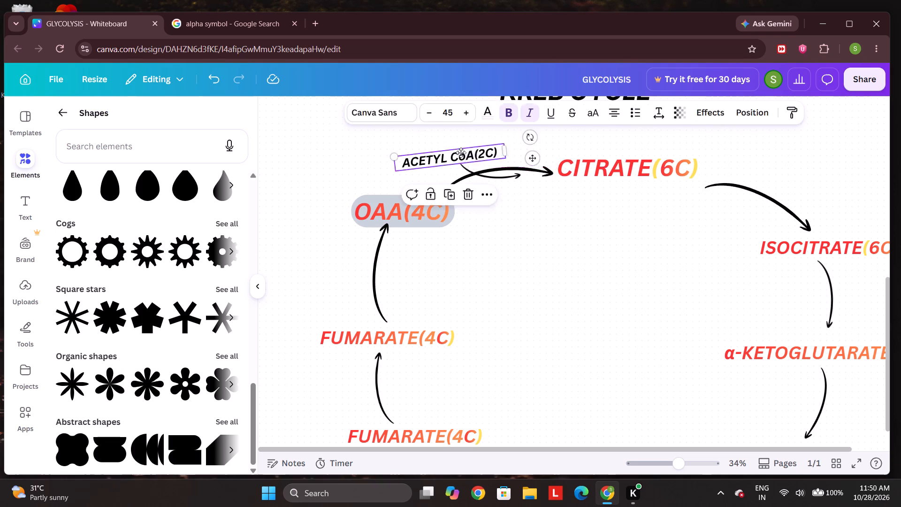
left_click_drag(461, 153, 444, 143)
left_click(463, 161)
left_click_drag(465, 166, 453, 159)
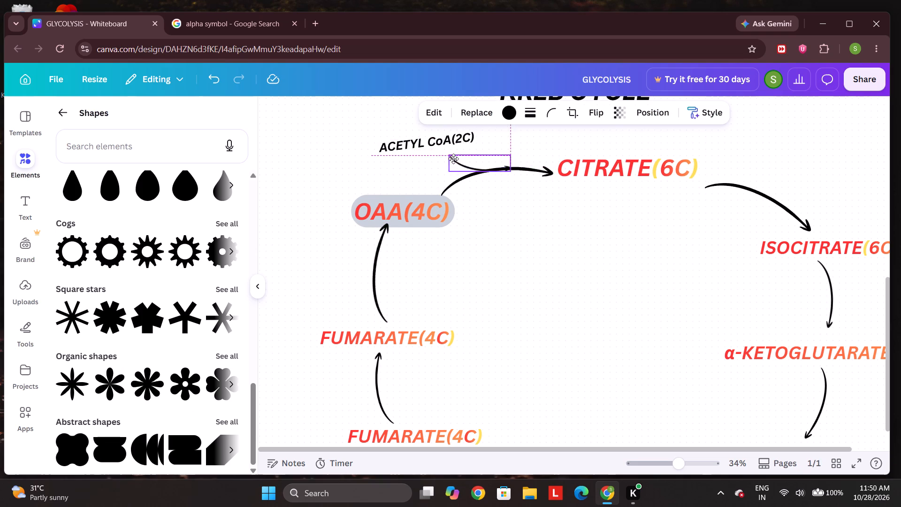
Nudge the small ACETYL CoA(2C) arrow left and move the CITRATE(6C) to ISOCITRATE(6C) arrow up to start beside CITRATE(6C).
left_click_drag(453, 159, 449, 158)
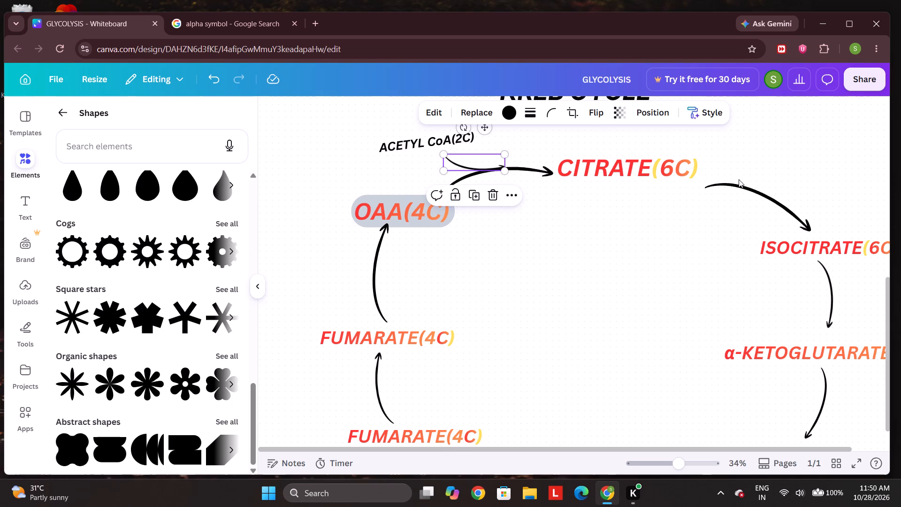
left_click_drag(726, 171, 721, 159)
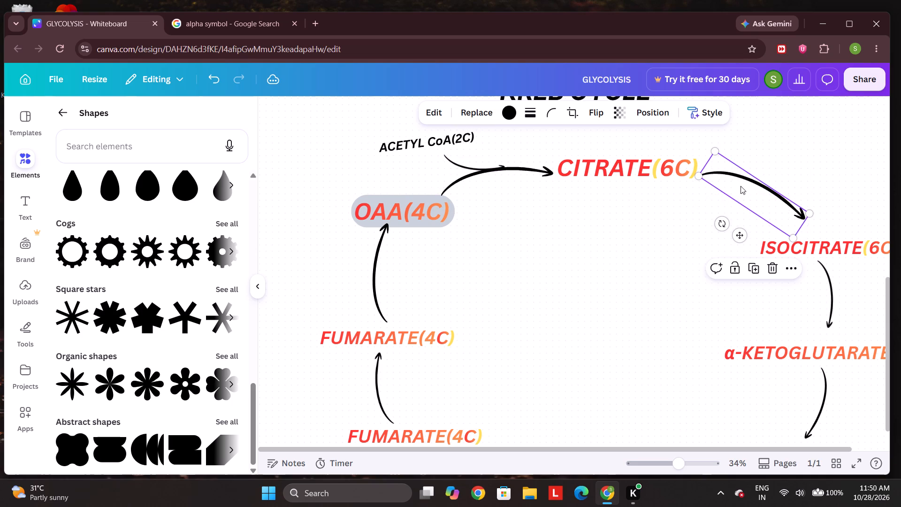
Tilt the OAA(4C) to CITRATE(6C) arrow slightly counter-clockwise and nudge it up and left.
left_click(550, 179)
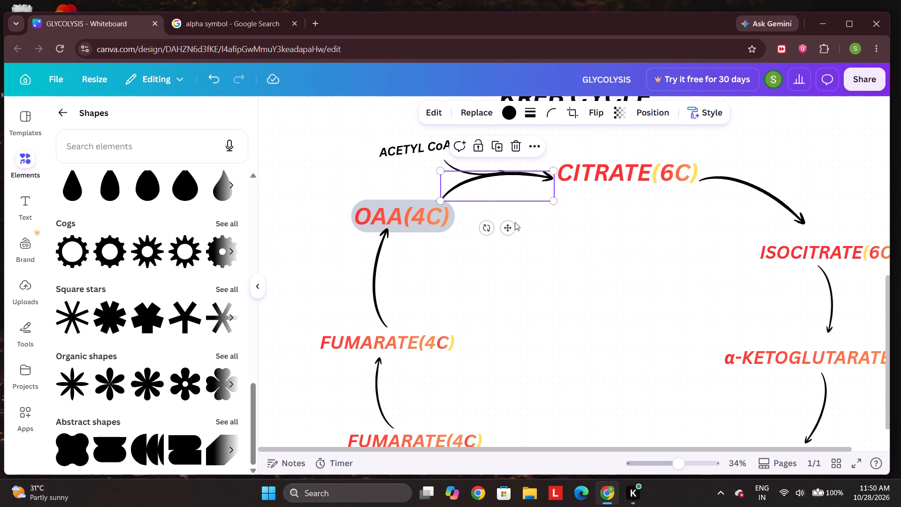
left_click(491, 229)
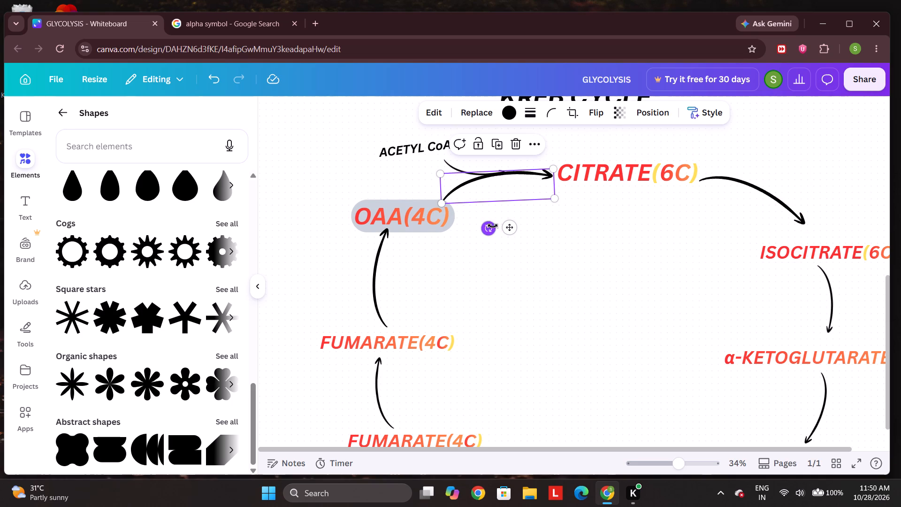
left_click(519, 180)
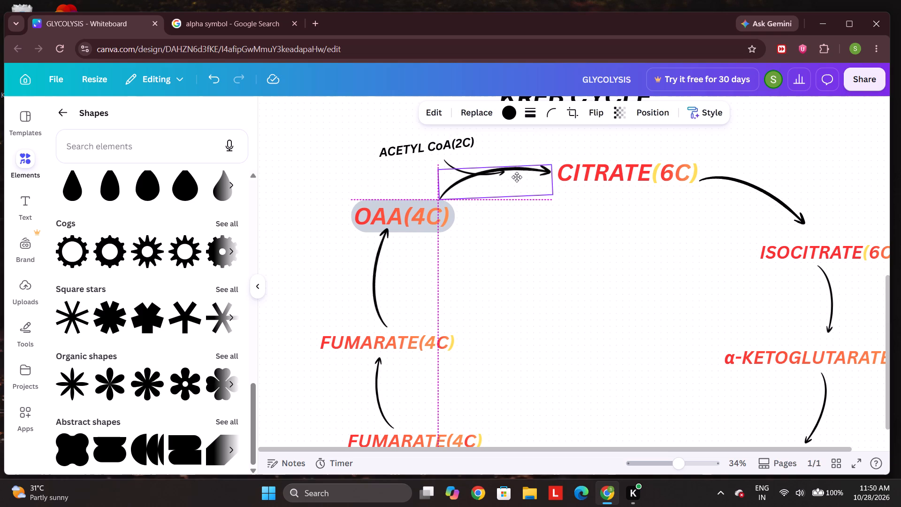
scroll(649, 272, "down", 1)
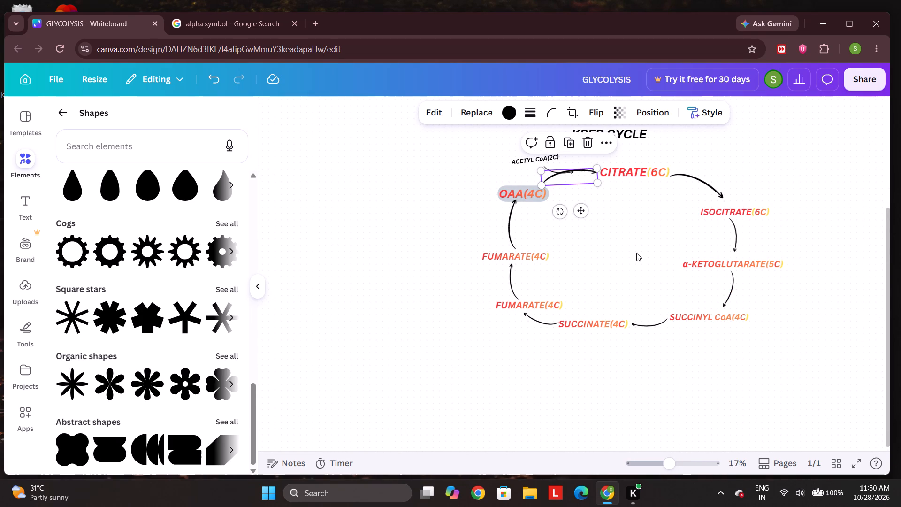
left_click(664, 251)
Add another copy of the recently used curved arrow inside the Krebs cycle and scale it down to a small size.
scroll(787, 213, "right", 1)
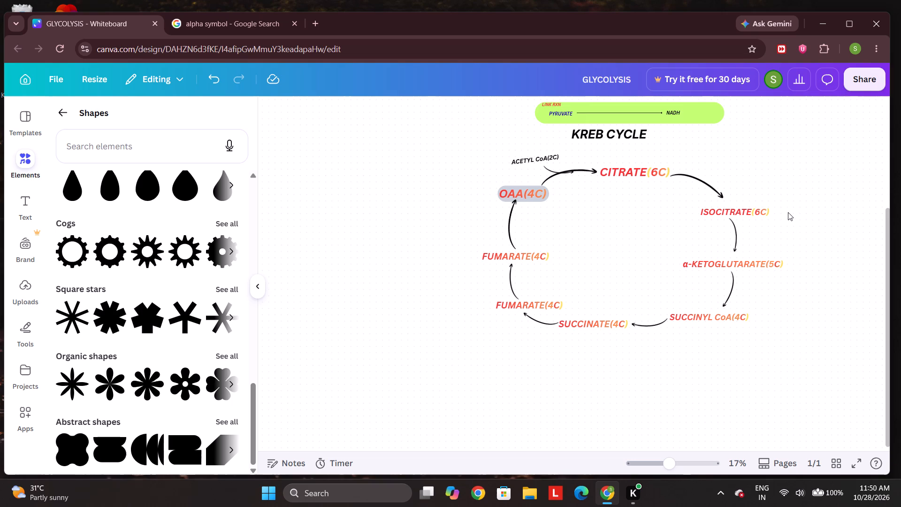
scroll(788, 212, "right", 1)
scroll(626, 229, "left", 1)
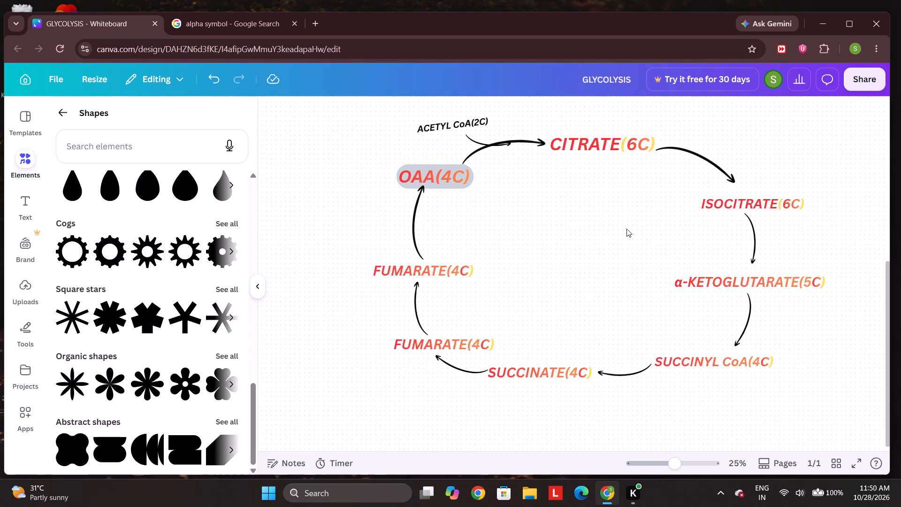
scroll(626, 229, "left", 1)
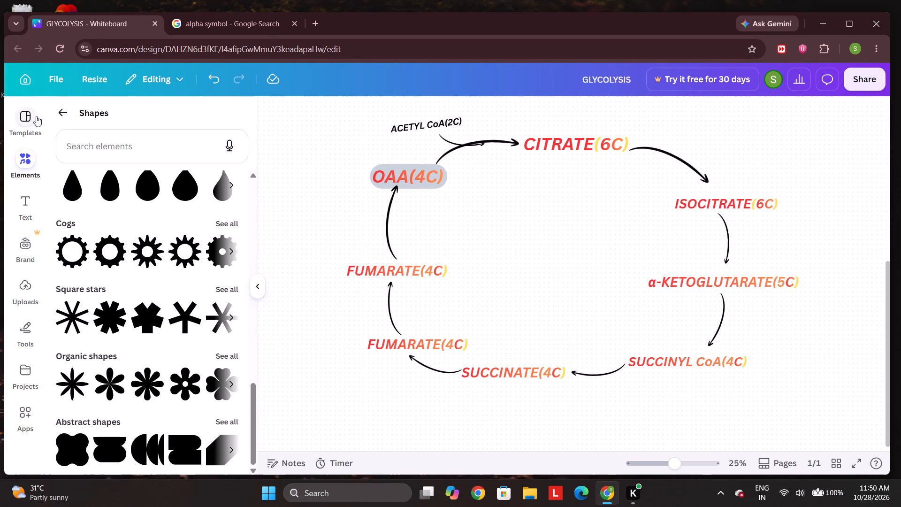
left_click(56, 110)
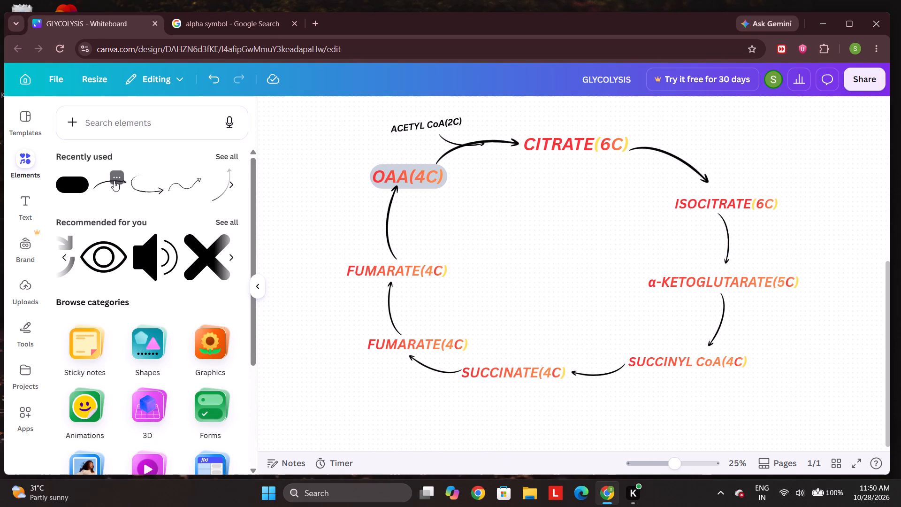
left_click(114, 181)
left_click(300, 246)
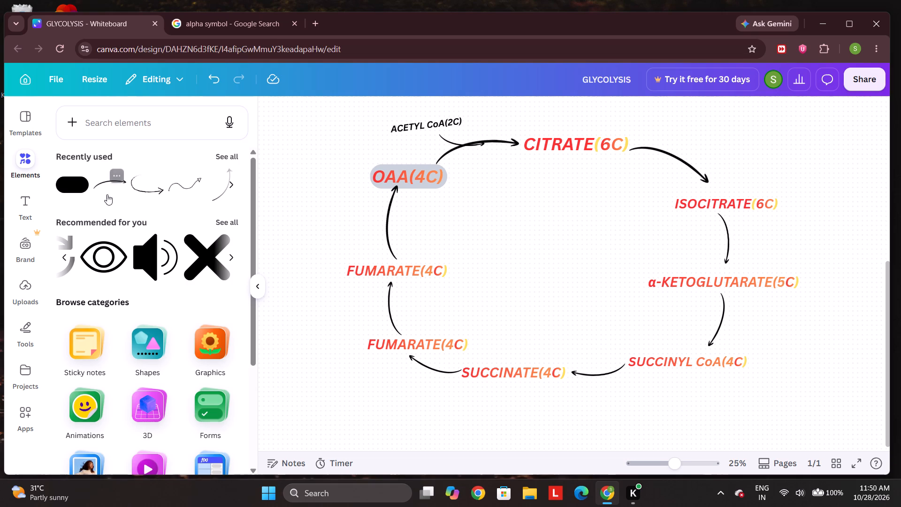
left_click(106, 193)
left_click_drag(597, 280, 583, 288)
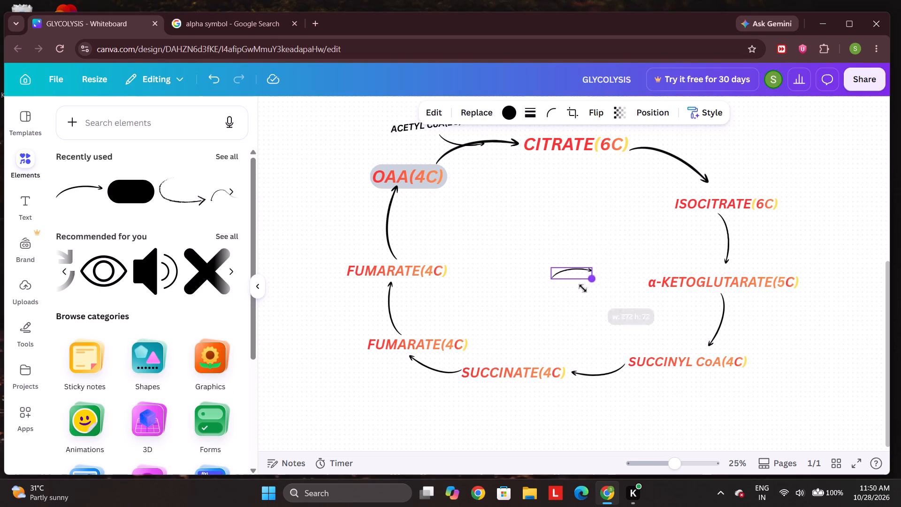
left_click_drag(583, 288, 599, 301)
Place the new small arrow below ISOCITRATE(6C), rotate it to point downward, and shrink it further.
scroll(625, 271, "right", 1)
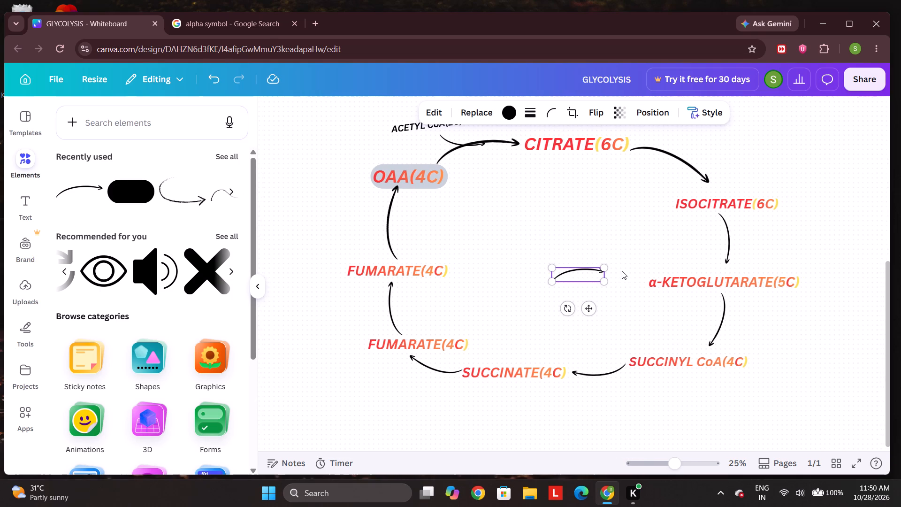
scroll(622, 271, "right", 1)
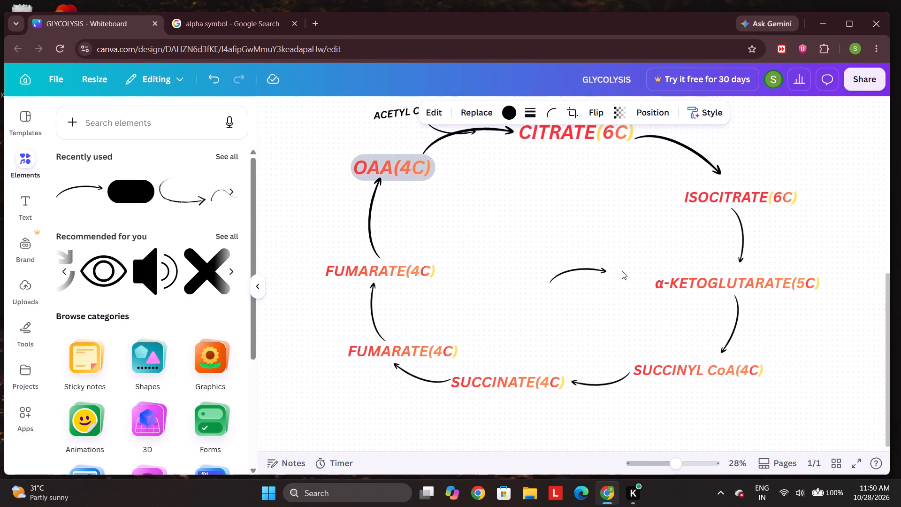
left_click_drag(583, 275, 706, 235)
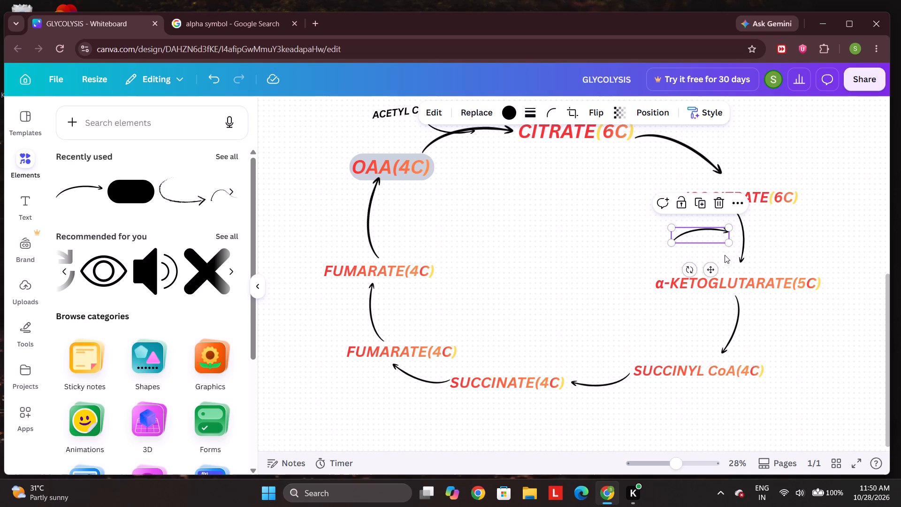
left_click_drag(690, 269, 530, 169)
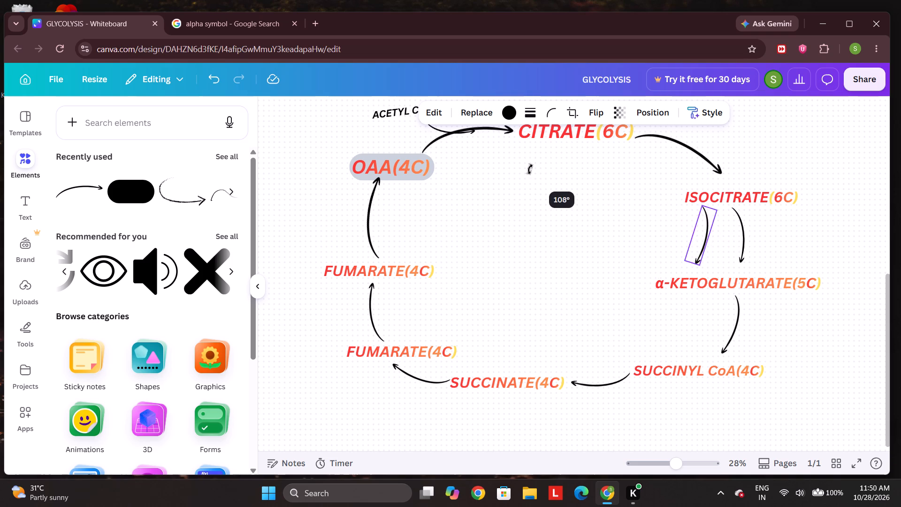
left_click_drag(530, 169, 478, 144)
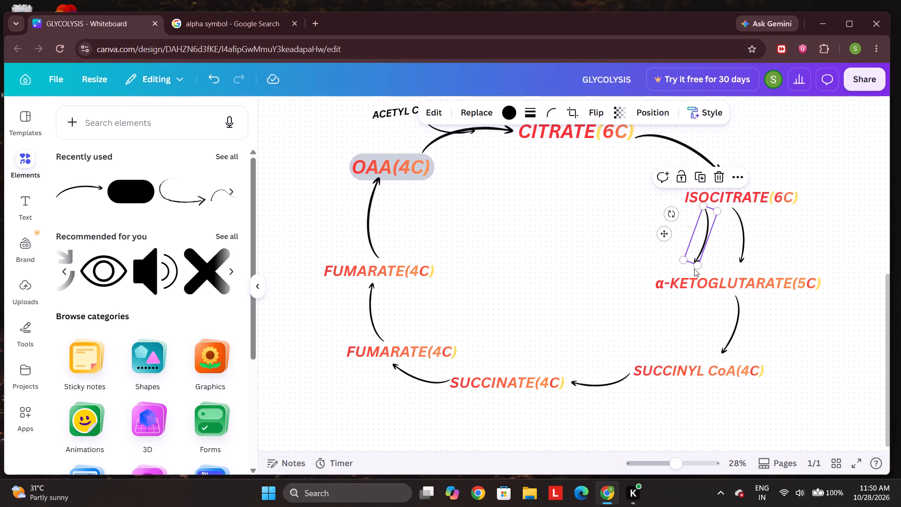
left_click_drag(700, 268, 685, 239)
Rotate, resize and position the small arrow so it branches down-left from the ISOCITRATE(6C) to α-KETOGLUTARATE(5C) arrow.
left_click_drag(703, 220, 730, 238)
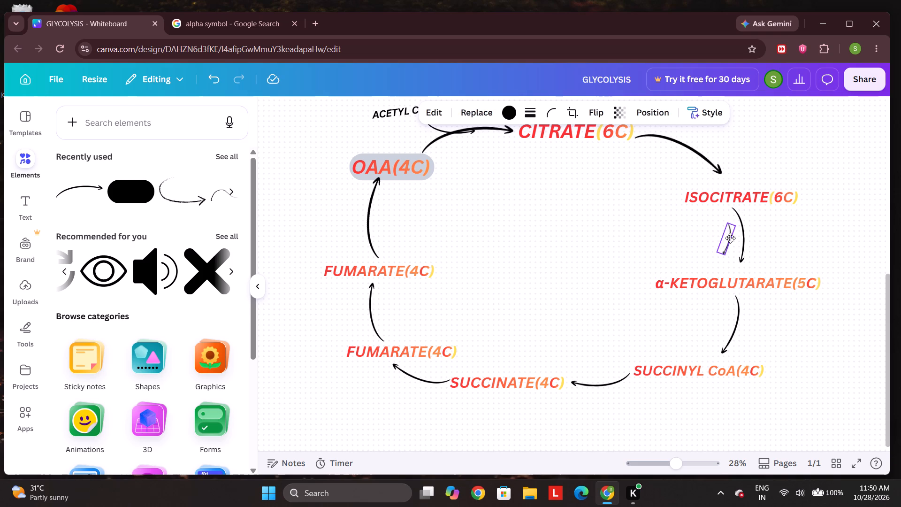
left_click_drag(730, 238, 731, 238)
left_click_drag(699, 215, 692, 208)
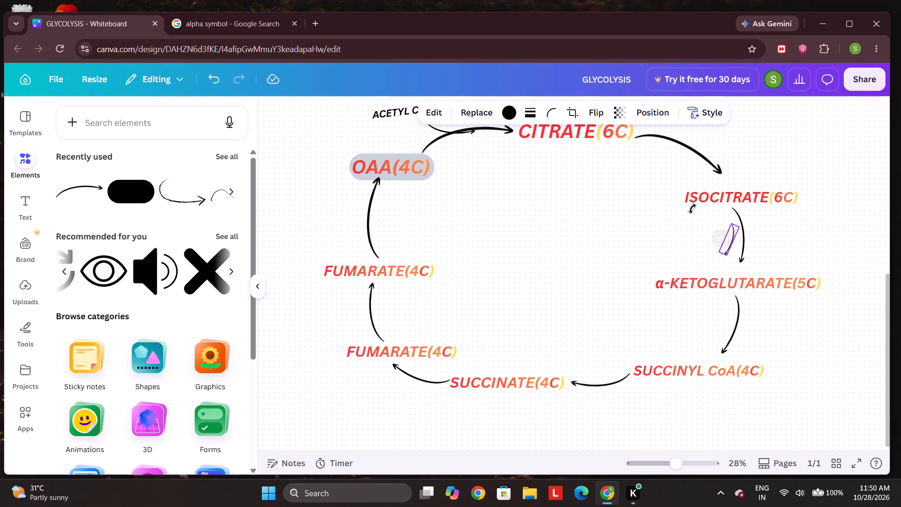
left_click_drag(692, 208, 713, 200)
left_click_drag(733, 235, 737, 235)
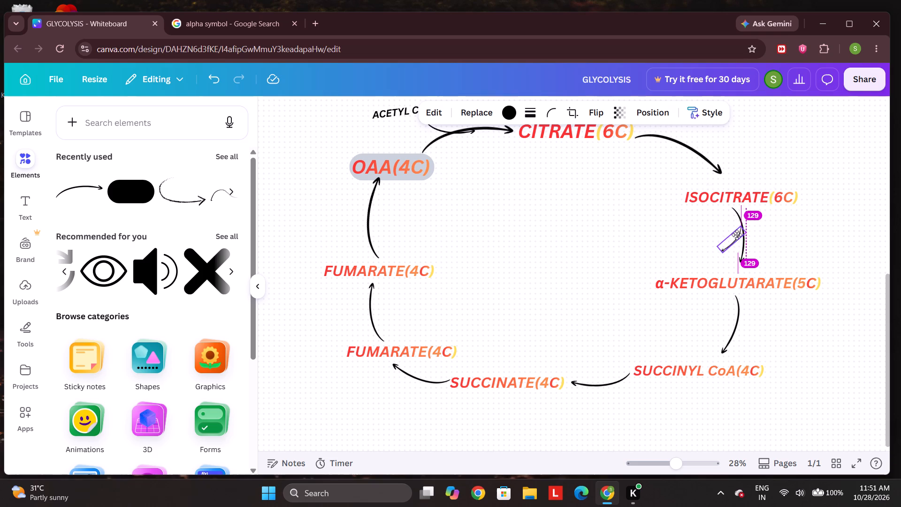
left_click_drag(737, 235, 738, 234)
left_click_drag(730, 252, 731, 264)
left_click_drag(731, 245, 725, 233)
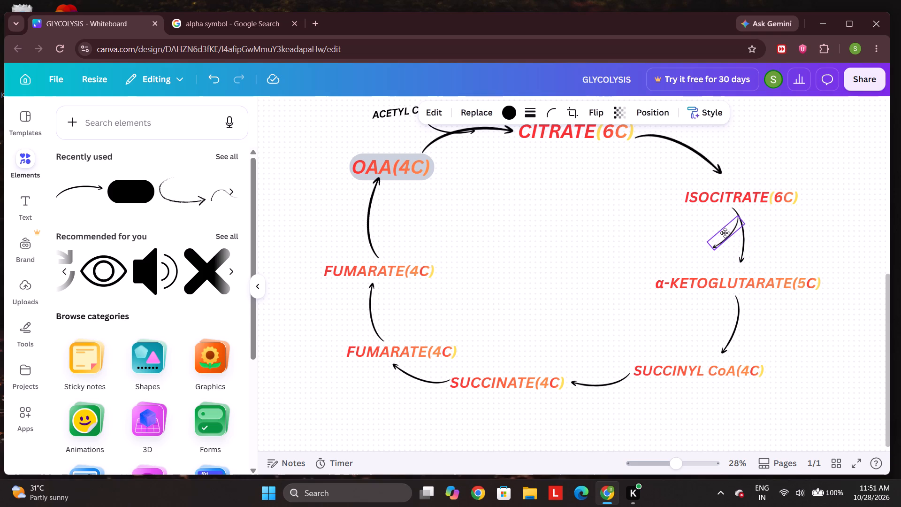
left_click_drag(725, 233, 728, 239)
left_click(588, 237)
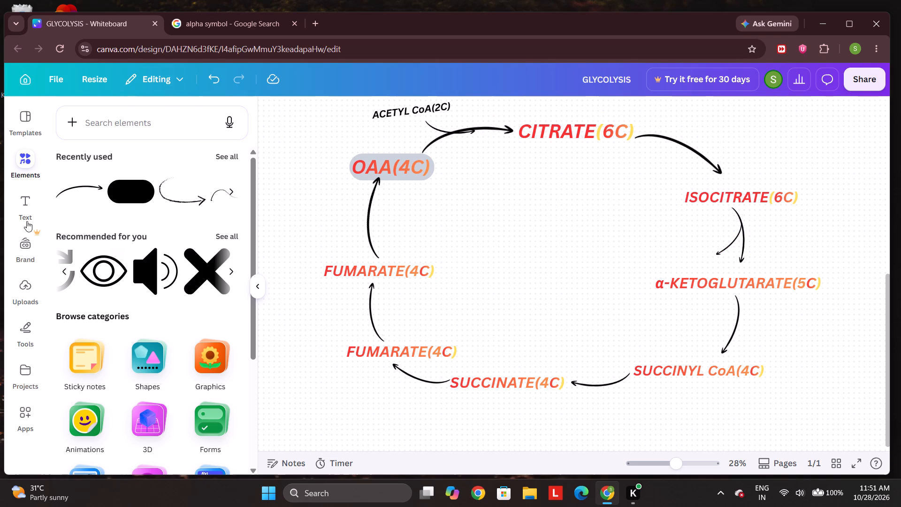
Add a body text label reading CO2 inside the cycle.
left_click(25, 198)
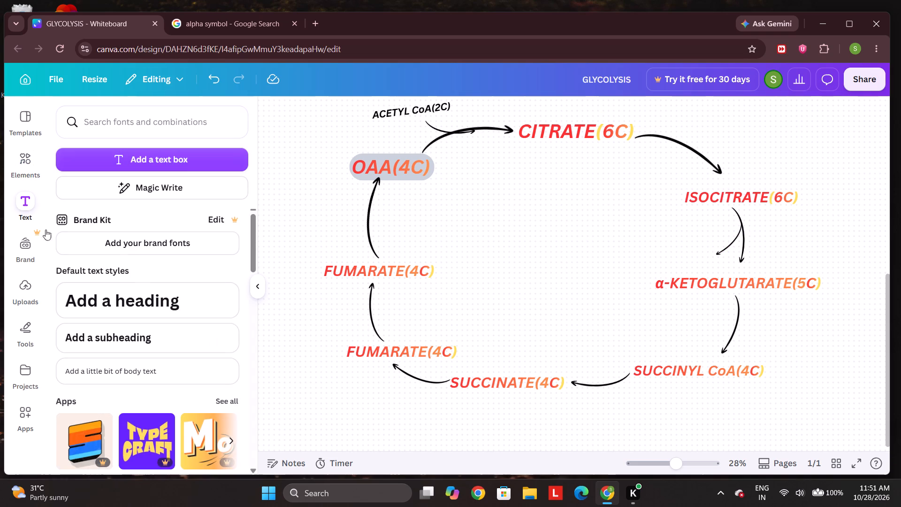
left_click(115, 371)
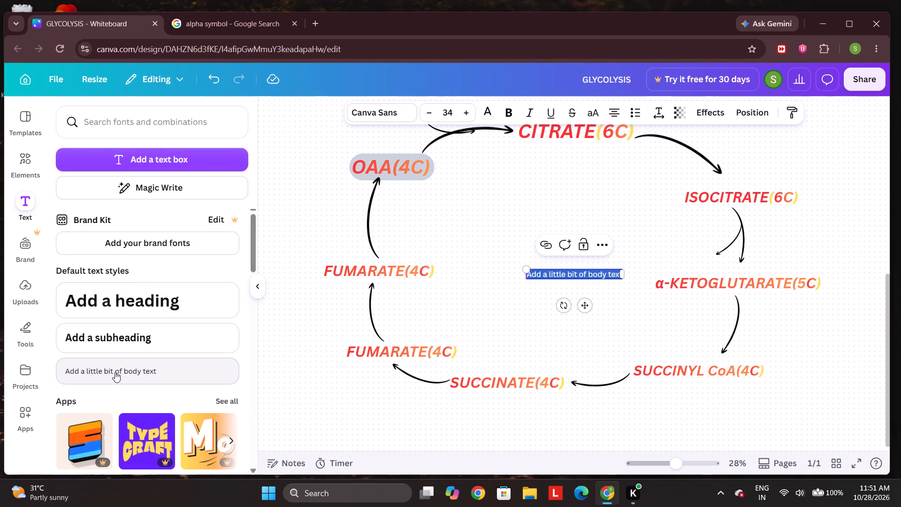
type("CO")
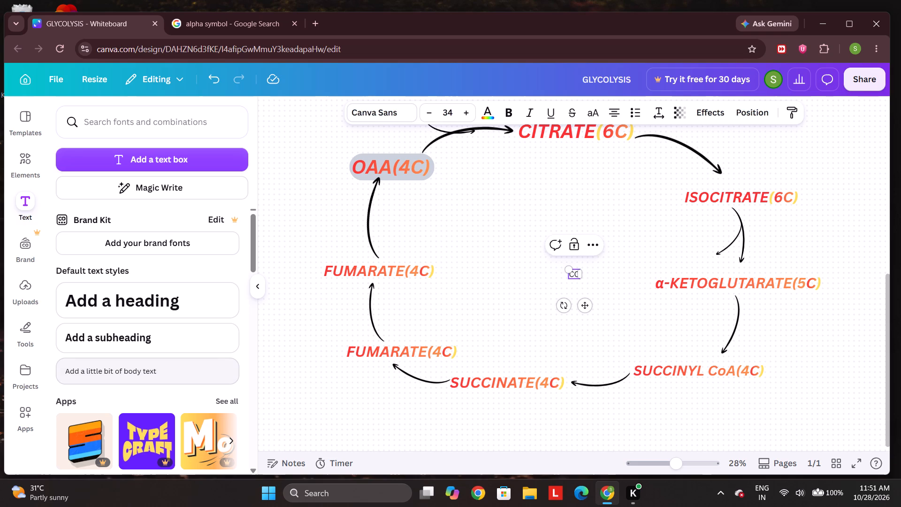
key("2")
left_click(465, 275)
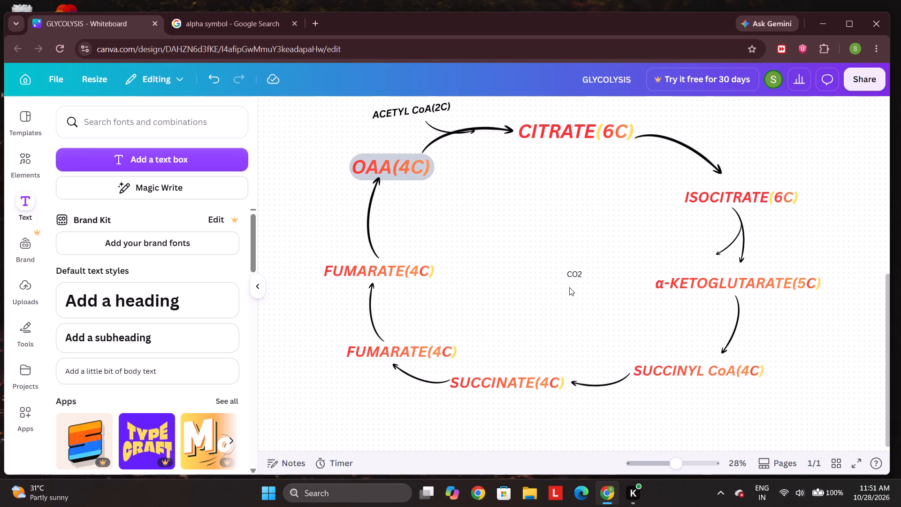
Make the CO2 label bold and italic, and enlarge it to font size 52.
left_click(579, 274)
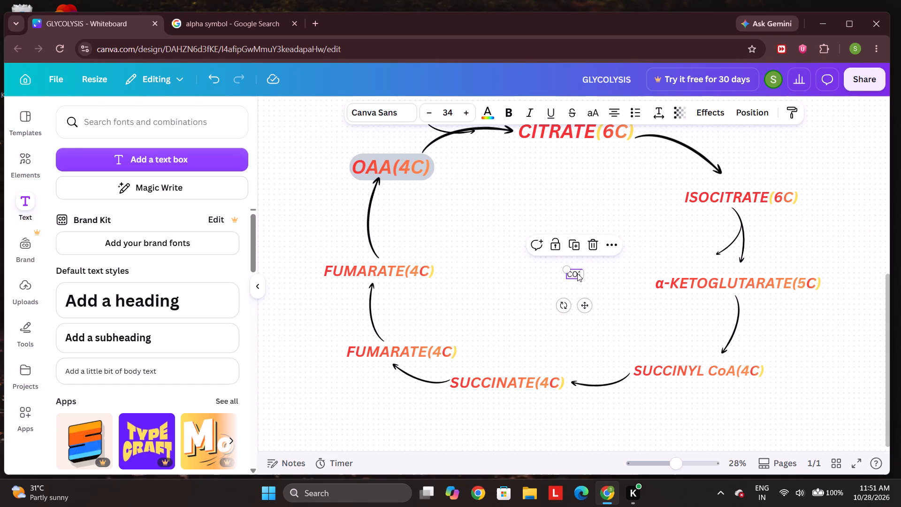
left_click_drag(577, 273, 552, 269)
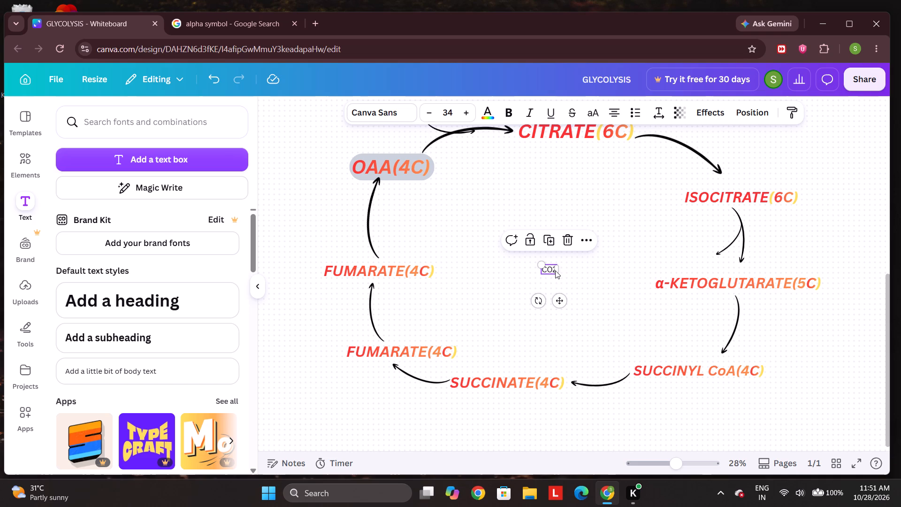
key("shift+a")
left_click(649, 269)
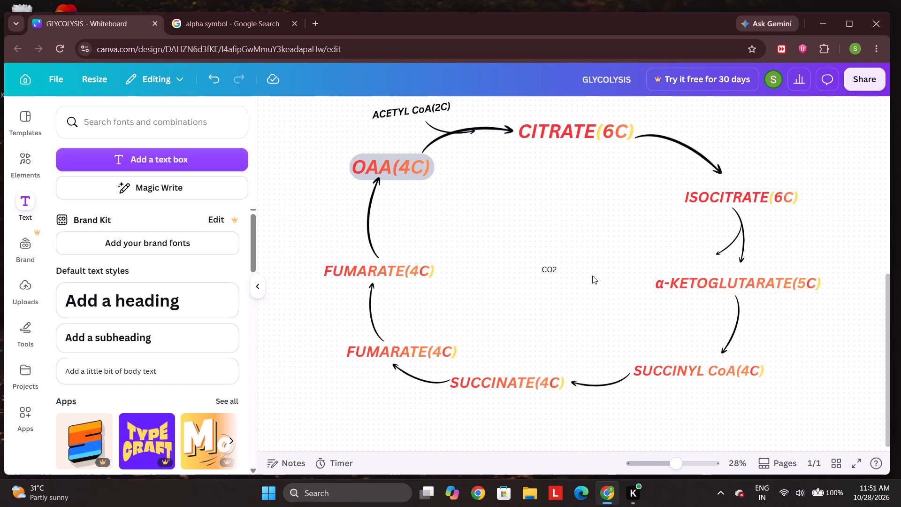
left_click_drag(572, 263, 537, 272)
triple_click(550, 268)
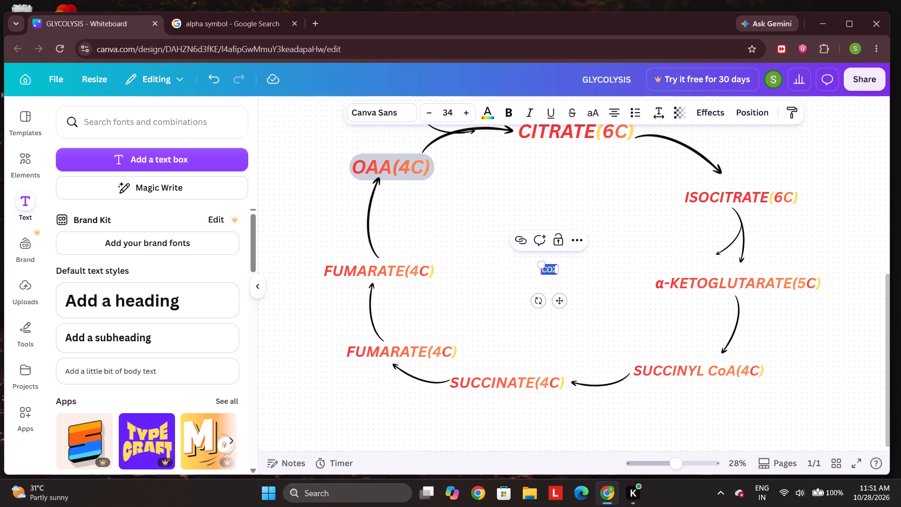
left_click(508, 115)
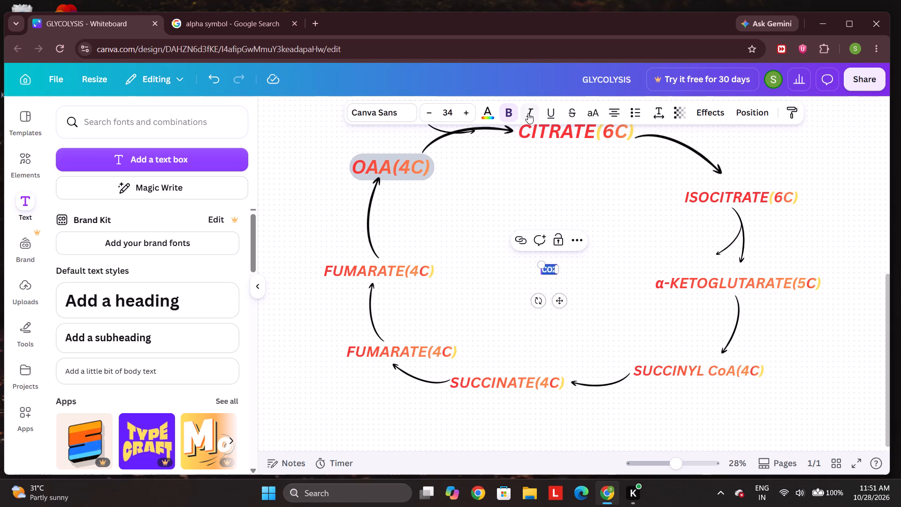
left_click(528, 113)
left_click_drag(555, 274, 562, 279)
left_click(521, 305)
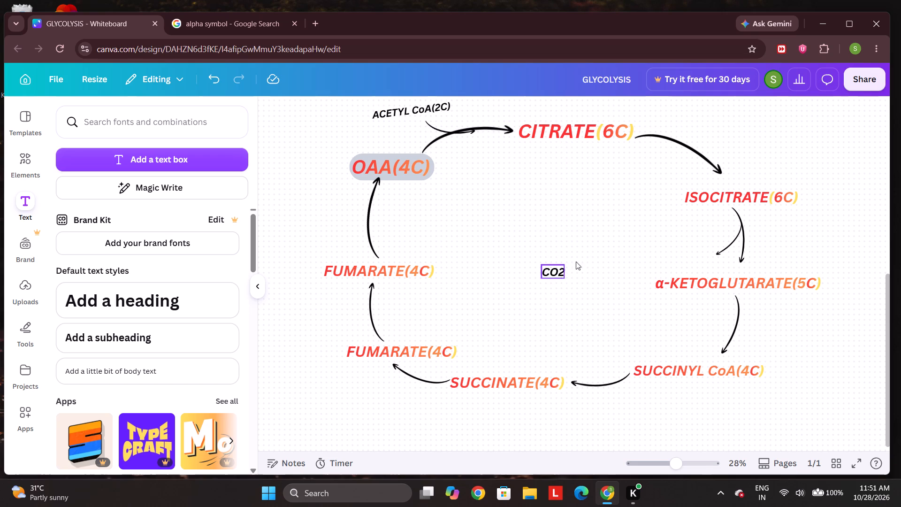
Move the CO2 label to the tip of the small branch arrow above α-KETOGLUTARATE(5C).
left_click_drag(557, 270, 713, 259)
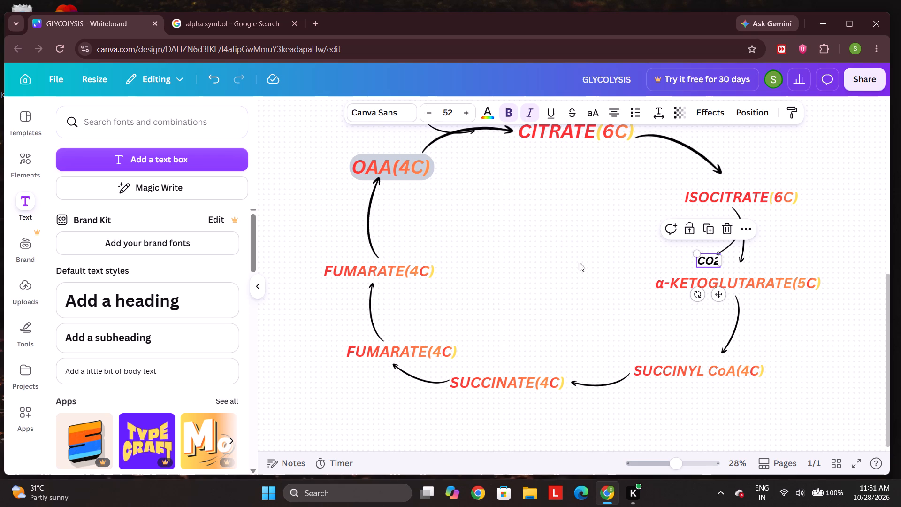
Duplicate the small CO2 branch arrow and place the copy on the outer side of the ISOCITRATE(6C) to α-KETOGLUTARATE(5C) arrow.
left_click(575, 260)
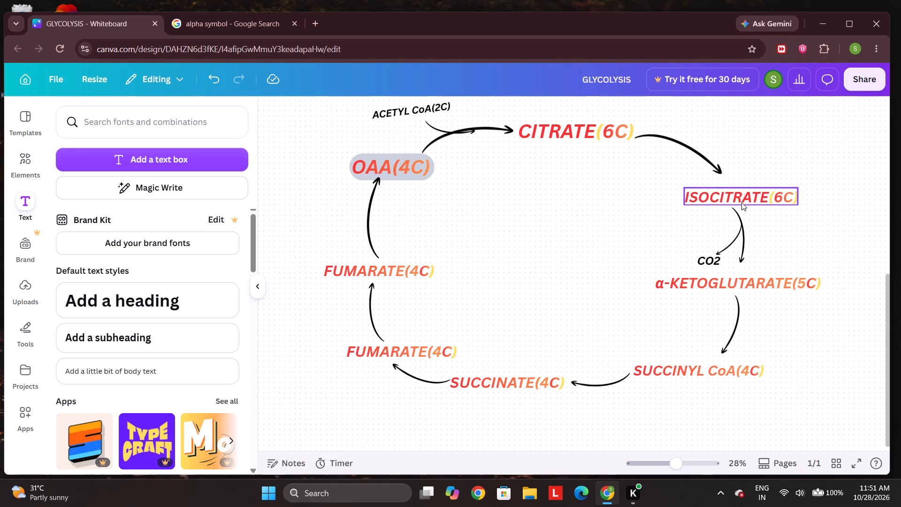
left_click(726, 247)
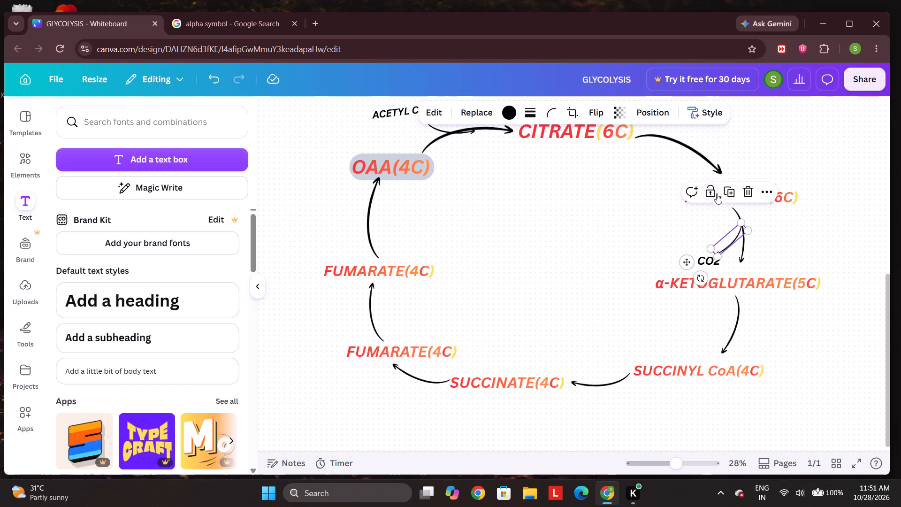
left_click(725, 191)
left_click_drag(732, 248, 767, 255)
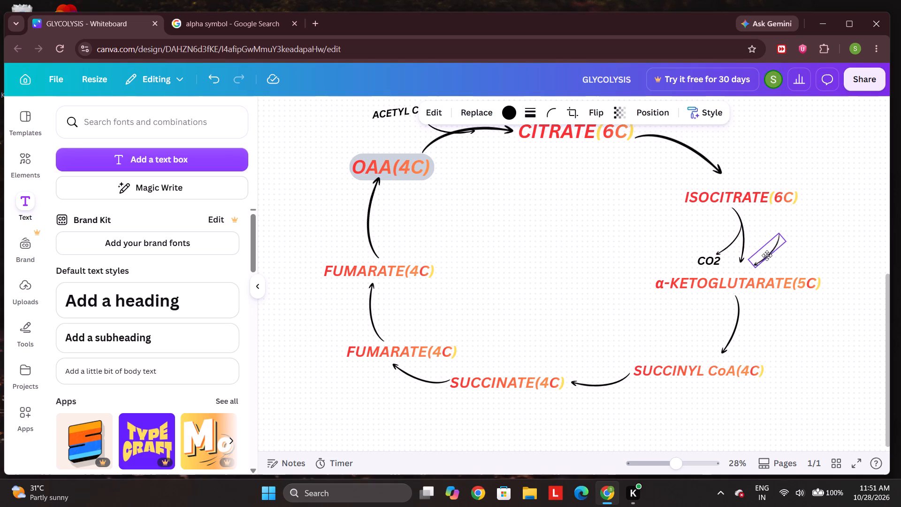
left_click_drag(767, 255, 770, 245)
Flip the copied branch arrow horizontally, trying vertical flips as well.
left_click(593, 110)
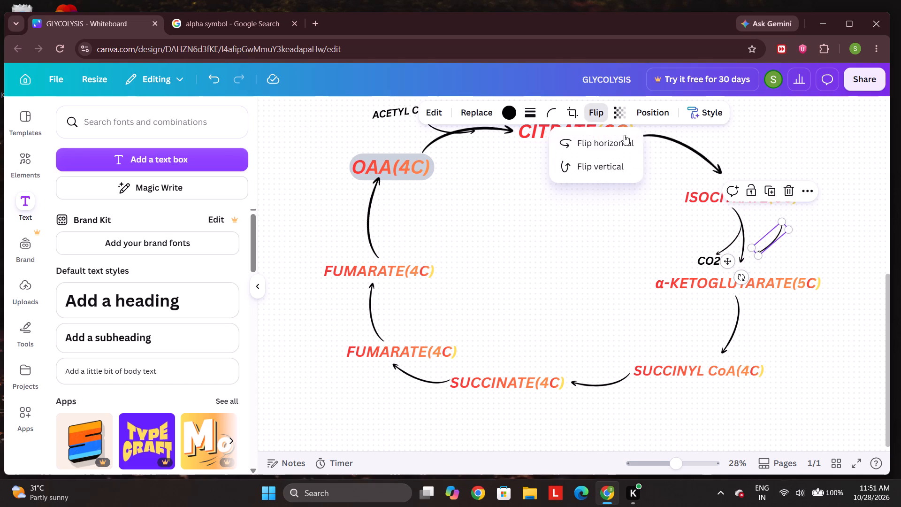
left_click(621, 139)
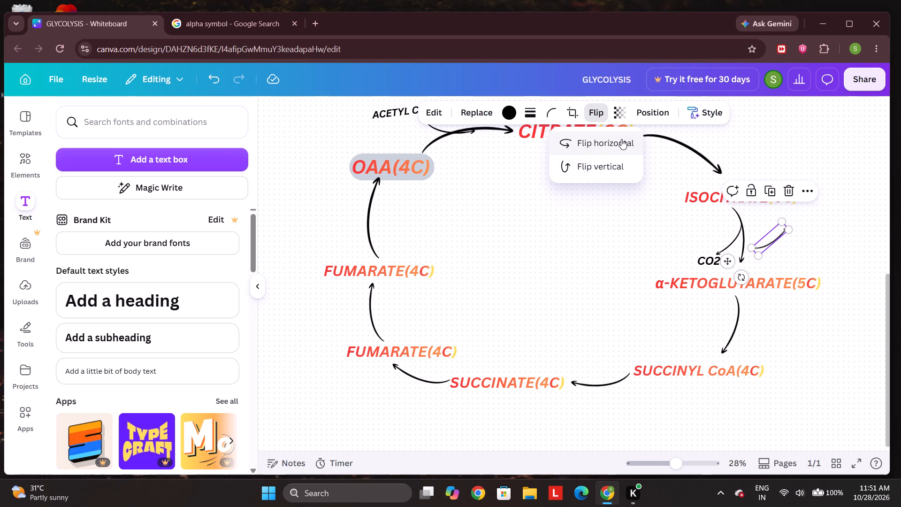
left_click(617, 161)
left_click(617, 161)
left_click(610, 143)
left_click(610, 143)
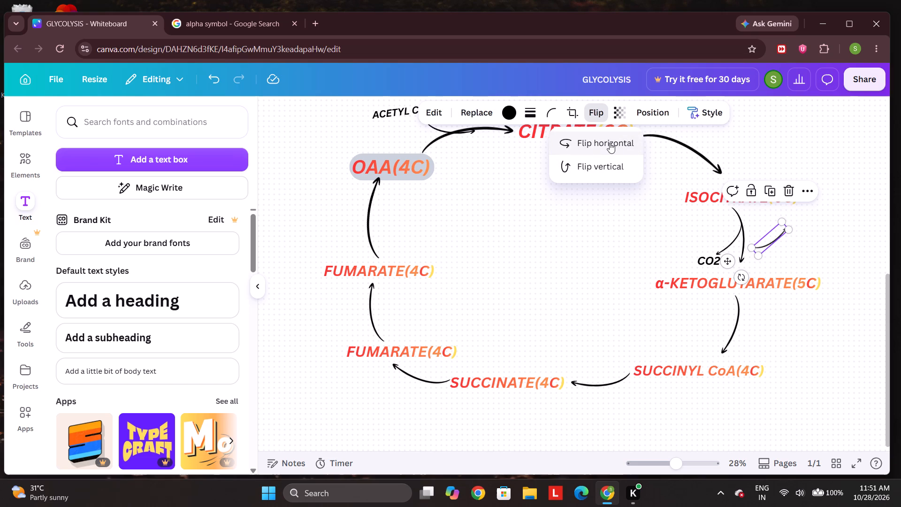
Rotate and position the copied arrow so it branches down-right from the ISOCITRATE(6C) to α-KETOGLUTARATE(5C) arrow, mirroring the CO2 branch.
left_click_drag(765, 245, 759, 238)
left_click_drag(738, 273, 723, 262)
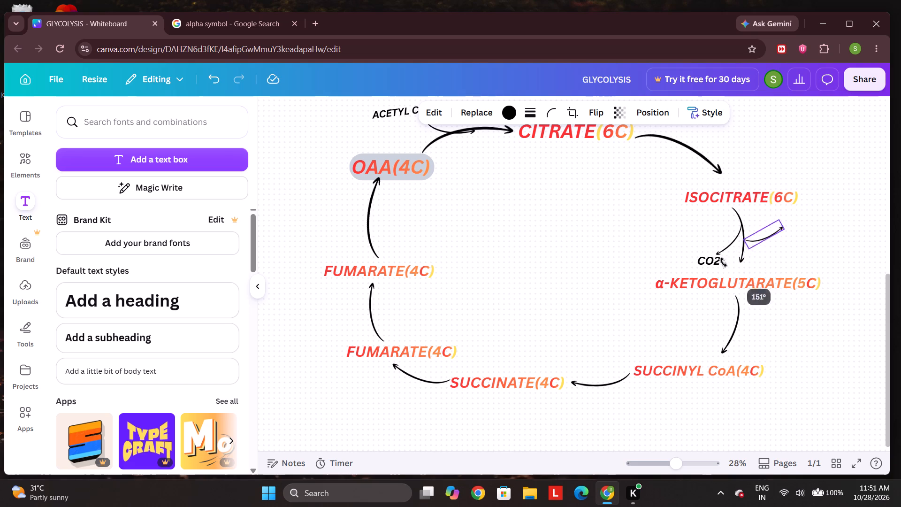
left_click_drag(723, 262, 681, 171)
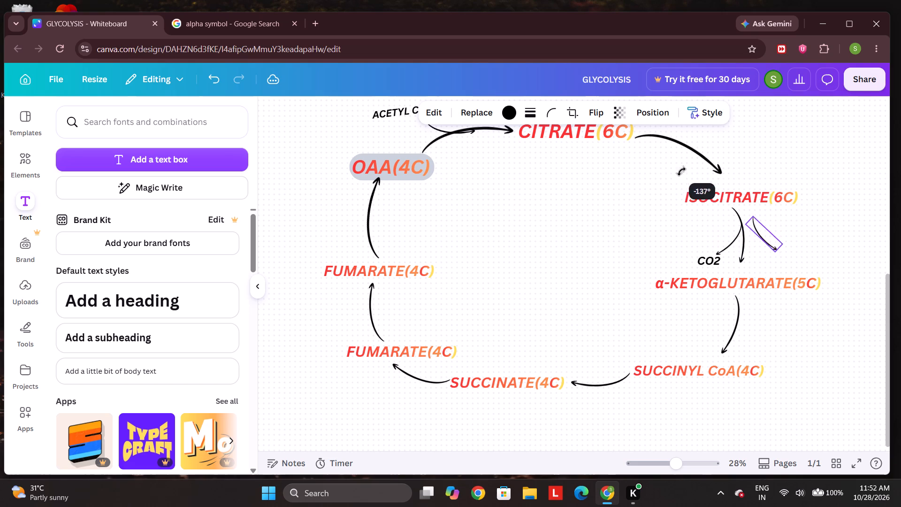
left_click_drag(681, 171, 695, 199)
left_click_drag(759, 235, 751, 249)
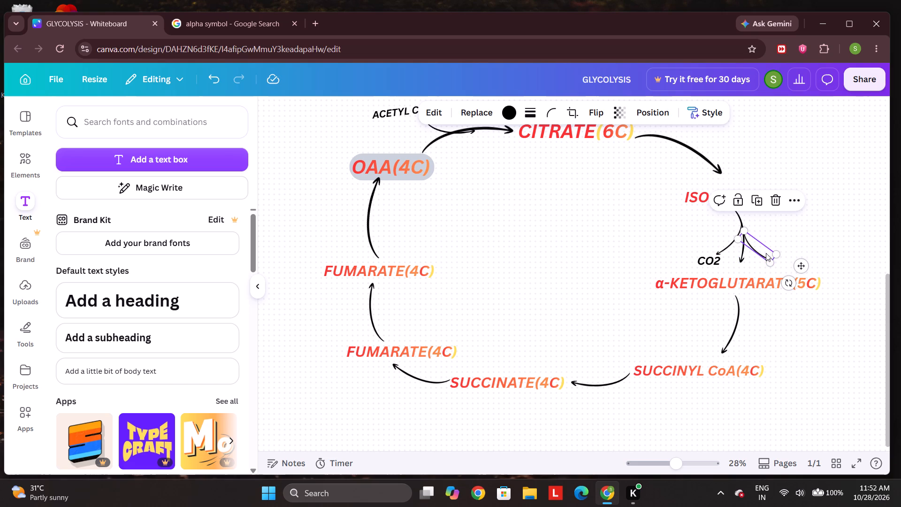
left_click_drag(762, 251, 759, 244)
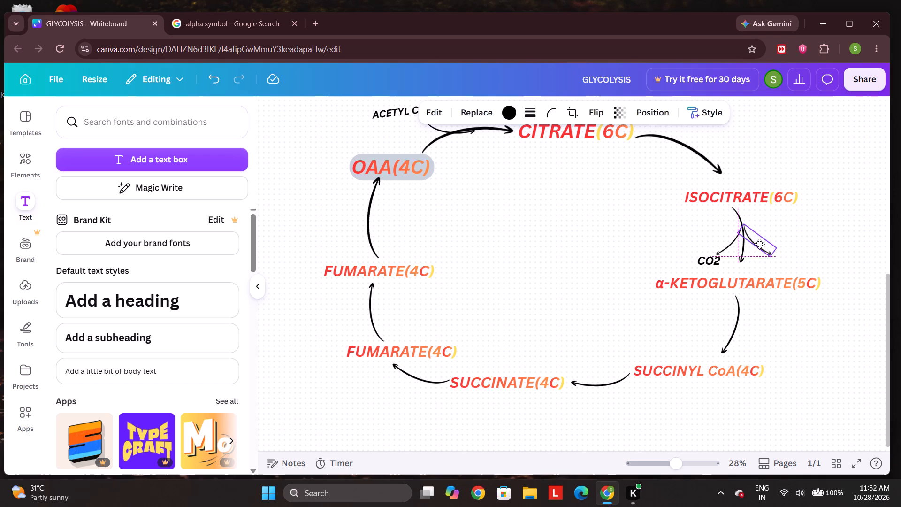
left_click_drag(759, 244, 759, 244)
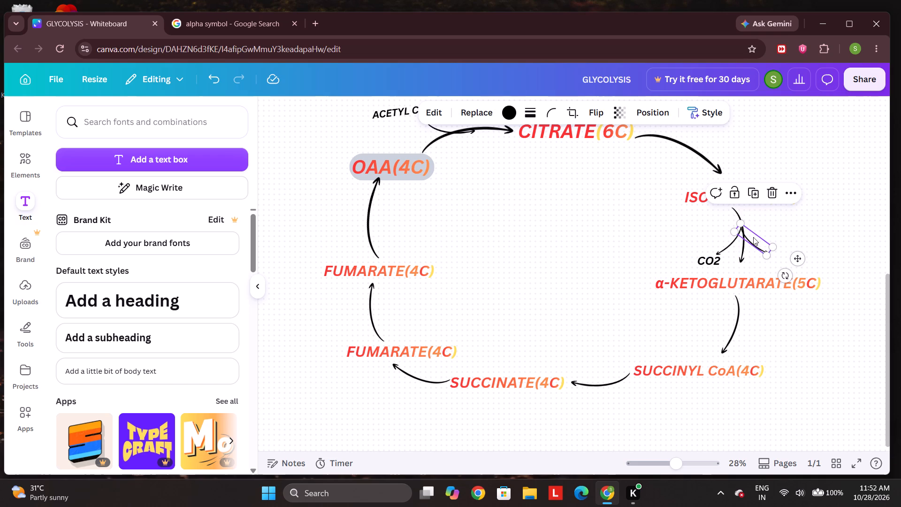
left_click(622, 259)
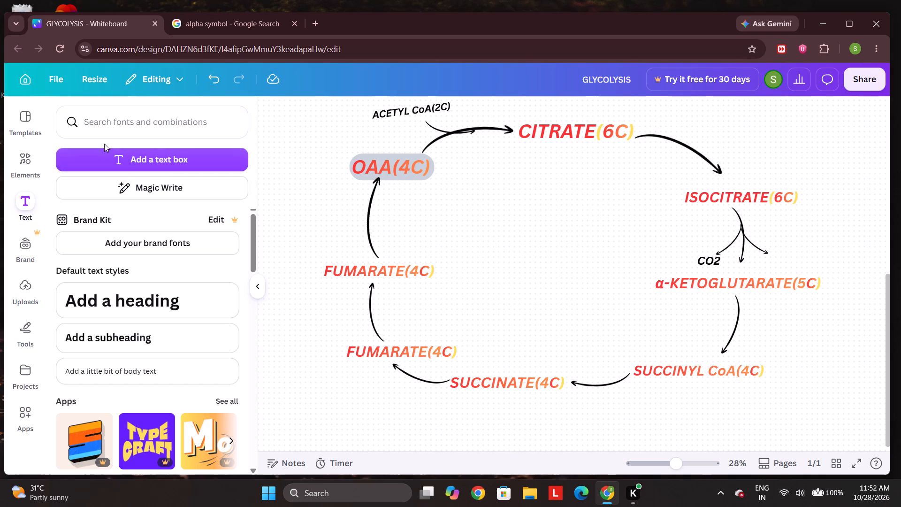
Add a body text label reading NADH inside the cycle.
left_click(69, 369)
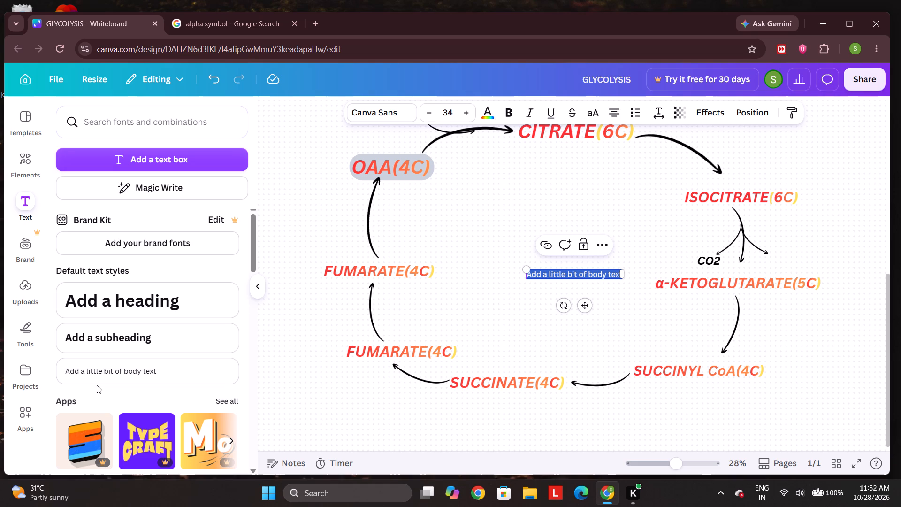
type("NA")
type("DH")
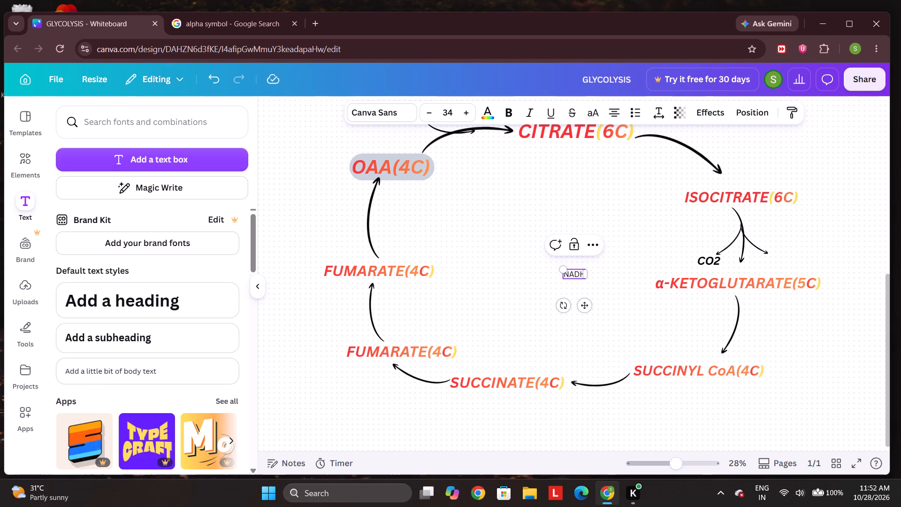
Make the NADH label bold and italic, and enlarge it to about font size 55.1.
left_click(576, 274)
left_click_drag(576, 274, 585, 272)
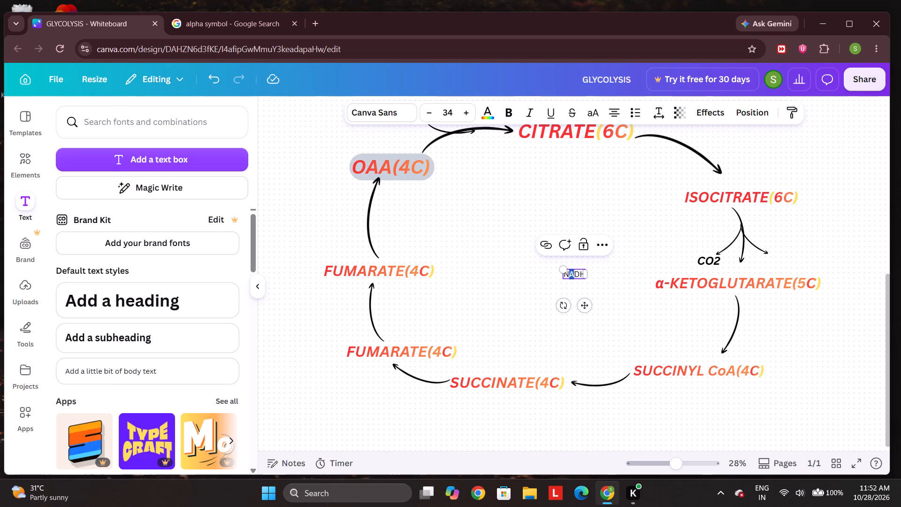
left_click(570, 293)
triple_click(584, 274)
left_click(506, 115)
left_click(532, 112)
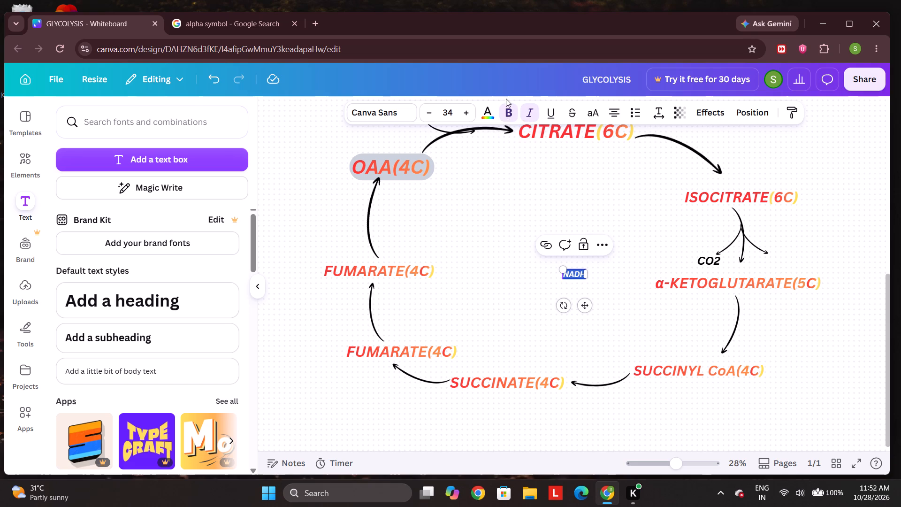
left_click(552, 277)
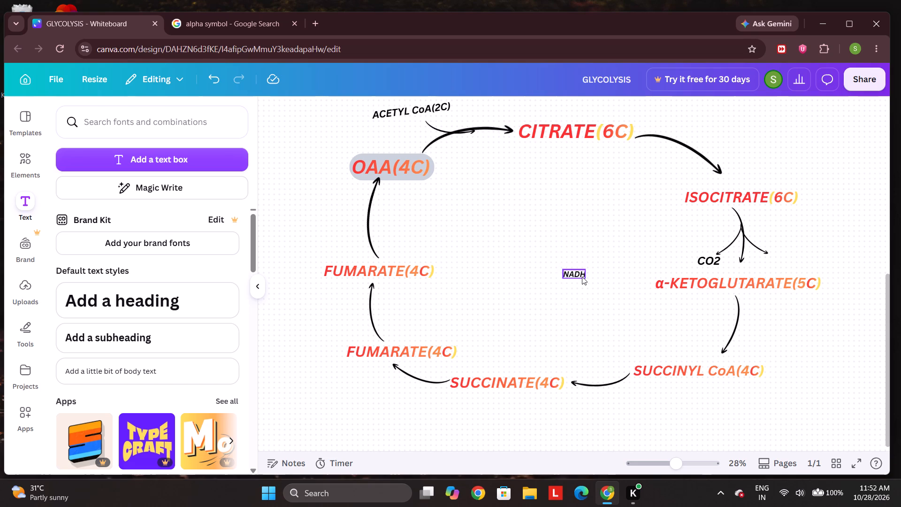
left_click(581, 275)
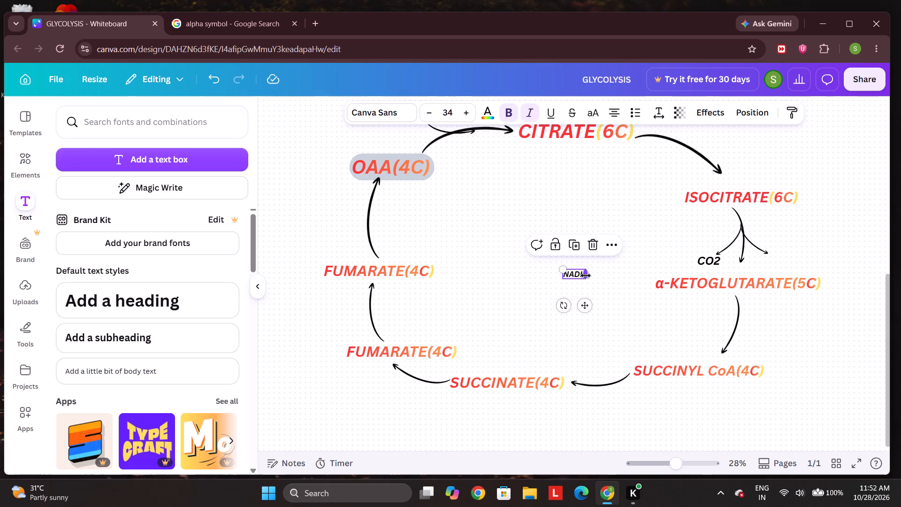
left_click(586, 276)
left_click(586, 276)
left_click_drag(584, 279, 596, 289)
Move the NADH label to the tip of the outer branch arrow above α-KETOGLUTARATE(5C).
left_click_drag(582, 280, 798, 271)
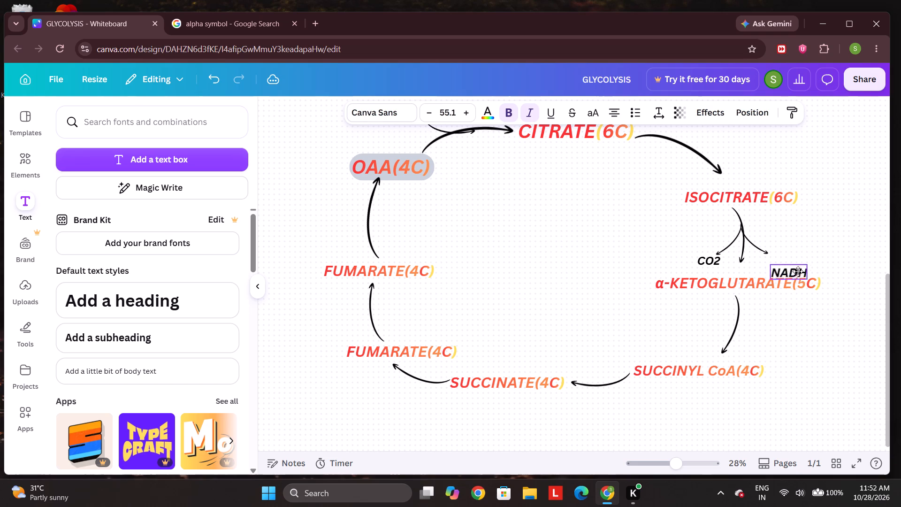
left_click_drag(798, 271, 790, 261)
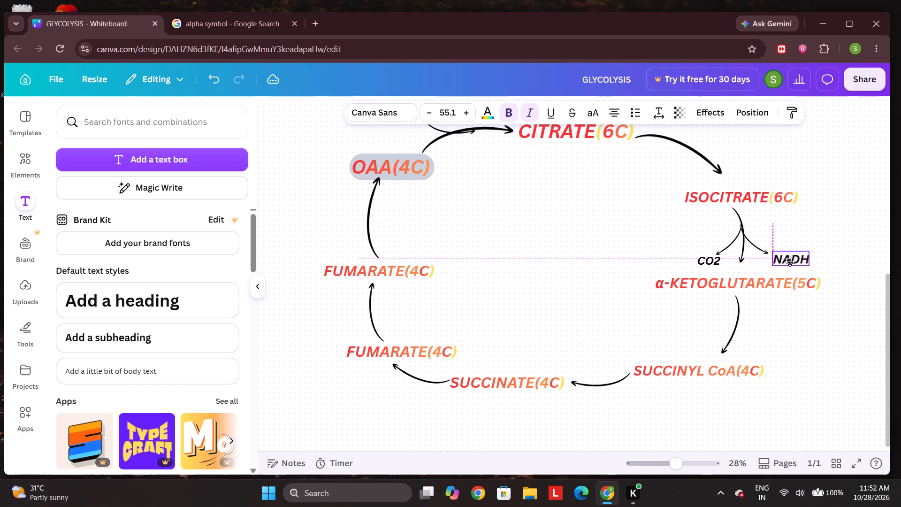
left_click_drag(790, 261, 788, 257)
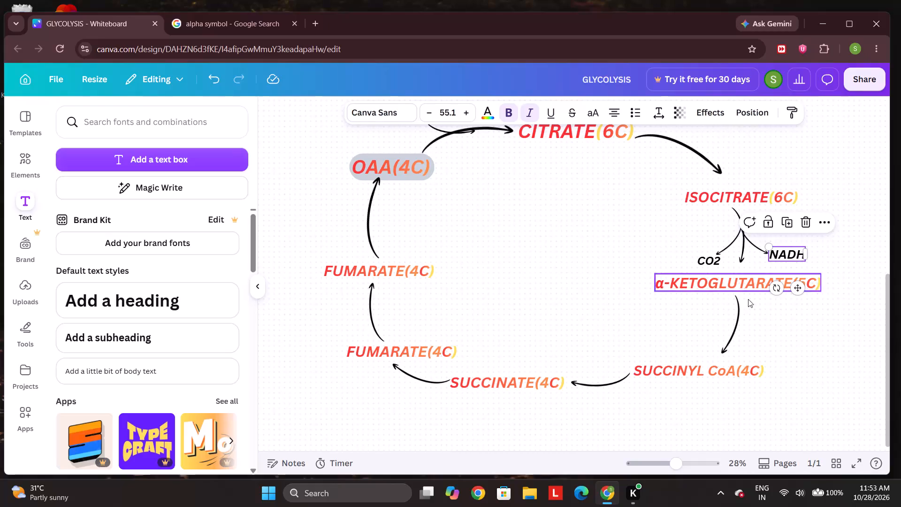
left_click(580, 196)
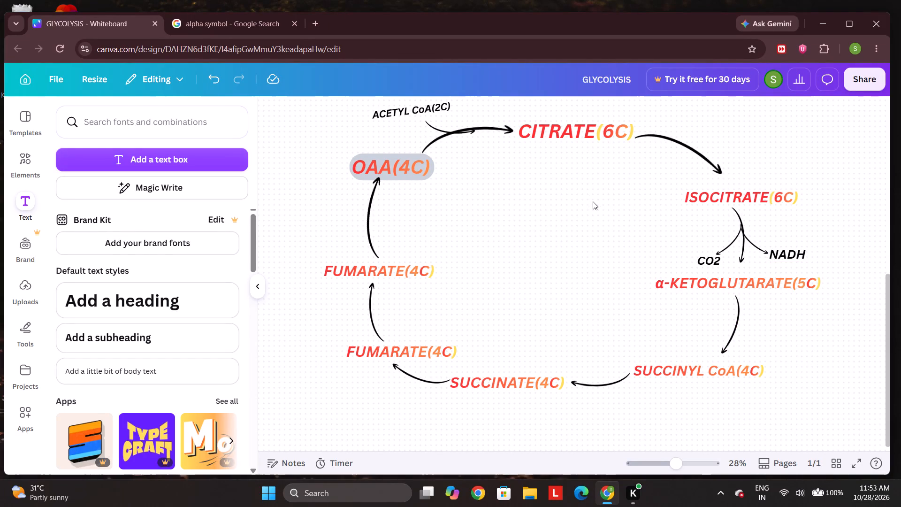
Duplicate the CO2 label with its branch arrow and attach the copy to the α-KETOGLUTARATE(5C) to SUCCINYL CoA(4C) arrow.
left_click(841, 350)
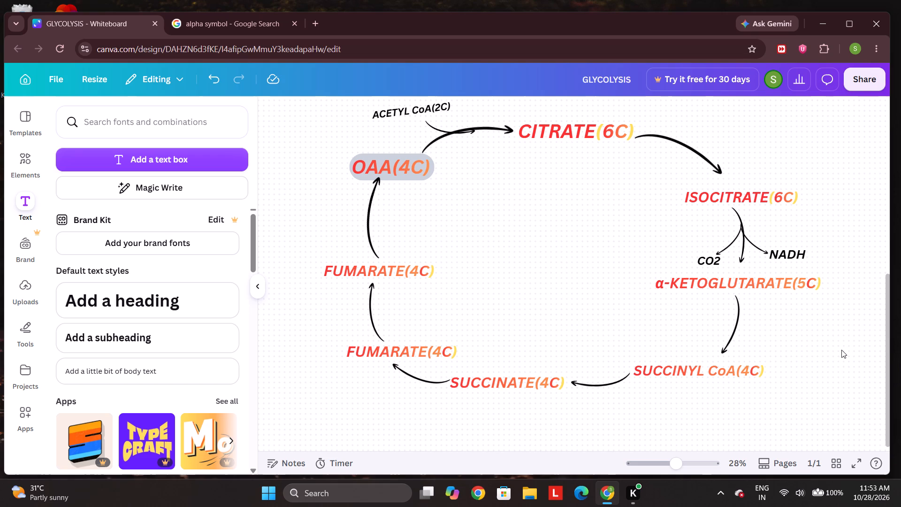
left_click_drag(888, 348, 890, 363)
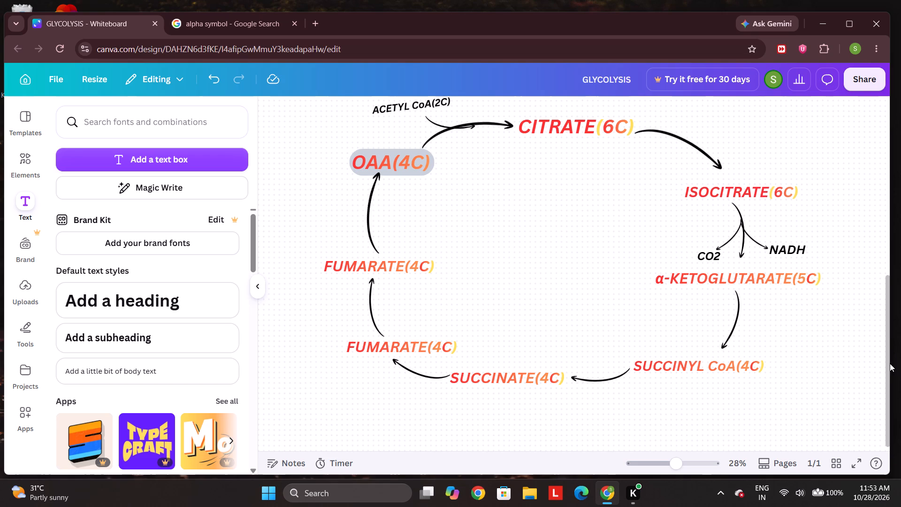
left_click_drag(890, 363, 890, 368)
left_click(801, 307)
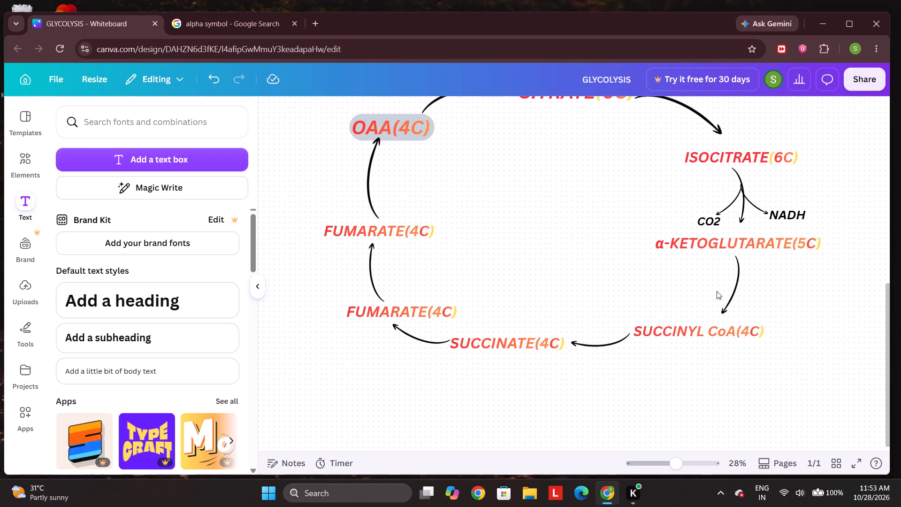
left_click_drag(670, 206, 670, 206)
left_click_drag(670, 206, 724, 219)
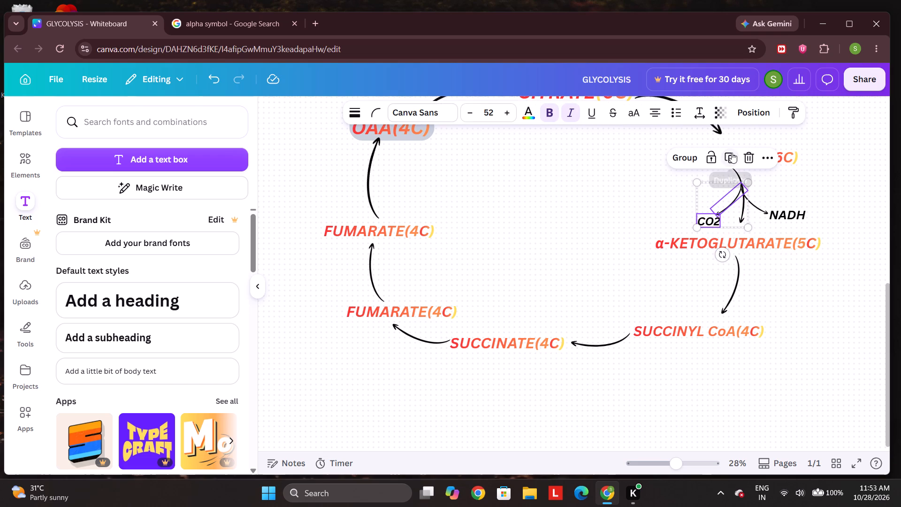
left_click(732, 153)
left_click_drag(723, 207, 714, 296)
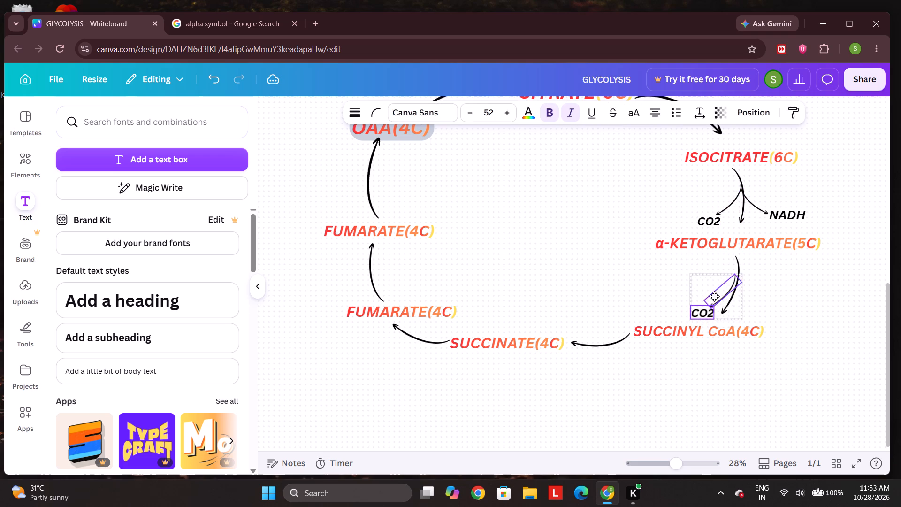
left_click_drag(714, 296, 718, 289)
left_click(827, 281)
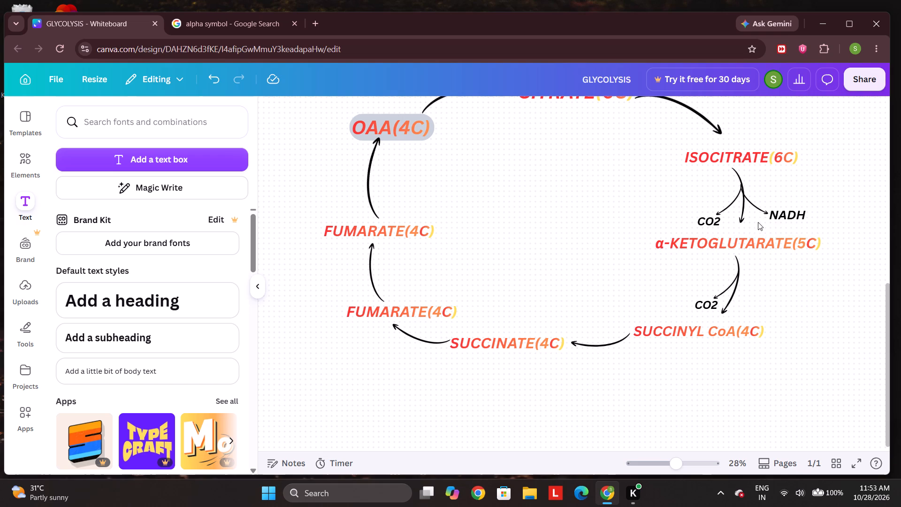
Duplicate the NADH label with its branch arrow and attach the copy to the outer side of the α-KETOGLUTARATE(5C) to SUCCINYL CoA(4C) arrow.
left_click_drag(758, 222, 779, 211)
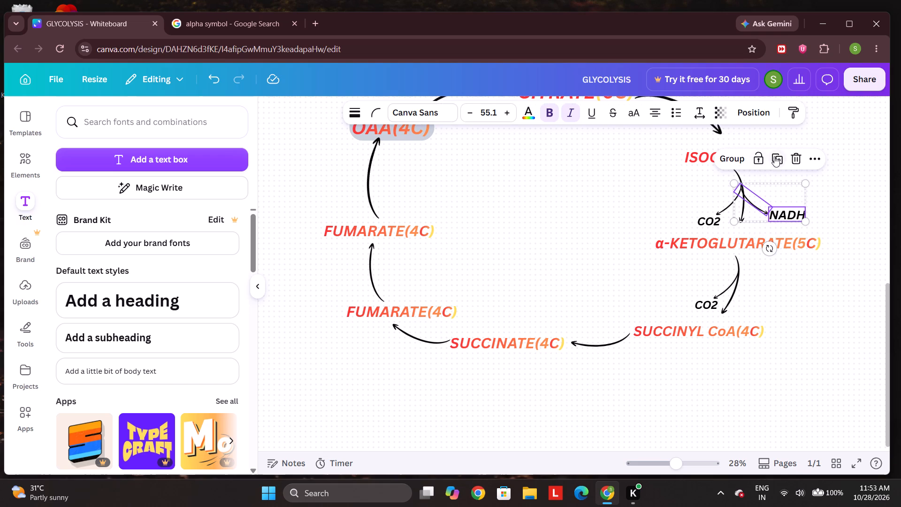
left_click(775, 156)
left_click_drag(788, 202, 789, 290)
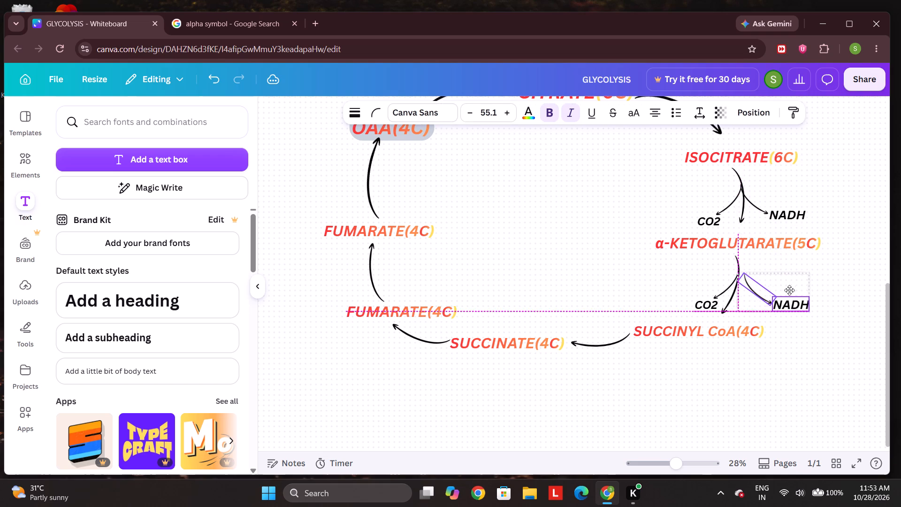
left_click_drag(789, 290, 784, 288)
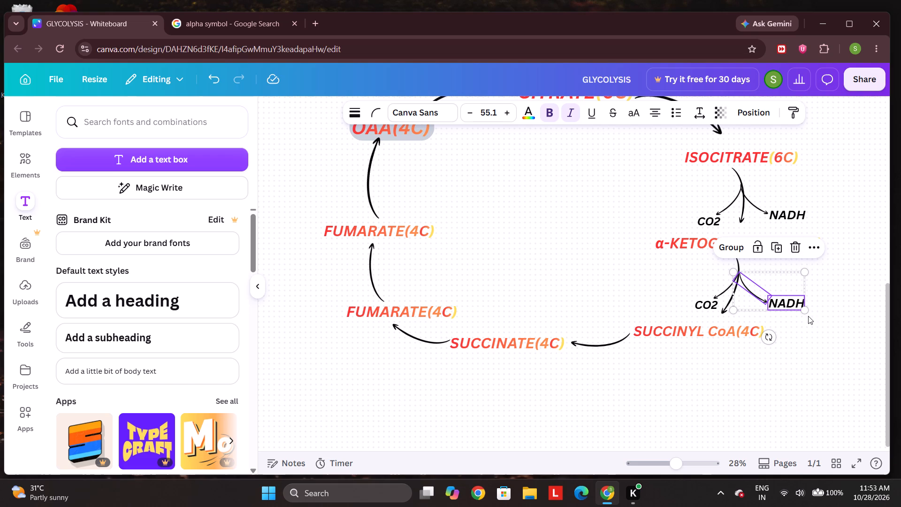
Enlarge the copied NADH label and its branch arrow above SUCCINYL CoA(4C) slightly, to about font size 55.7.
left_click(804, 313)
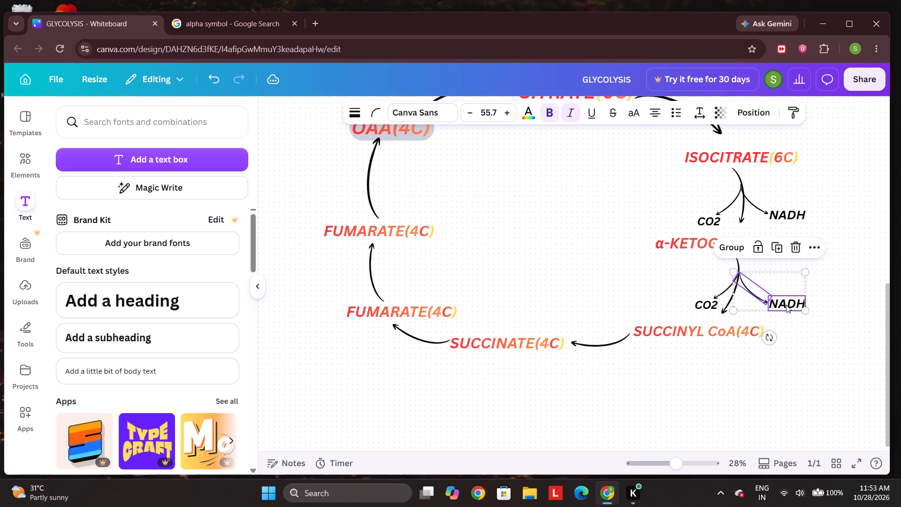
left_click(782, 312)
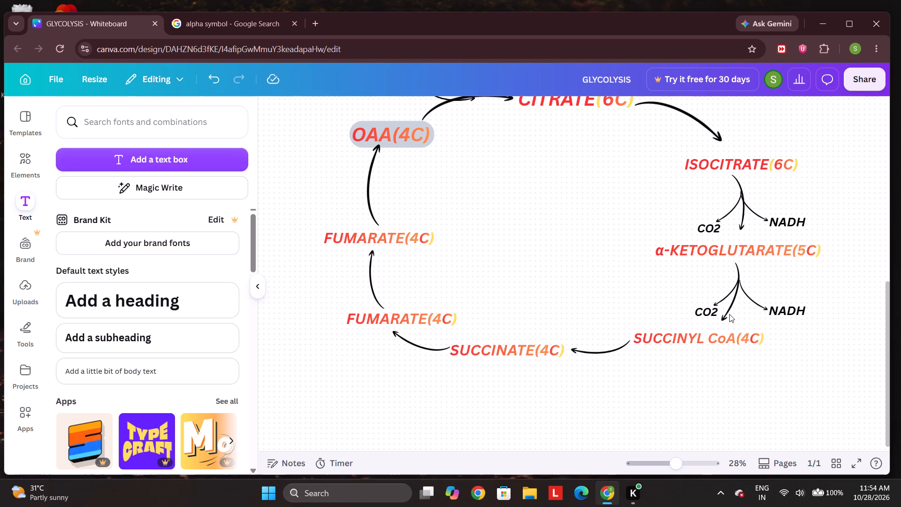
Duplicate the CO2 branch arrow above α-KETOGLUTARATE(5C) and place the copy, slightly rotated, under the SUCCINYL CoA(4C) to SUCCINATE(4C) arrow.
left_click(733, 206)
left_click(730, 156)
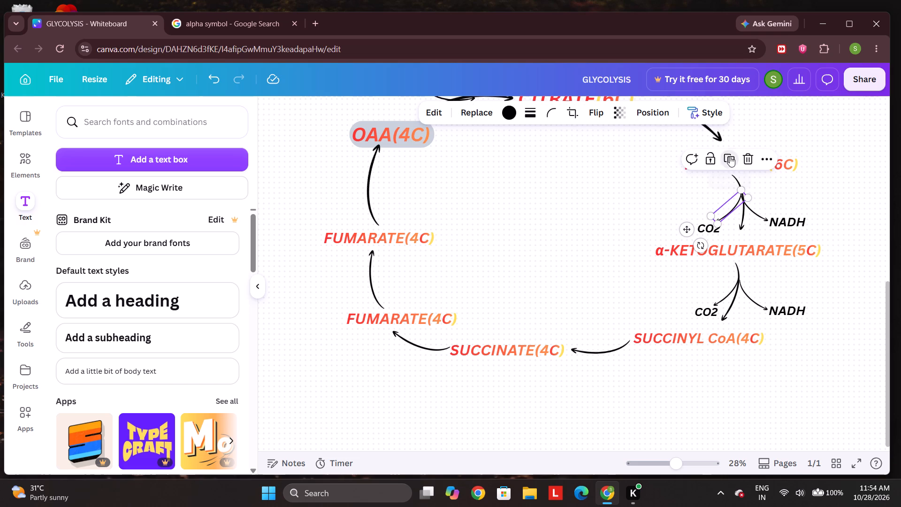
left_click_drag(727, 212, 596, 339)
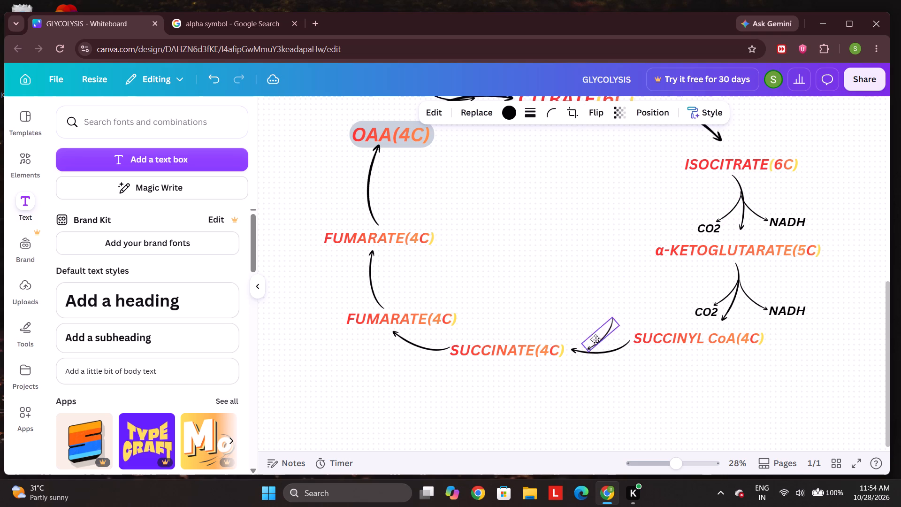
left_click_drag(596, 339, 597, 366)
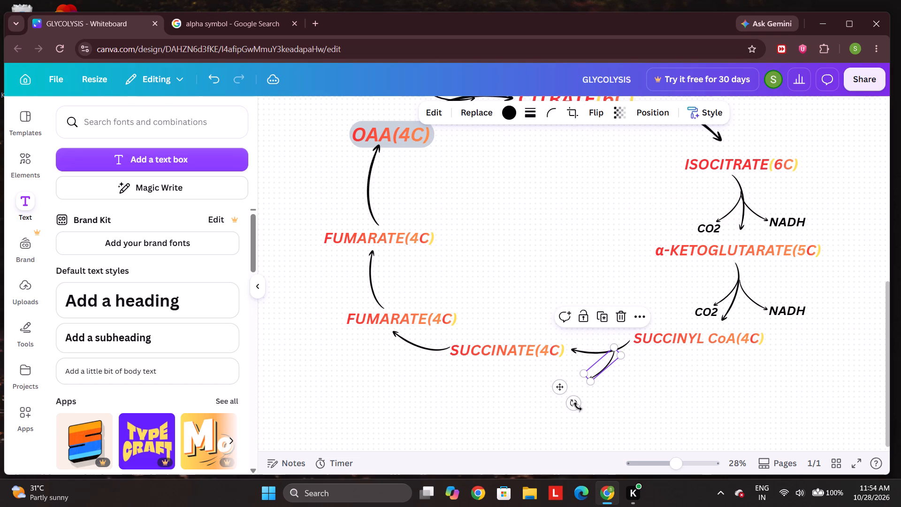
left_click_drag(576, 405, 567, 397)
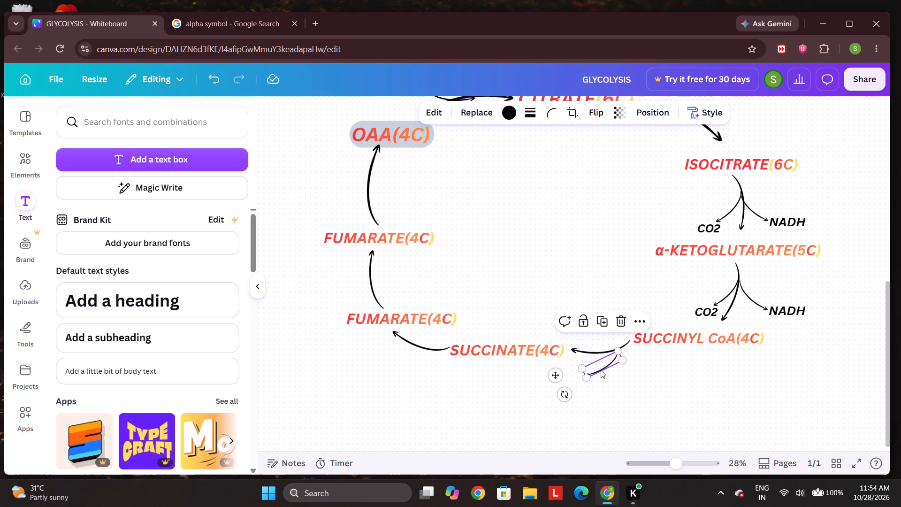
left_click_drag(601, 370, 606, 364)
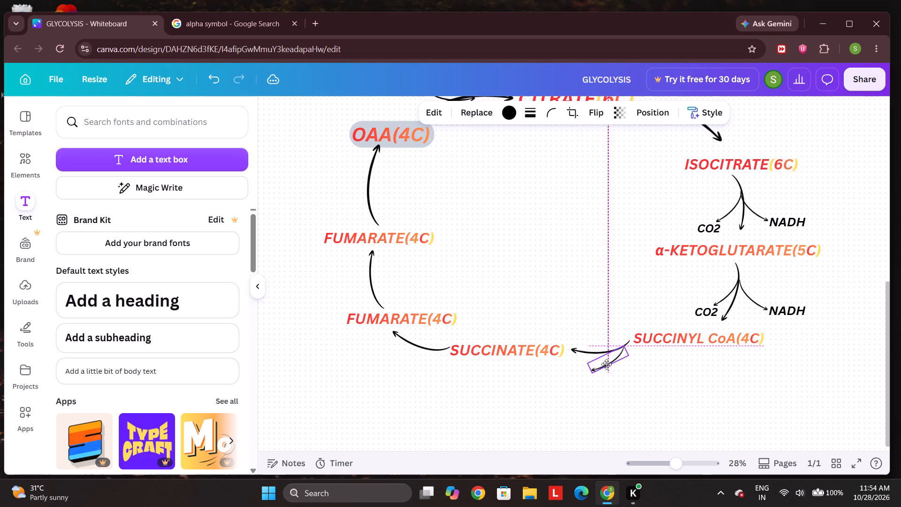
left_click_drag(606, 364, 606, 369)
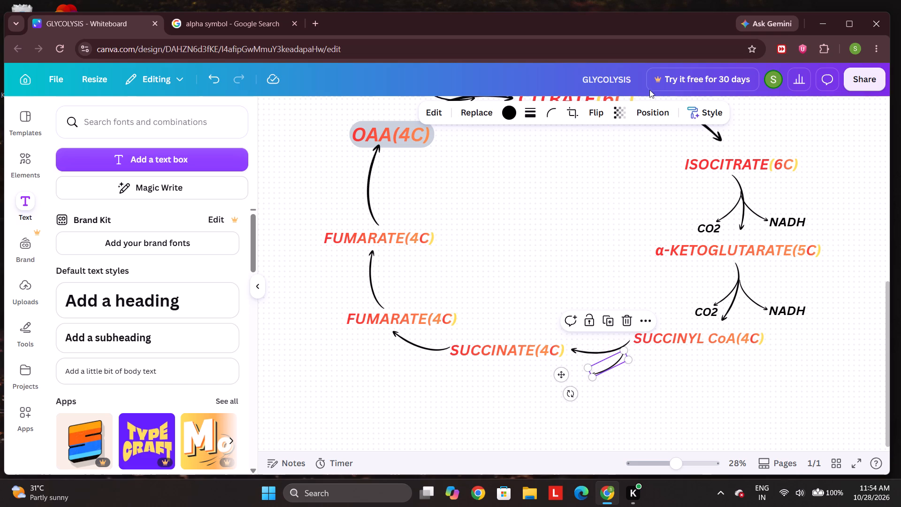
Flip the copied branch arrow vertically and rotate it so it splits off downward from the middle of the SUCCINYL CoA(4C) to SUCCINATE(4C) arrow.
left_click(592, 115)
left_click(604, 165)
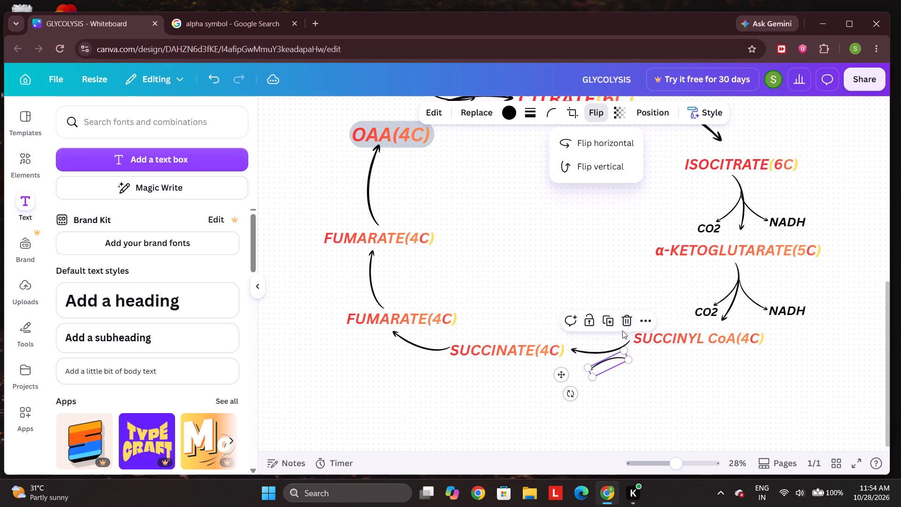
left_click(625, 394)
left_click_drag(605, 364, 596, 359)
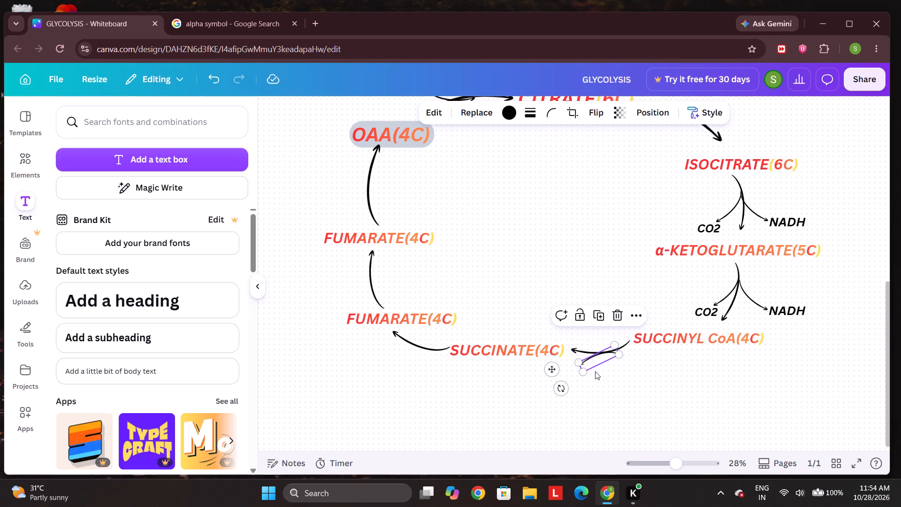
left_click_drag(565, 387, 576, 395)
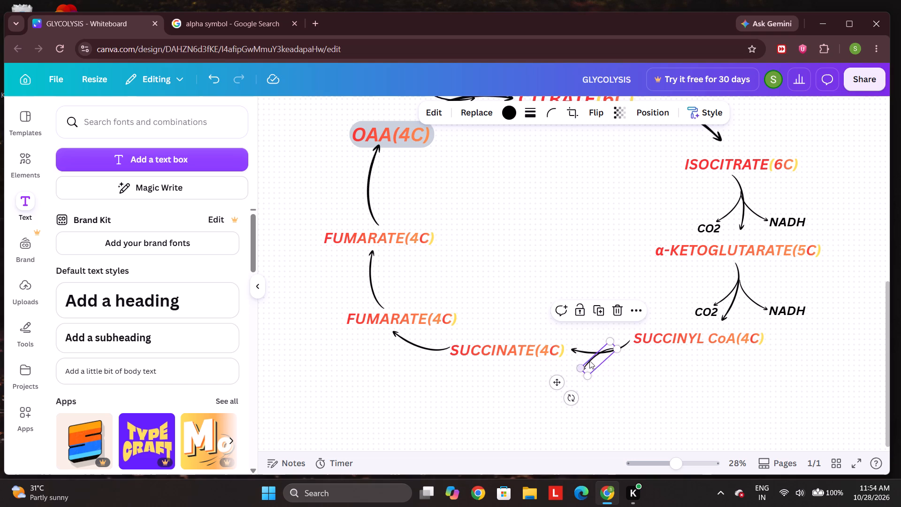
left_click(589, 361)
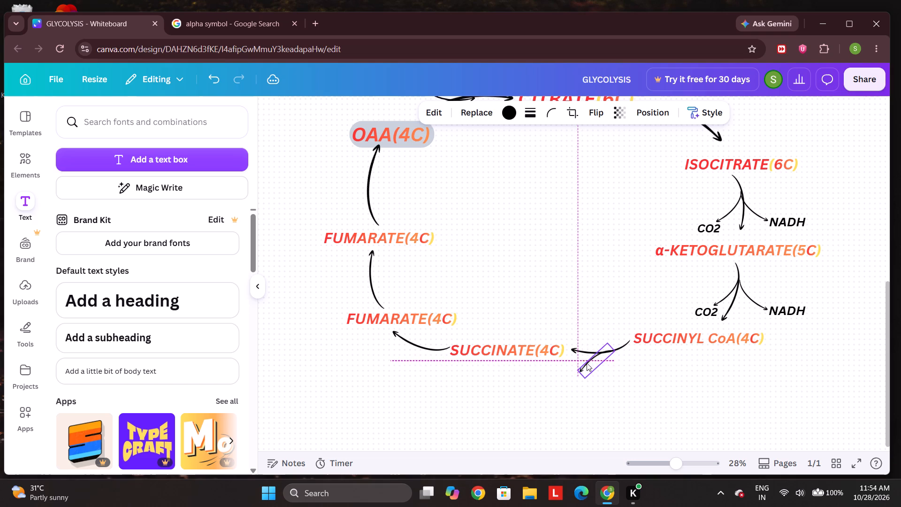
left_click(584, 388)
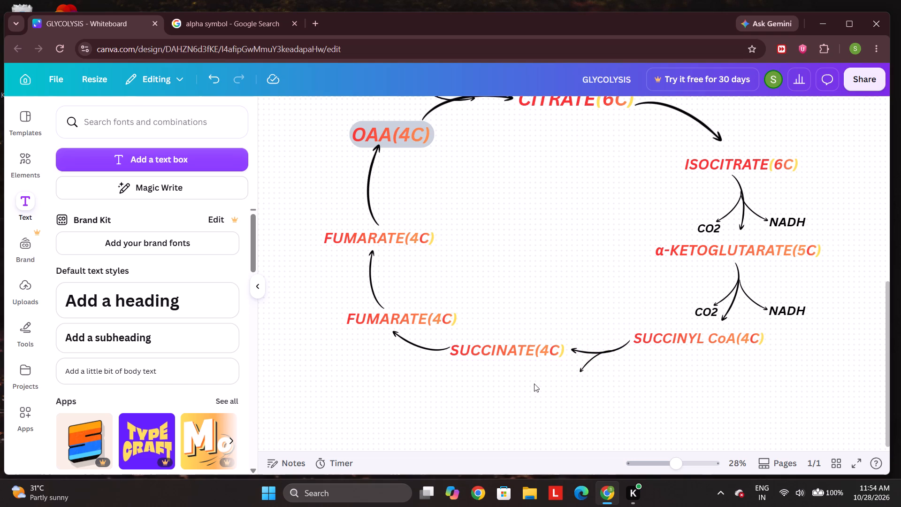
Add a body text label reading GTP and make it bold and italic.
left_click(147, 371)
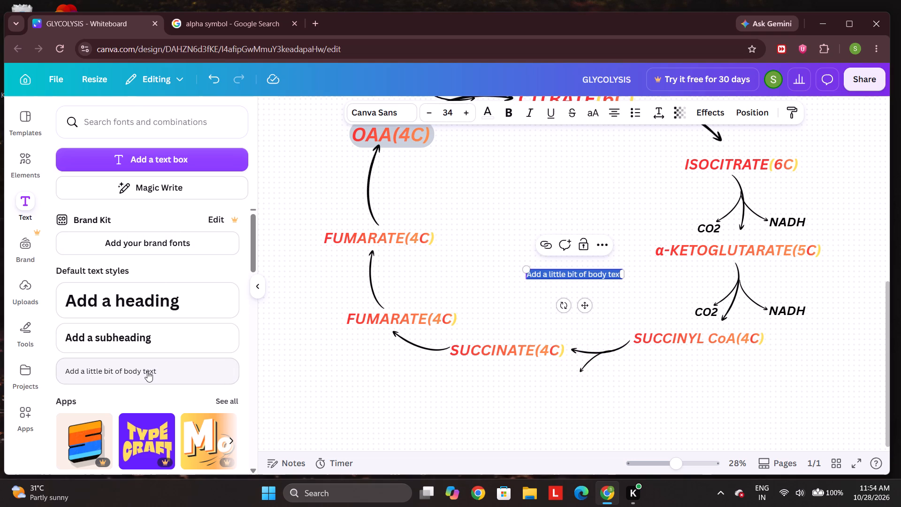
type("GTP")
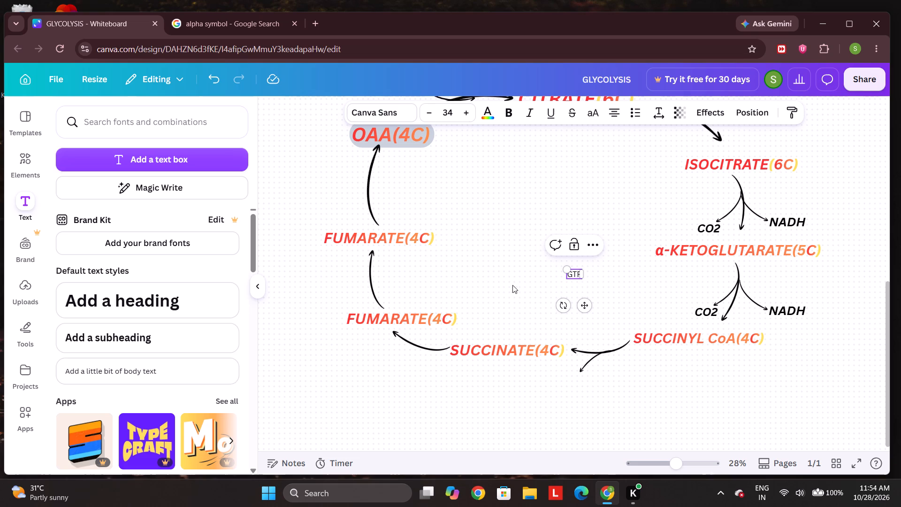
left_click_drag(578, 277, 560, 278)
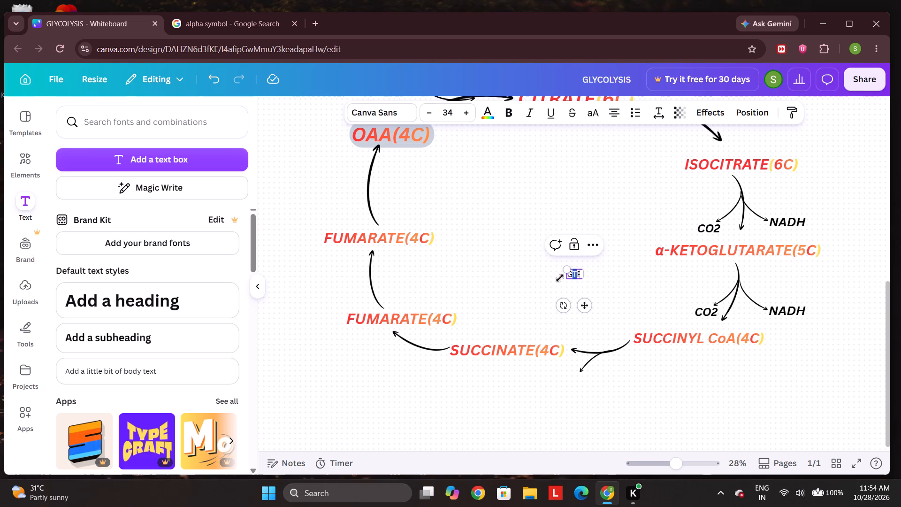
left_click_drag(560, 278, 561, 278)
left_click(576, 277)
left_click_drag(579, 275, 566, 275)
left_click_drag(582, 275, 593, 275)
left_click(586, 275)
left_click_drag(586, 275, 573, 276)
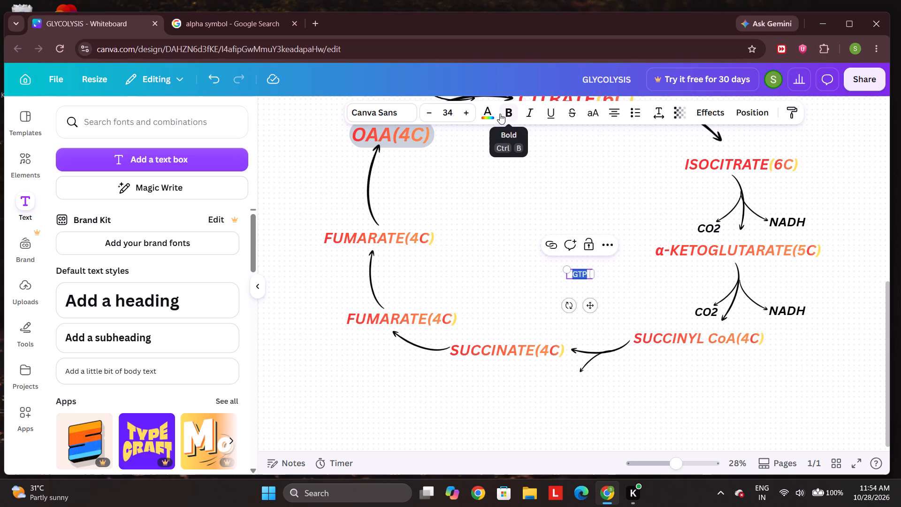
left_click(500, 114)
left_click(529, 115)
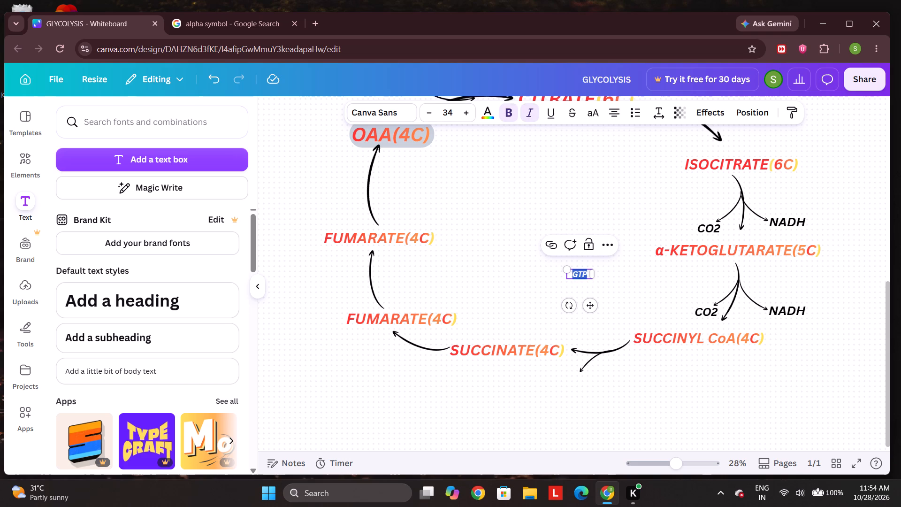
Move the GTP label to just below the tip of the branch arrow between SUCCINYL CoA(4C) and SUCCINATE(4C).
left_click_drag(582, 274, 589, 306)
left_click_drag(589, 306, 585, 419)
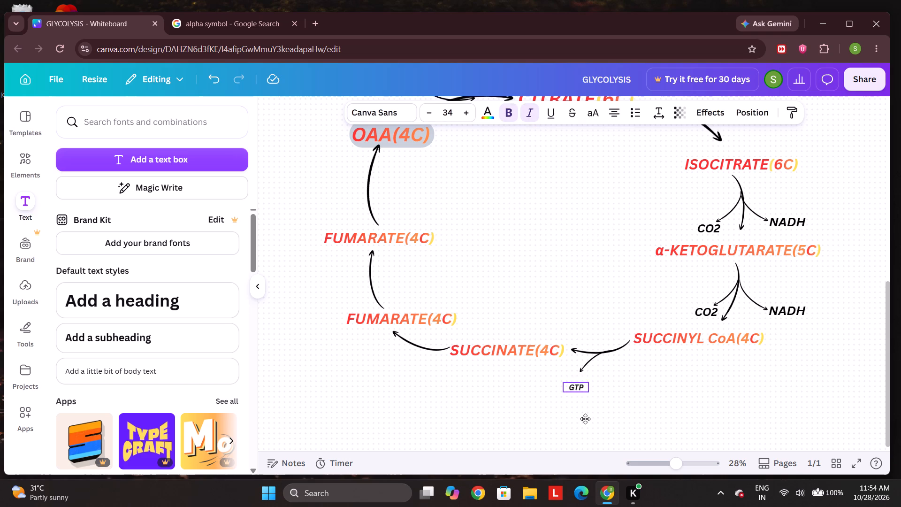
left_click_drag(585, 419, 585, 409)
left_click(644, 394)
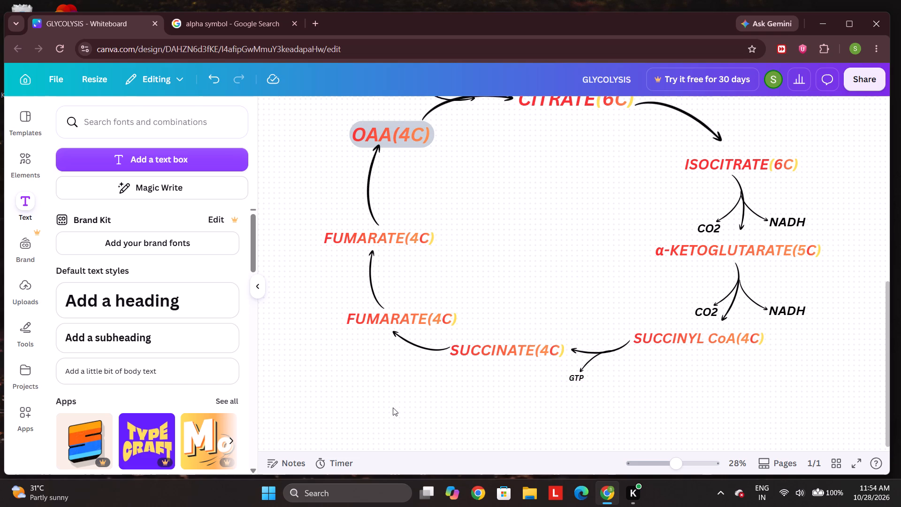
Enlarge the GTP label to about font size 67.3 and recentre it under the branch arrow's tip.
left_click(584, 381)
left_click(586, 378)
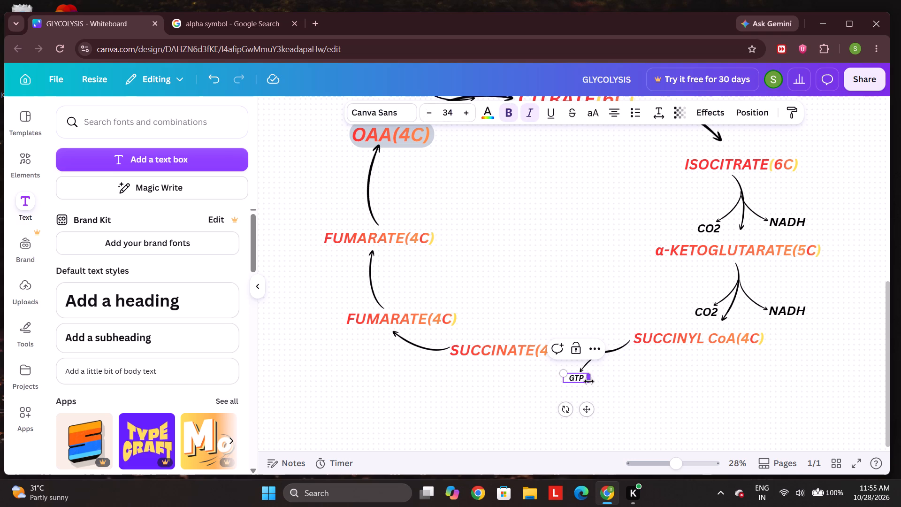
left_click_drag(590, 382, 609, 407)
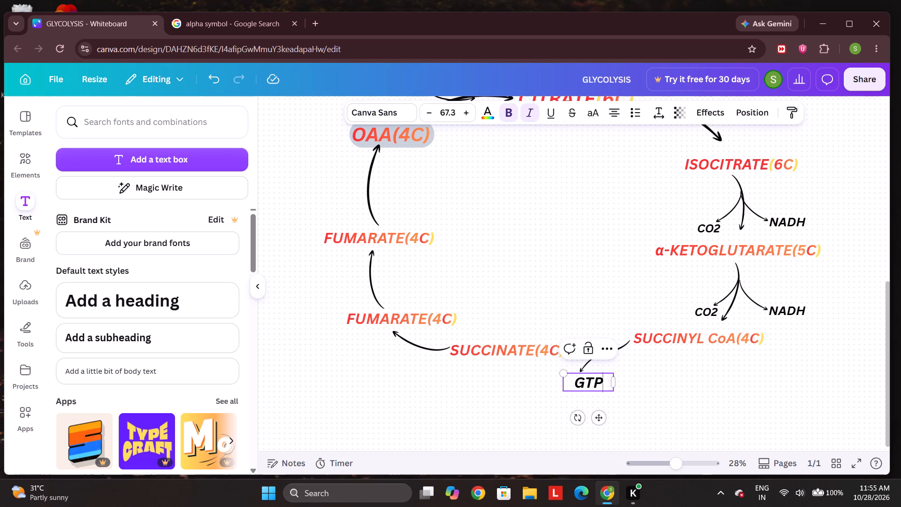
left_click_drag(597, 417, 590, 415)
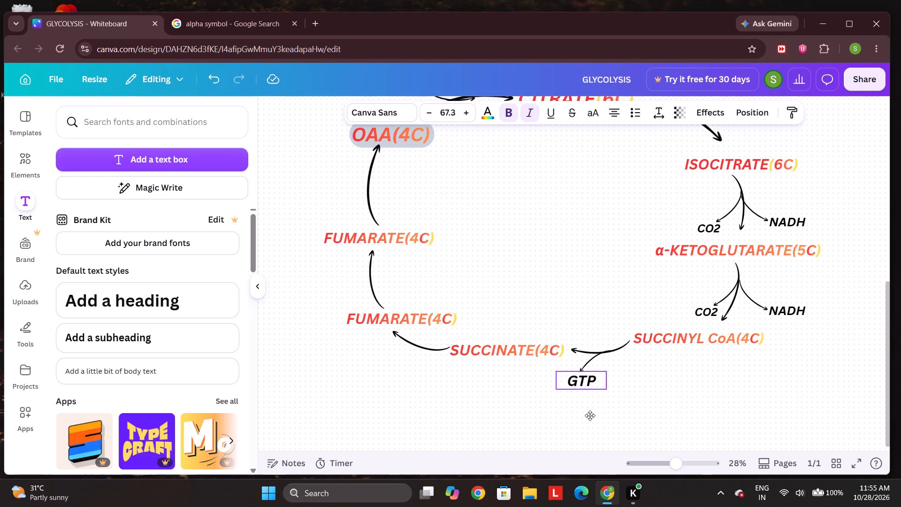
left_click_drag(590, 415, 585, 416)
left_click(509, 413)
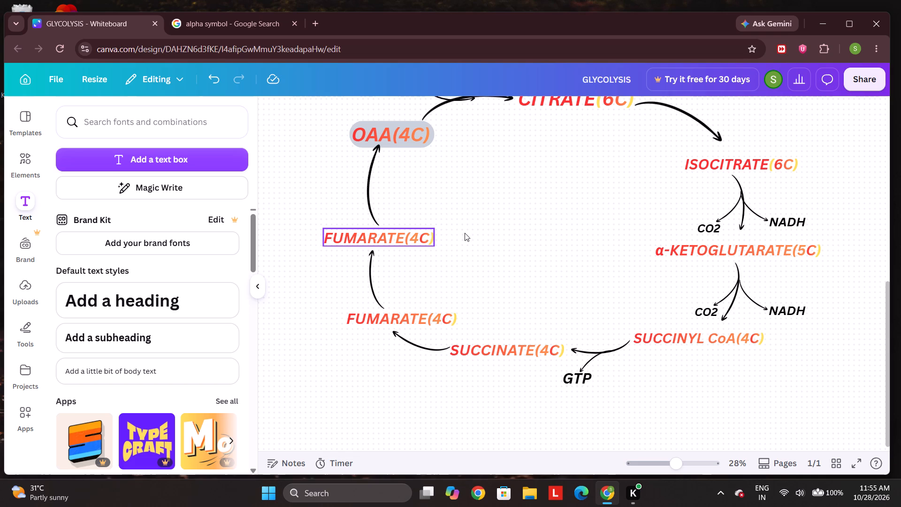
Review the whole board, from the glycolysis pathway and link reaction to the compounds and by-products of the Krebs cycle.
scroll(465, 233, "up", 1)
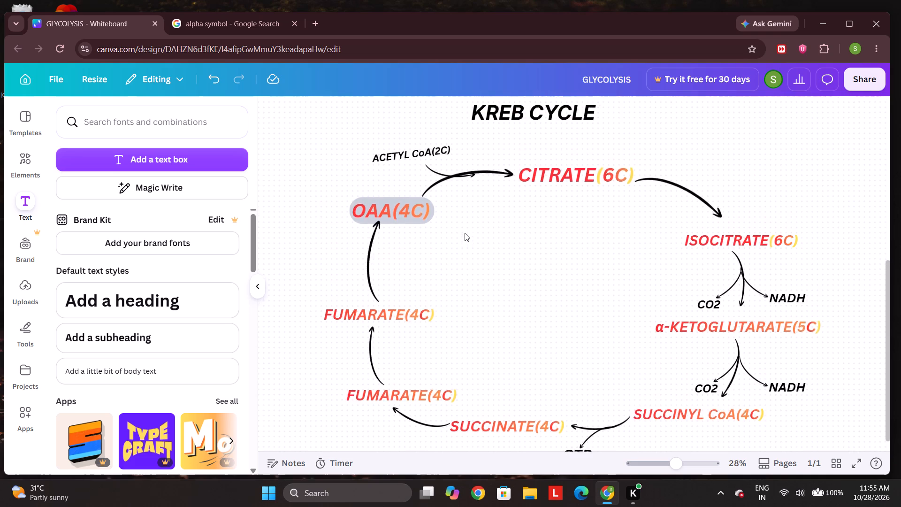
scroll(465, 233, "up", 2)
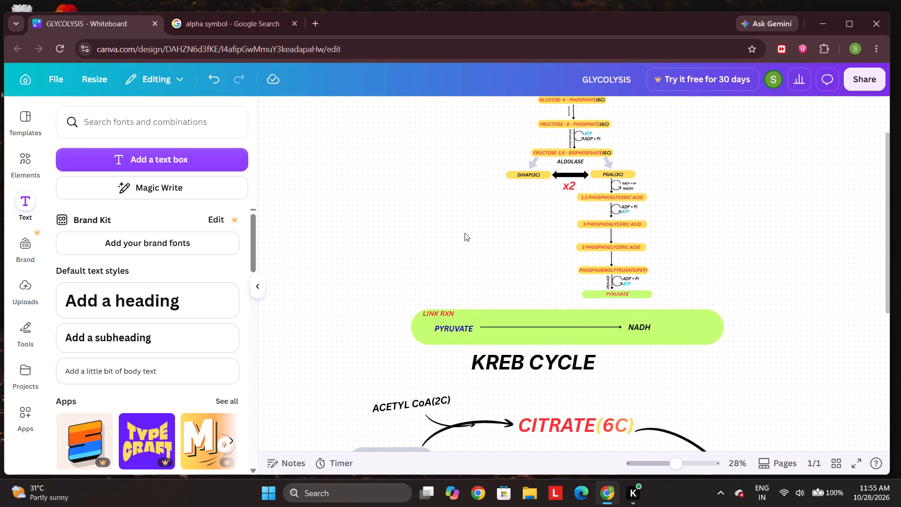
scroll(465, 233, "down", 1)
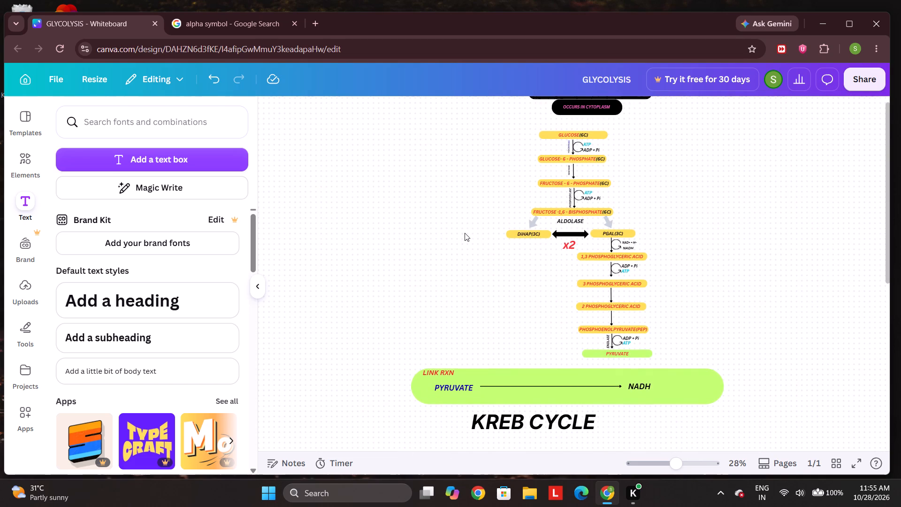
scroll(465, 233, "down", 1)
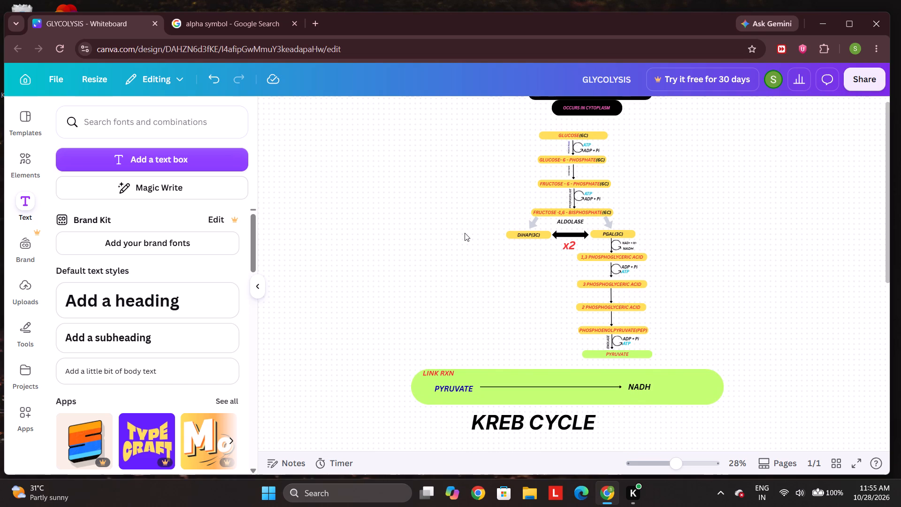
scroll(465, 233, "down", 2)
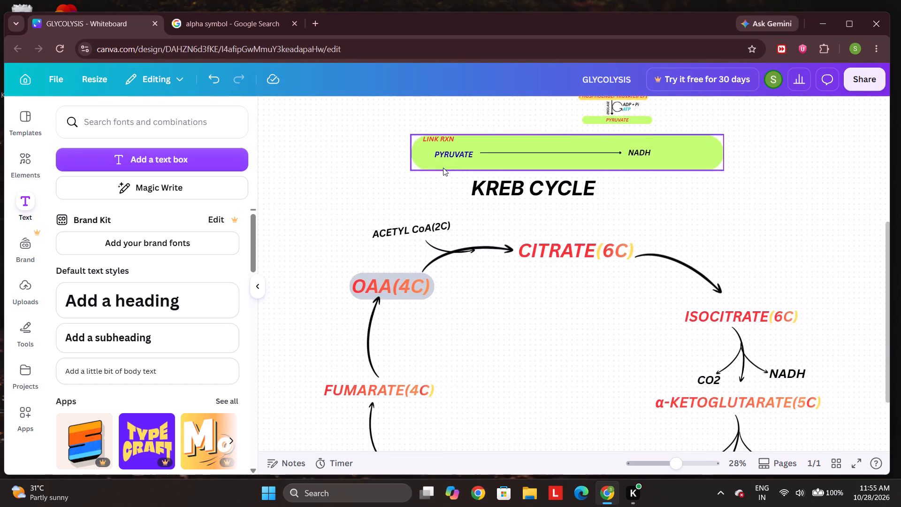
scroll(443, 168, "down", 1)
scroll(443, 168, "right", 1)
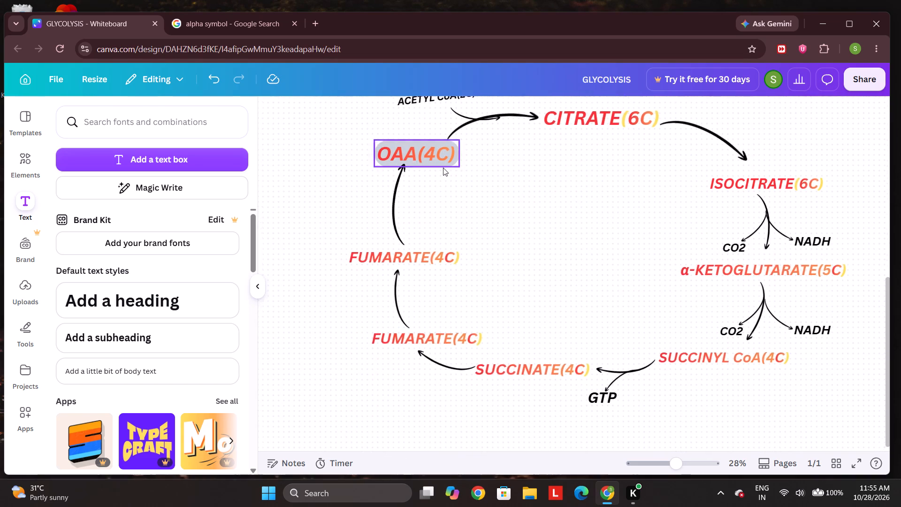
scroll(443, 168, "right", 1)
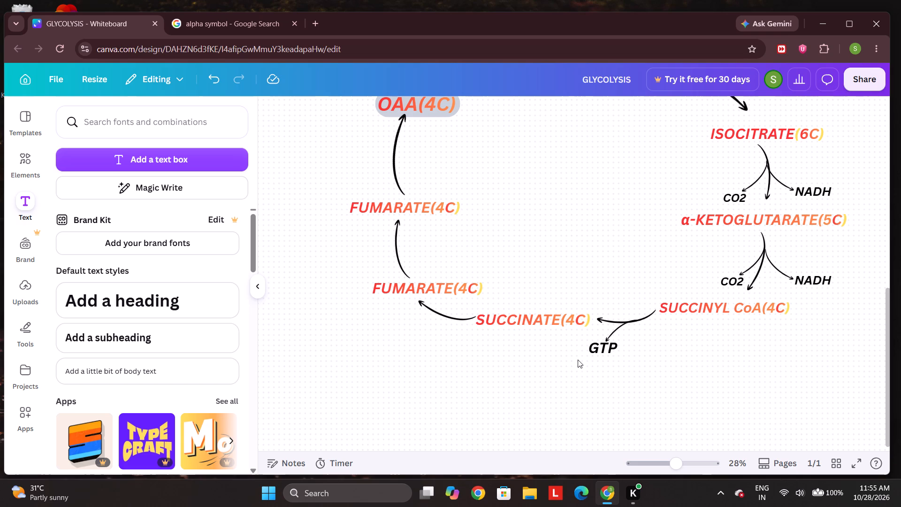
Change the upper FUMARATE(4C) label, just below OAA(4C), to read MALATE(4C).
scroll(454, 325, "up", 1)
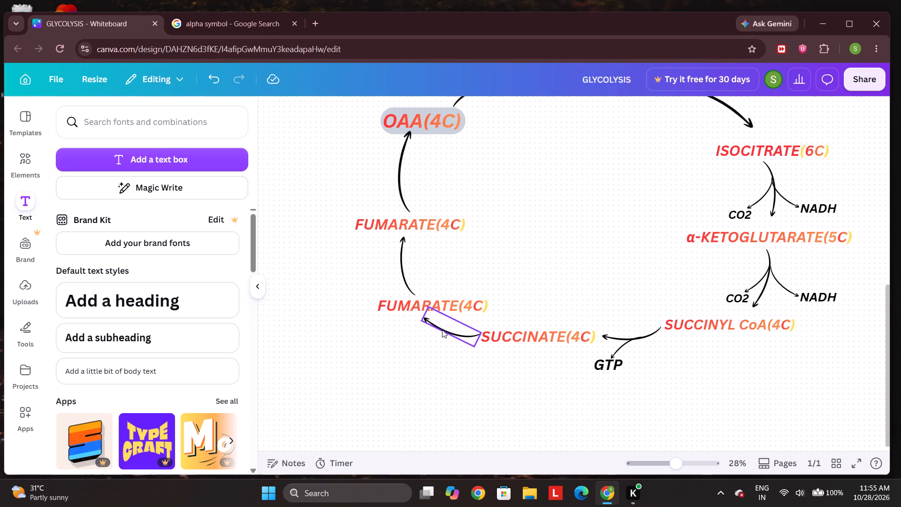
double_click(432, 221)
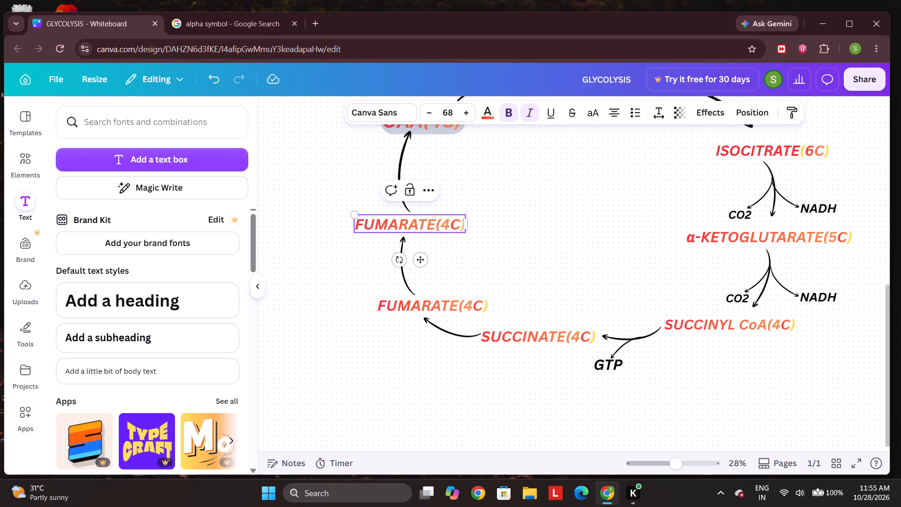
key("BackSpace")
key("BackSpace")
key("BackSpace")
key("BackSpace")
key("BackSpace")
key("BackSpace")
key("BackSpace")
key("BackSpace")
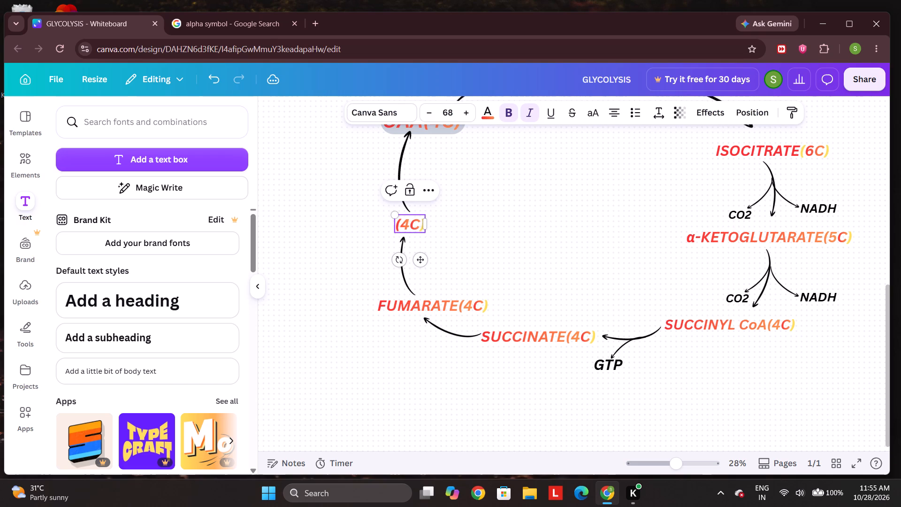
key("m")
type("ALATE")
left_click(533, 277)
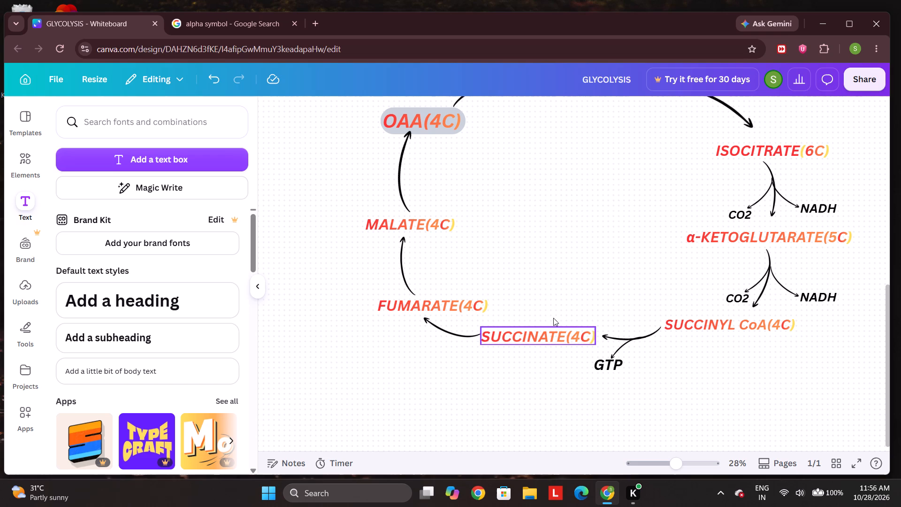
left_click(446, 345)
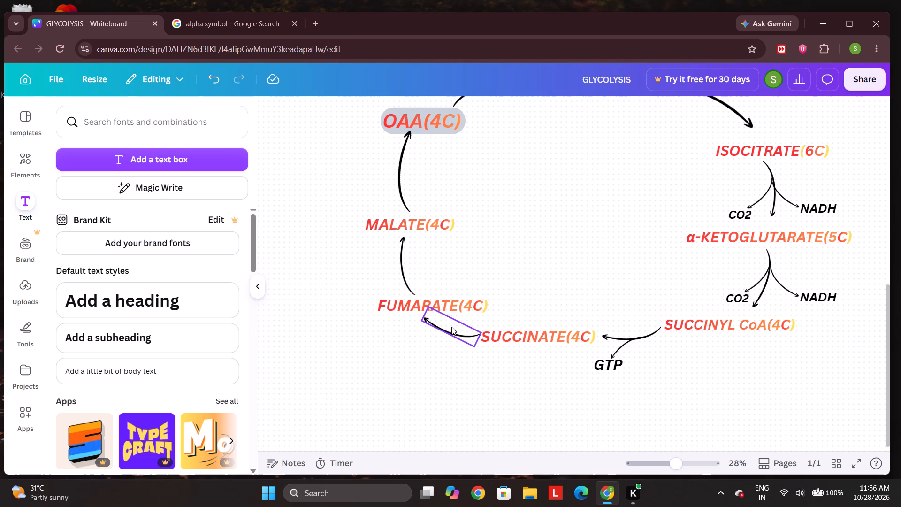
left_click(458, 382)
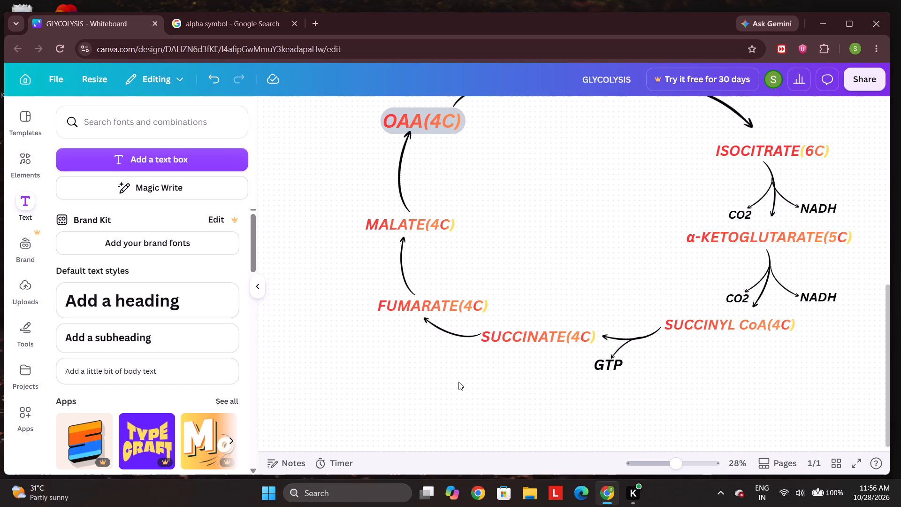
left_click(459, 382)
Duplicate the GTP label with its branch arrow and place the copy on the arrow from SUCCINATE(4C) to FUMARATE(4C).
left_click(615, 353)
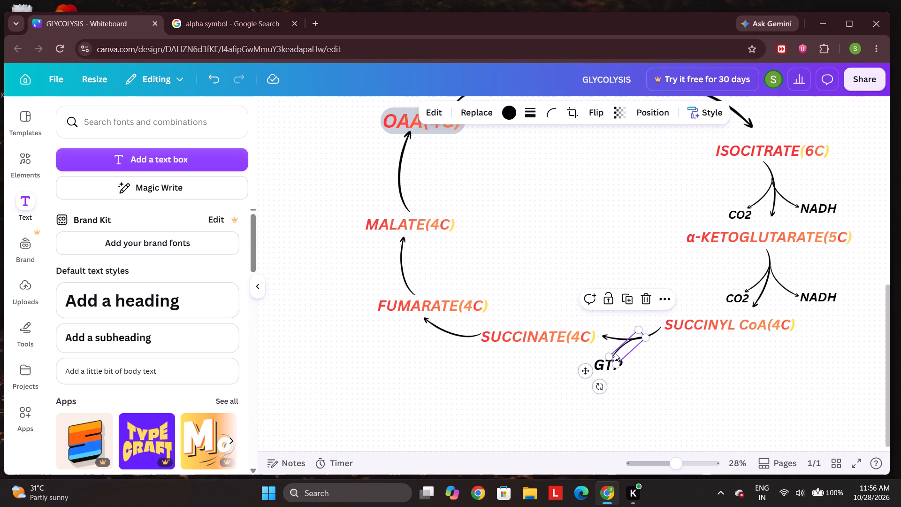
left_click(658, 389)
left_click_drag(643, 390, 601, 355)
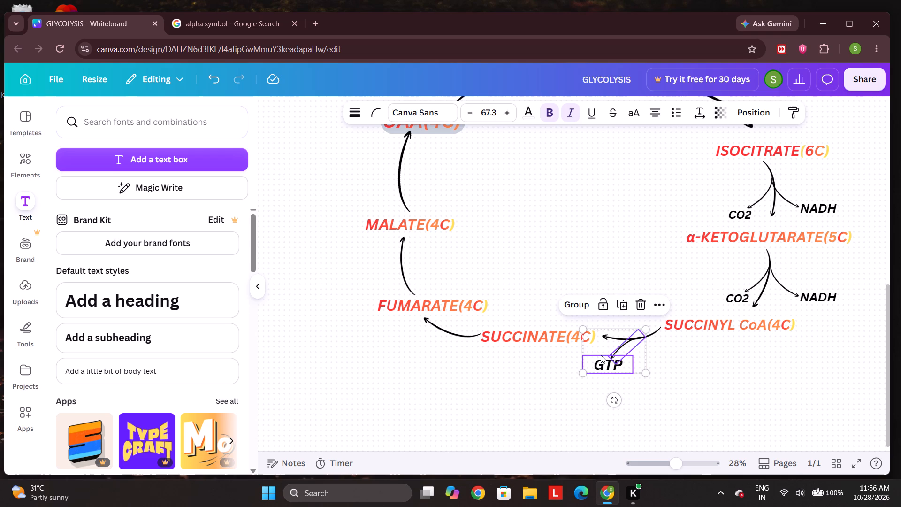
left_click(623, 306)
left_click_drag(628, 358, 636, 403)
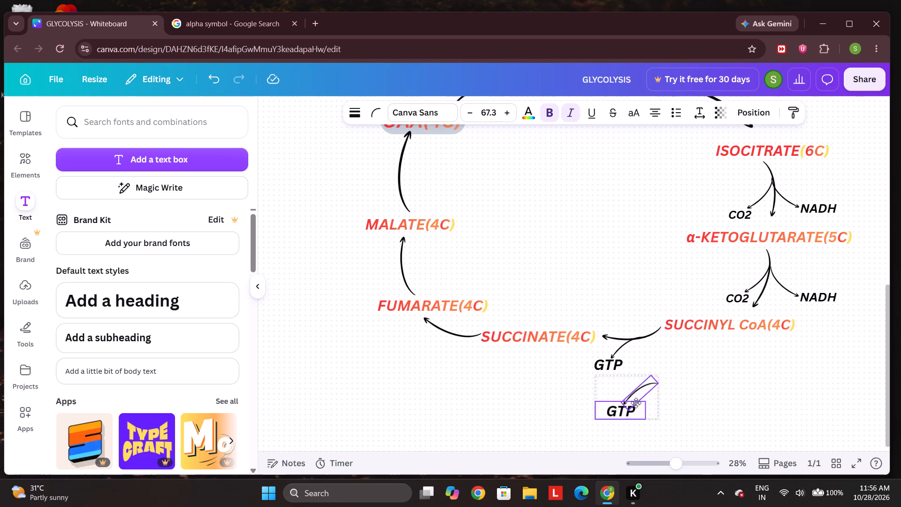
left_click_drag(636, 403, 443, 354)
Change the copied GTP label below FUMARATE(4C) to read FADH2.
double_click(442, 363)
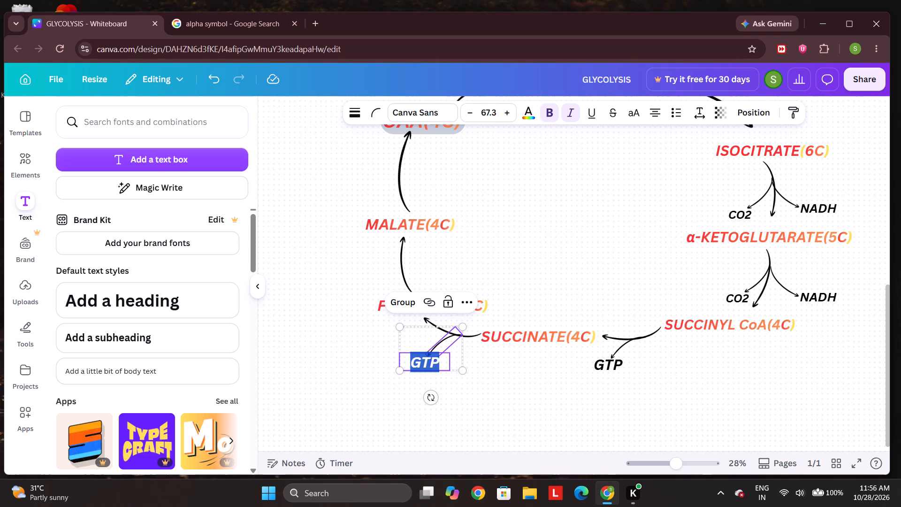
key("BackSpace")
key("f")
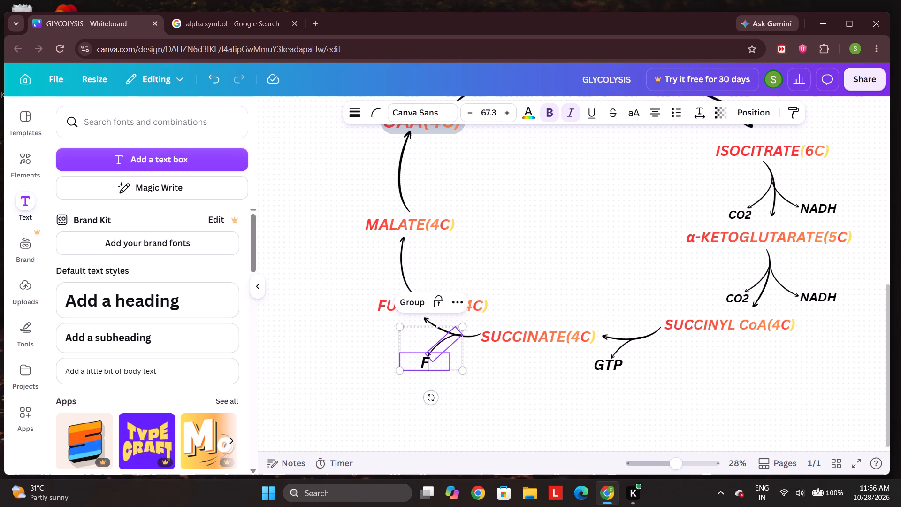
type("ADH2")
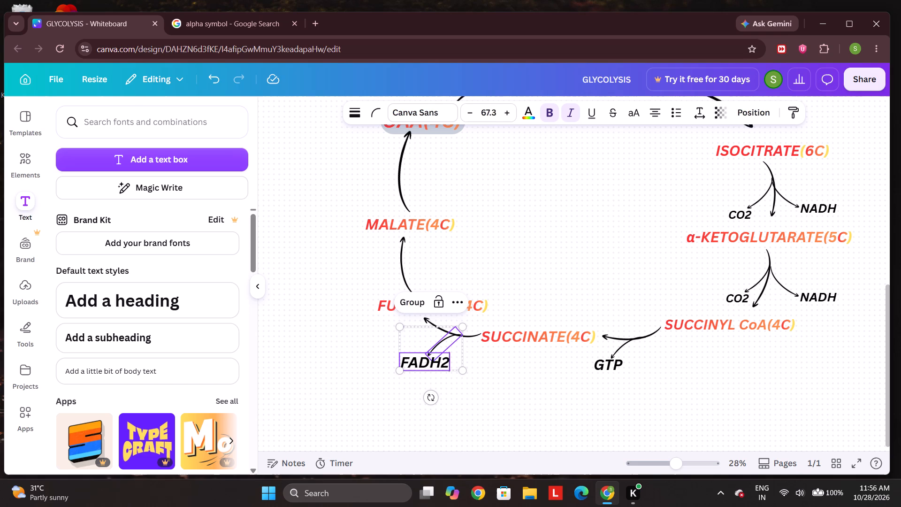
left_click(505, 370)
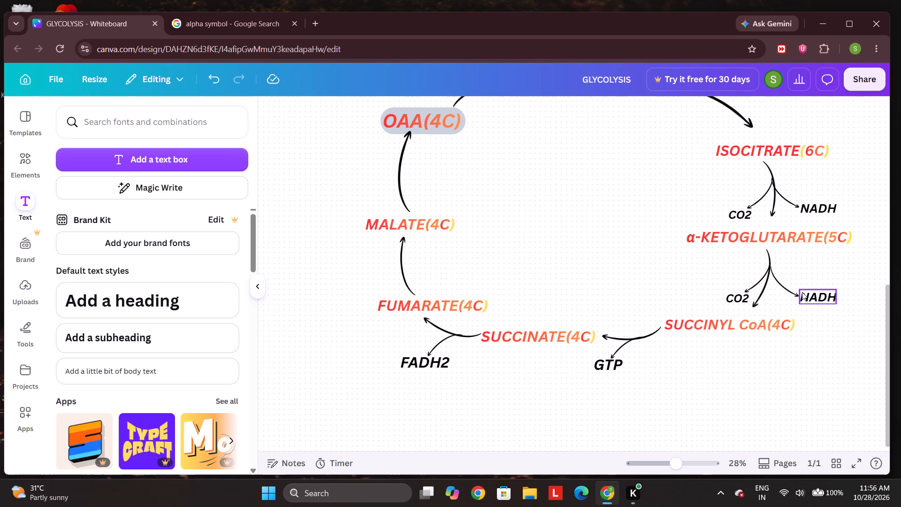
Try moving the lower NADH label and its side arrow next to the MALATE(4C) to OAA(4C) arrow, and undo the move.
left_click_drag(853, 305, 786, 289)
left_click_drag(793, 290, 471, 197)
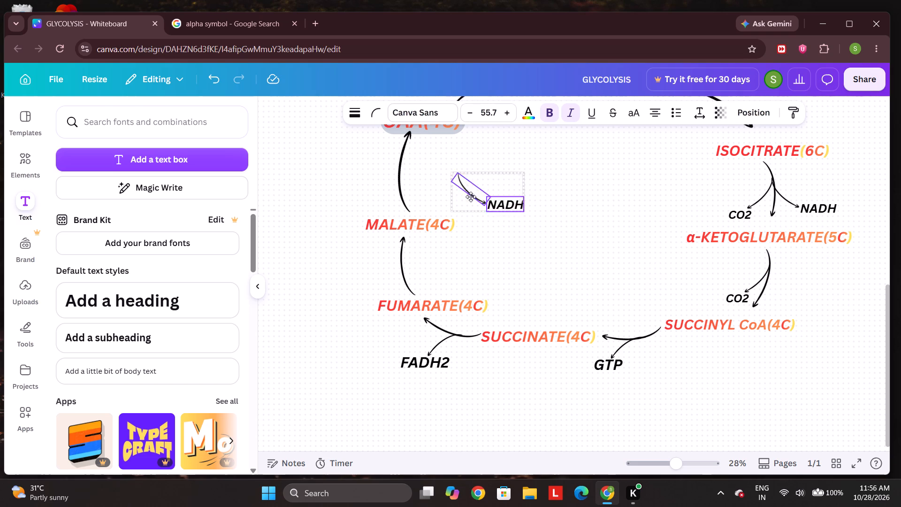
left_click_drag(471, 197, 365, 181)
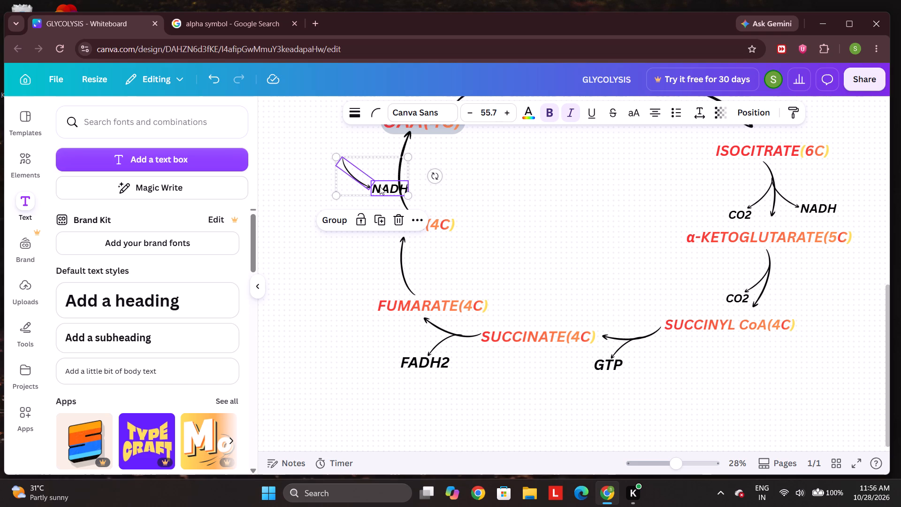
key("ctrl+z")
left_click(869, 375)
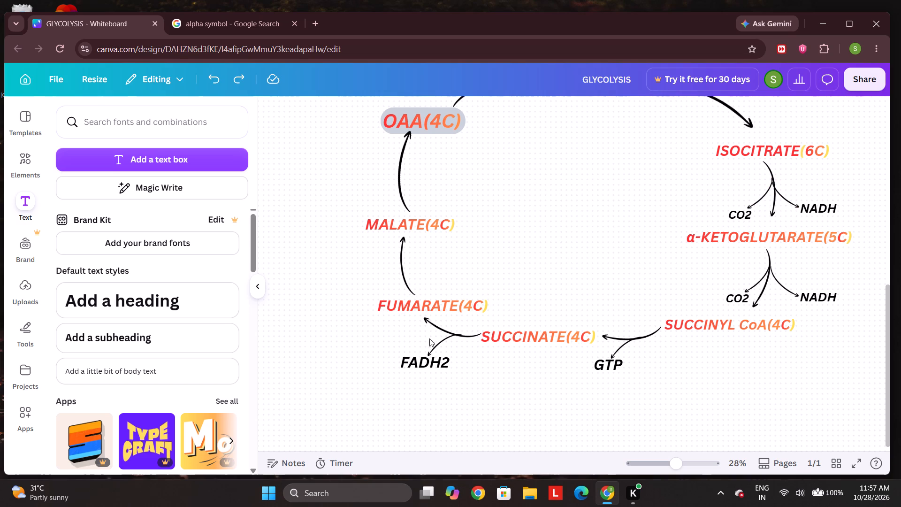
Duplicate the FADH2 branch arrow, enlarge it slightly, and rotate the copy to branch up and outward from the MALATE(4C) to OAA(4C) arrow.
left_click(440, 347)
left_click(447, 295)
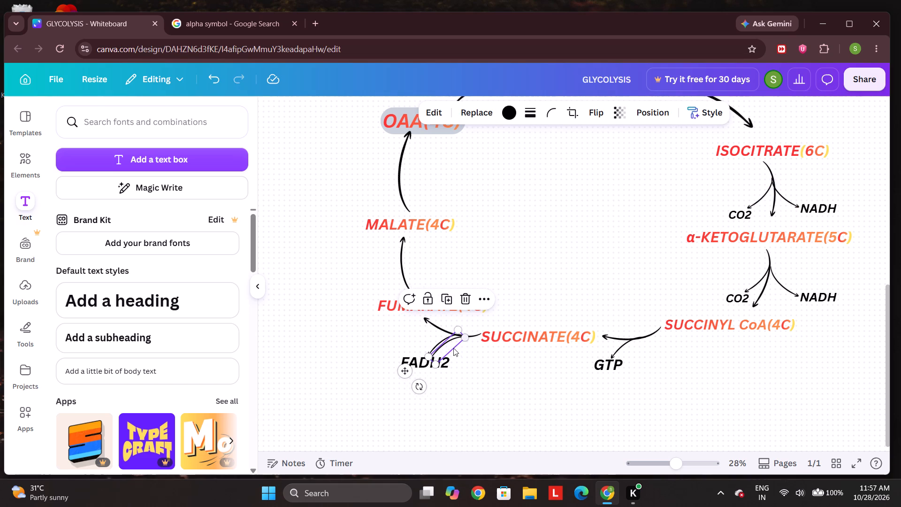
left_click_drag(452, 347, 364, 202)
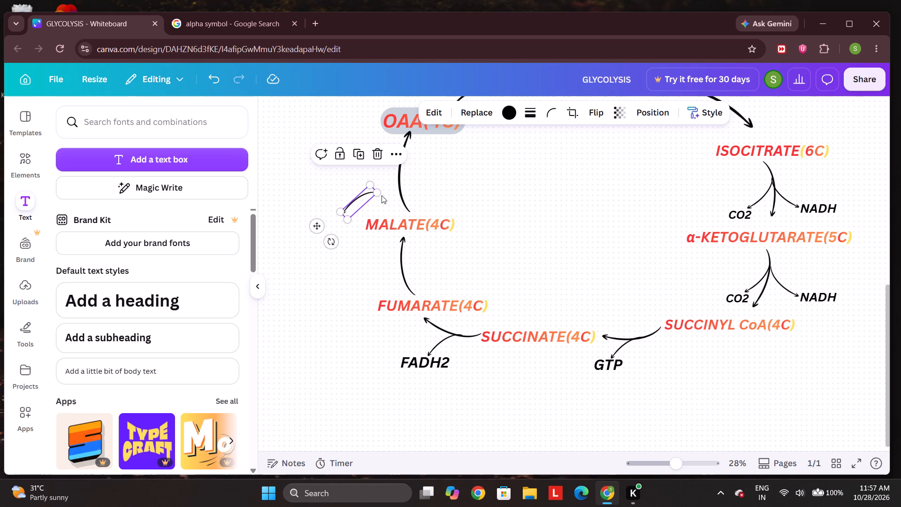
left_click_drag(378, 192, 394, 201)
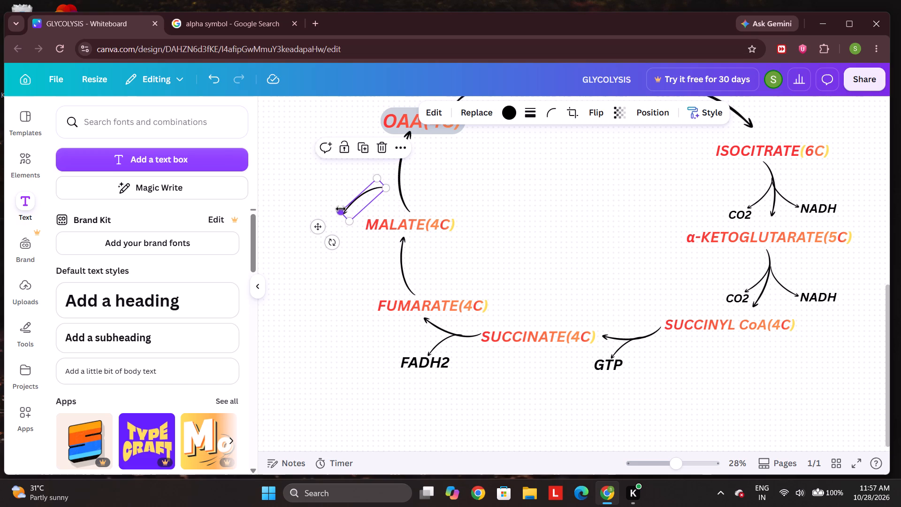
left_click_drag(328, 245, 270, 157)
left_click_drag(362, 191, 386, 174)
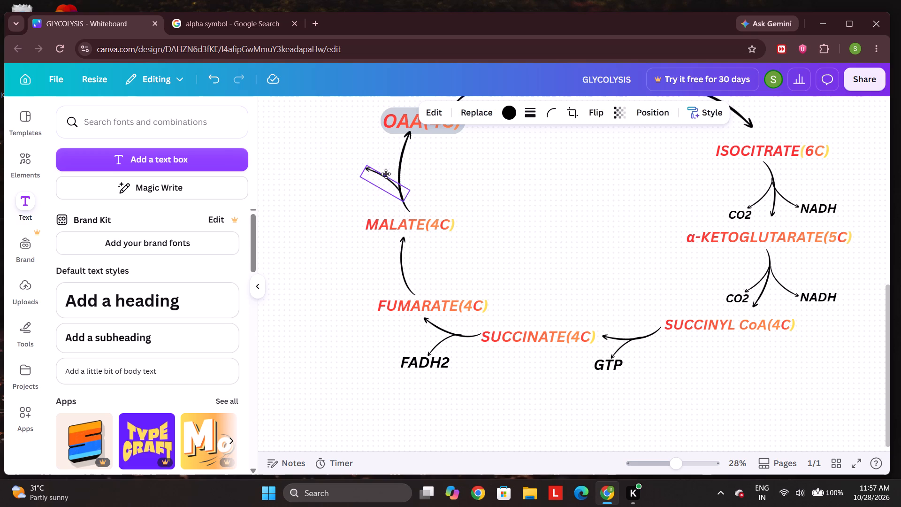
left_click_drag(386, 174, 382, 174)
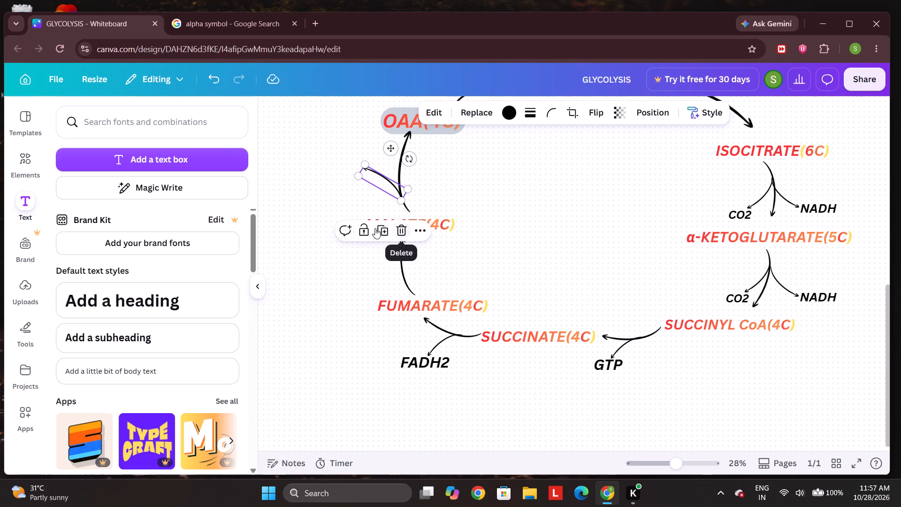
left_click(305, 178)
Duplicate the NADH label near SUCCINYL CoA(4C) and place the copy at the tip of the branch arrow above MALATE(4C).
left_click_drag(840, 288, 837, 288)
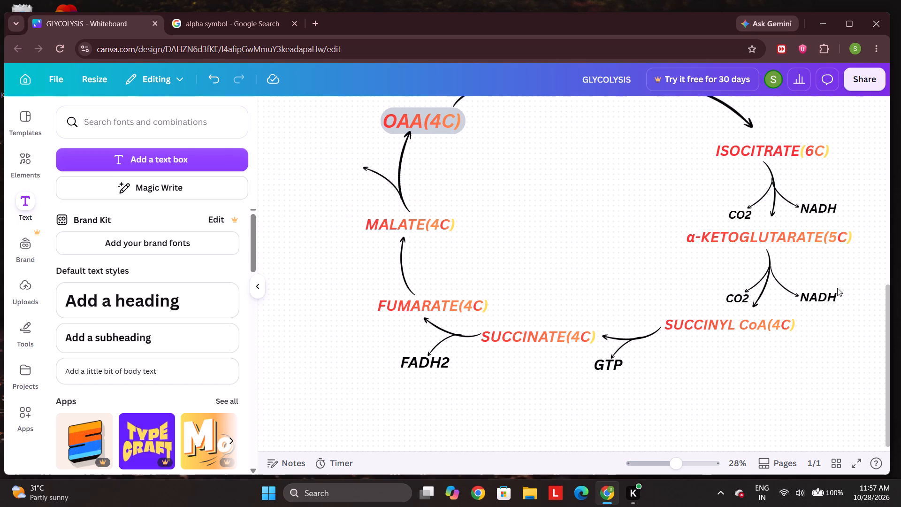
left_click_drag(837, 288, 814, 307)
left_click(815, 259)
left_click_drag(821, 301, 774, 373)
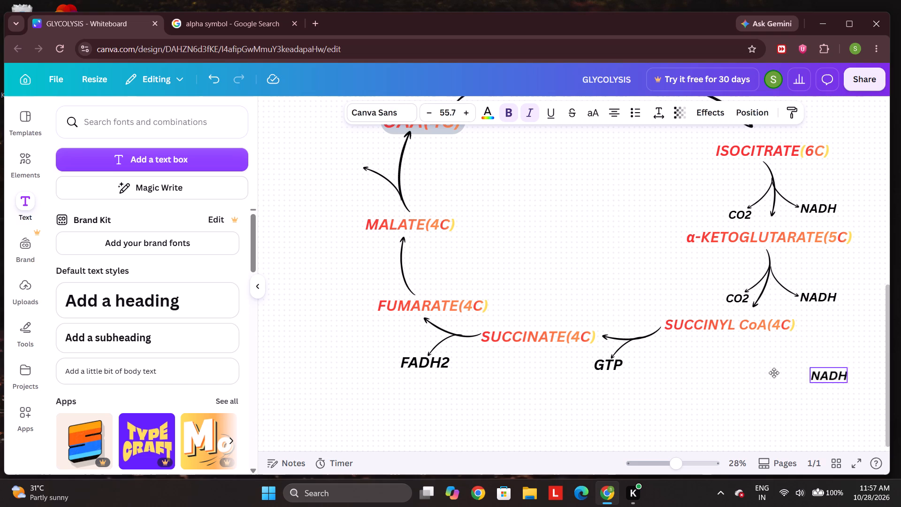
left_click_drag(774, 373, 347, 166)
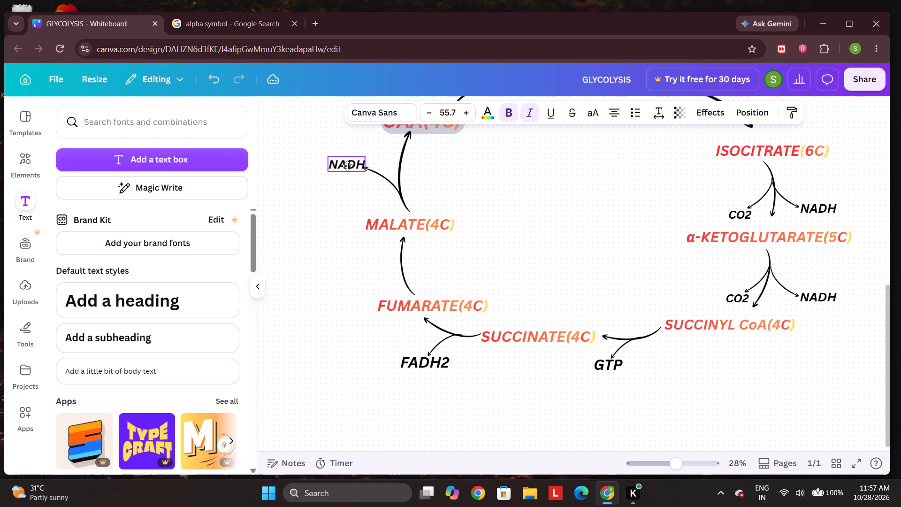
left_click_drag(347, 166, 344, 166)
left_click(528, 190)
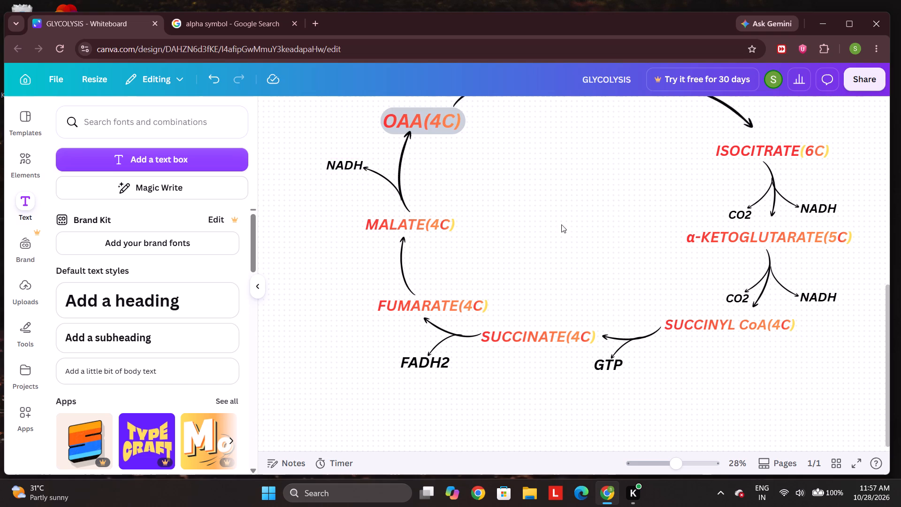
Nudge the ACETYL CoA(2C) side arrow so that it merges into the arrow from OAA(4C) to CITRATE(6C).
scroll(577, 238, "up", 1)
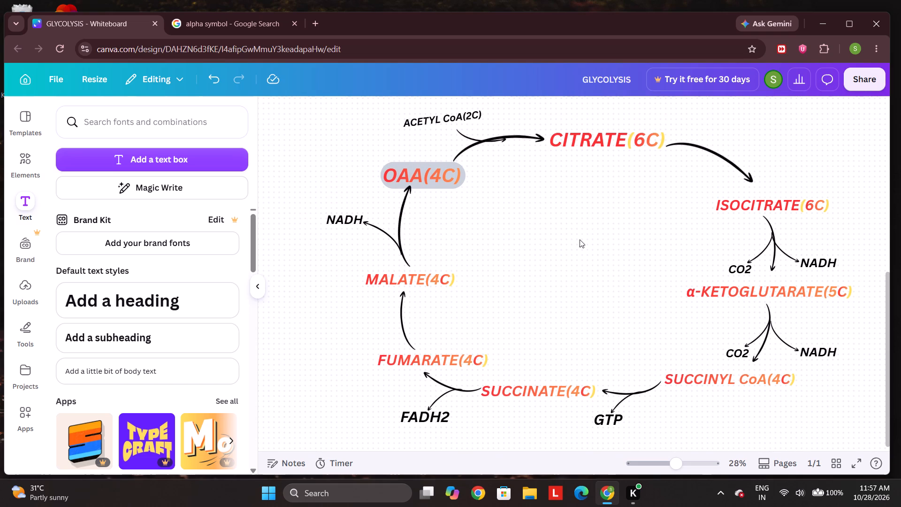
scroll(580, 239, "up", 1)
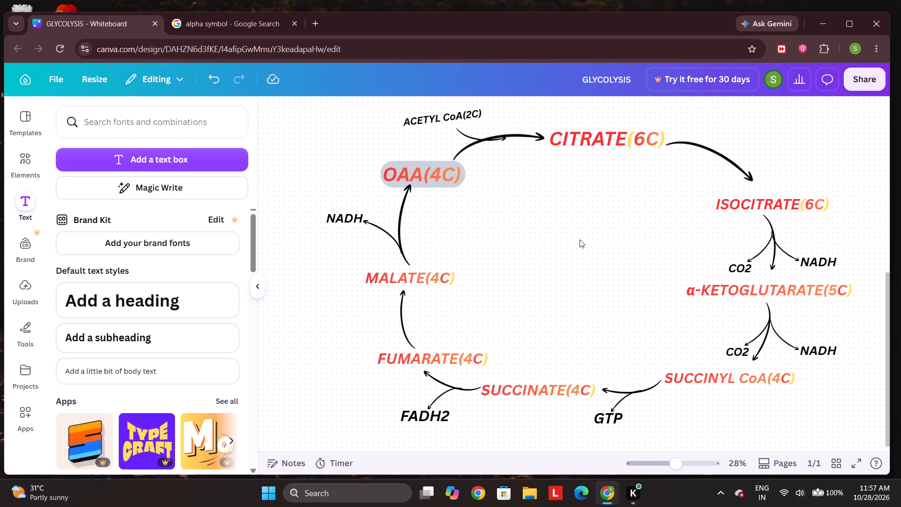
left_click_drag(467, 138, 463, 134)
left_click(529, 220)
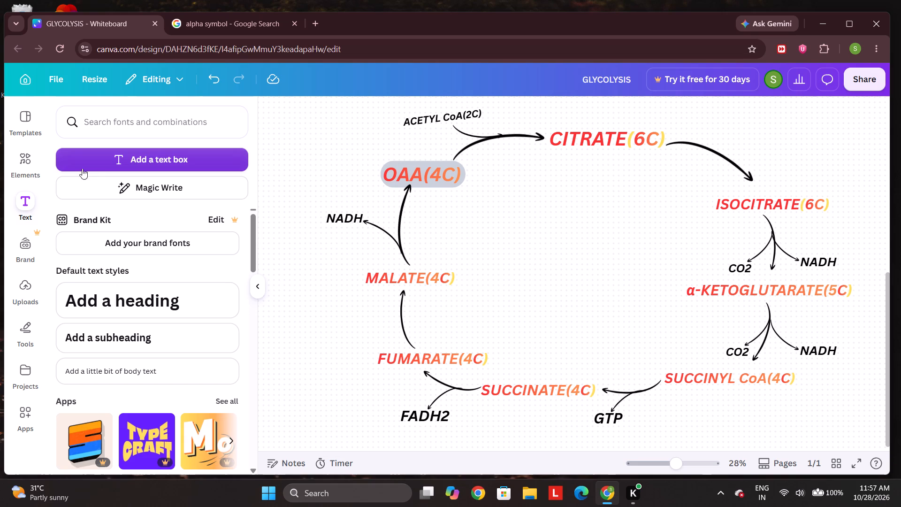
Add a grey rounded rectangle from the recently used elements over CITRATE(6C) and widen it to span the whole label.
left_click(14, 156)
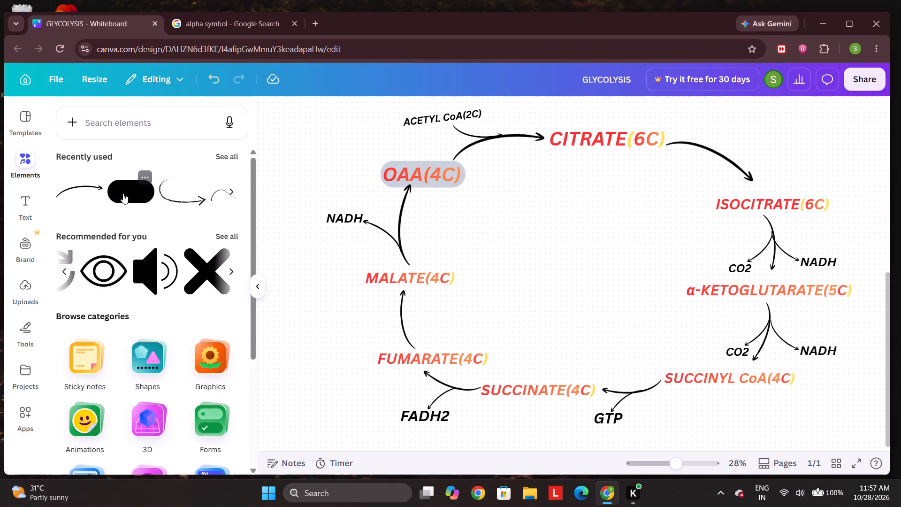
left_click(123, 193)
left_click_drag(590, 283, 610, 294)
left_click_drag(591, 280, 619, 169)
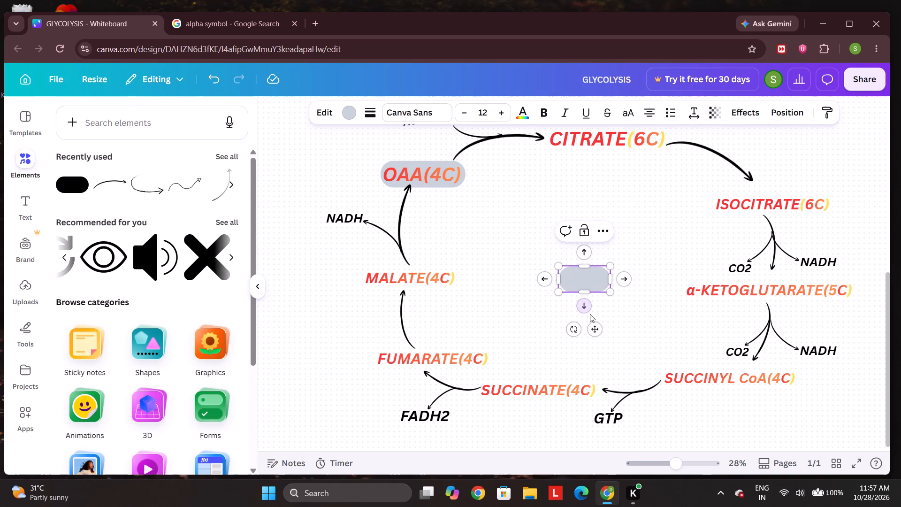
left_click(591, 281)
left_click_drag(592, 333, 580, 193)
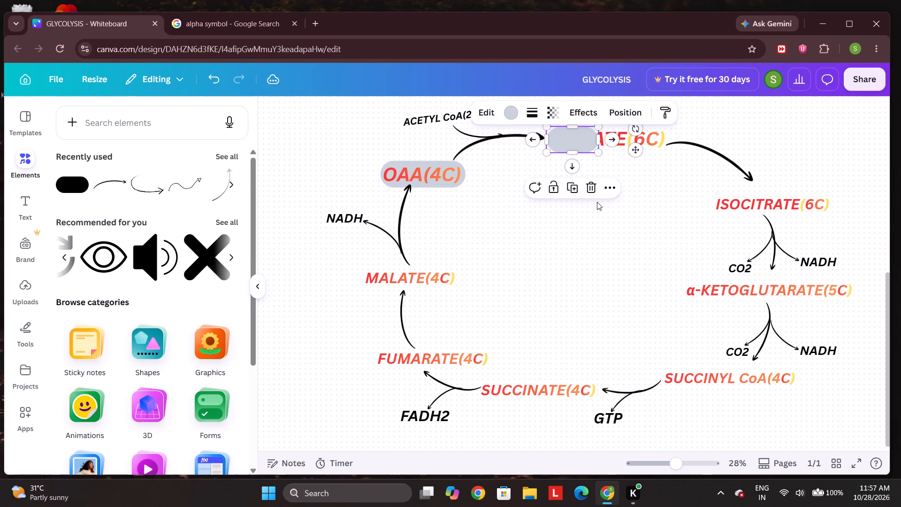
scroll(633, 227, "up", 1)
left_click_drag(598, 260, 599, 261)
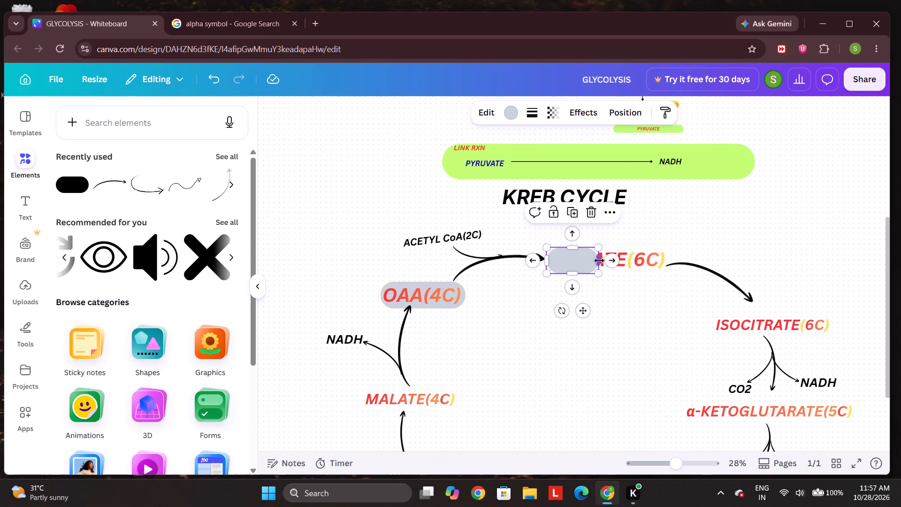
left_click_drag(599, 261, 665, 256)
Duplicate the widened grey rounded rectangle covering the CITRATE(6C) label.
scroll(660, 286, "down", 1)
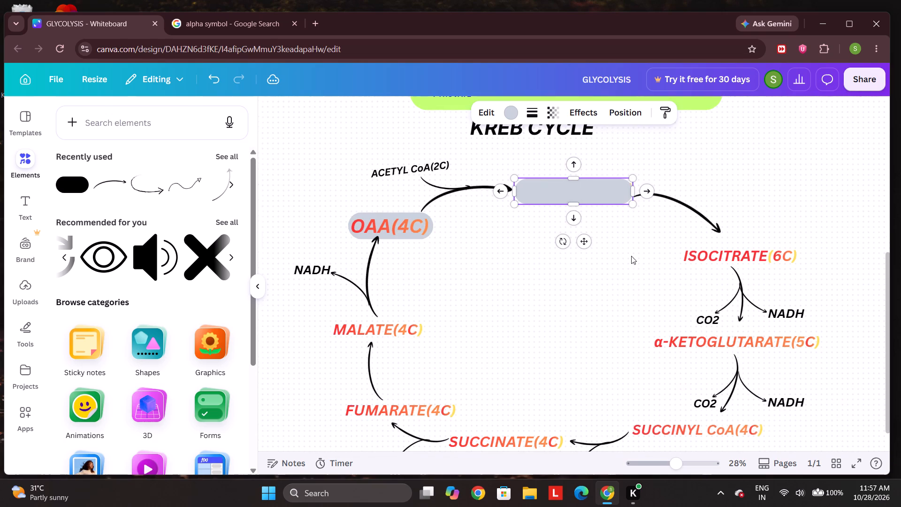
scroll(631, 256, "down", 1)
left_click(593, 195)
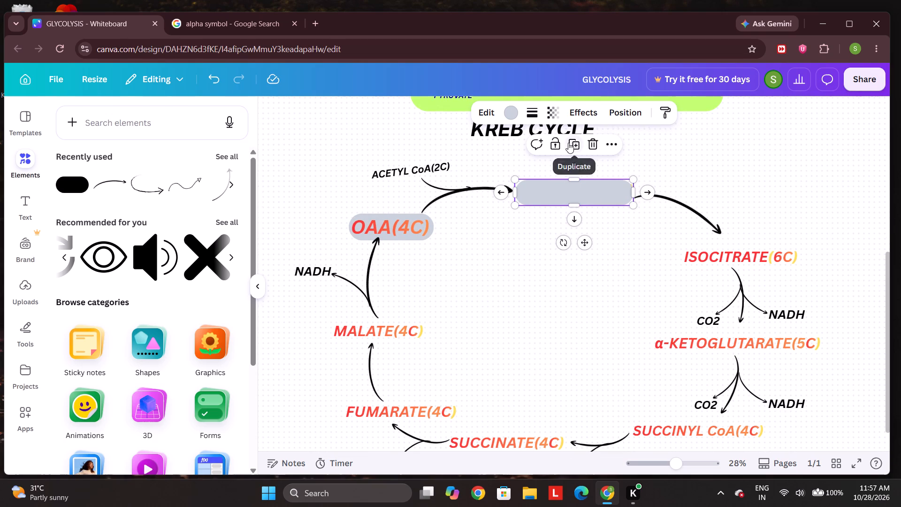
left_click(568, 143)
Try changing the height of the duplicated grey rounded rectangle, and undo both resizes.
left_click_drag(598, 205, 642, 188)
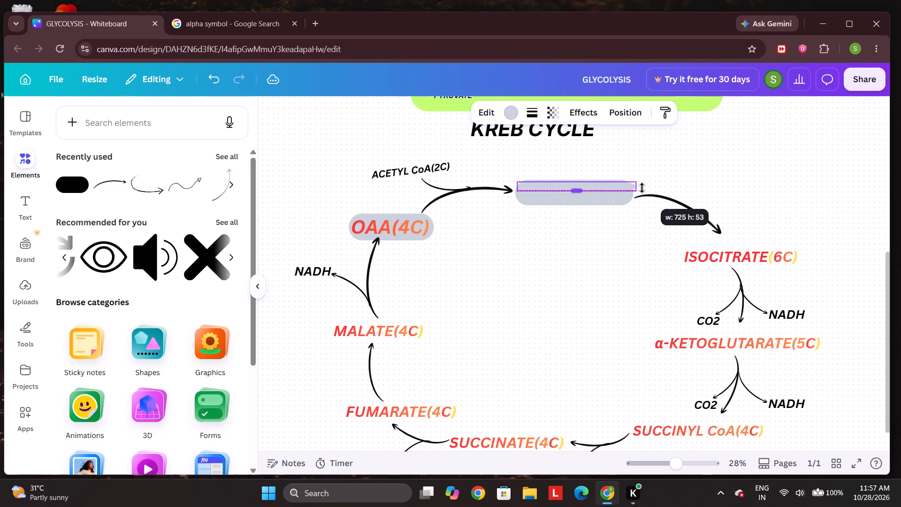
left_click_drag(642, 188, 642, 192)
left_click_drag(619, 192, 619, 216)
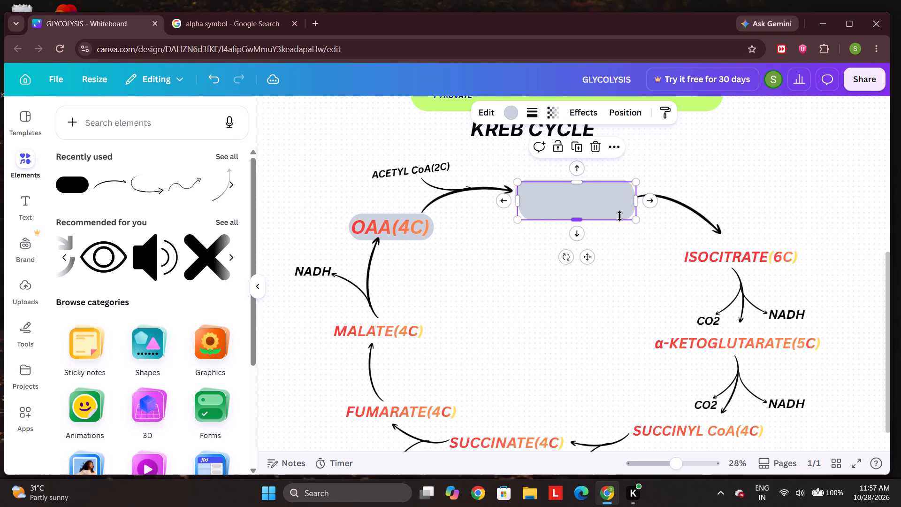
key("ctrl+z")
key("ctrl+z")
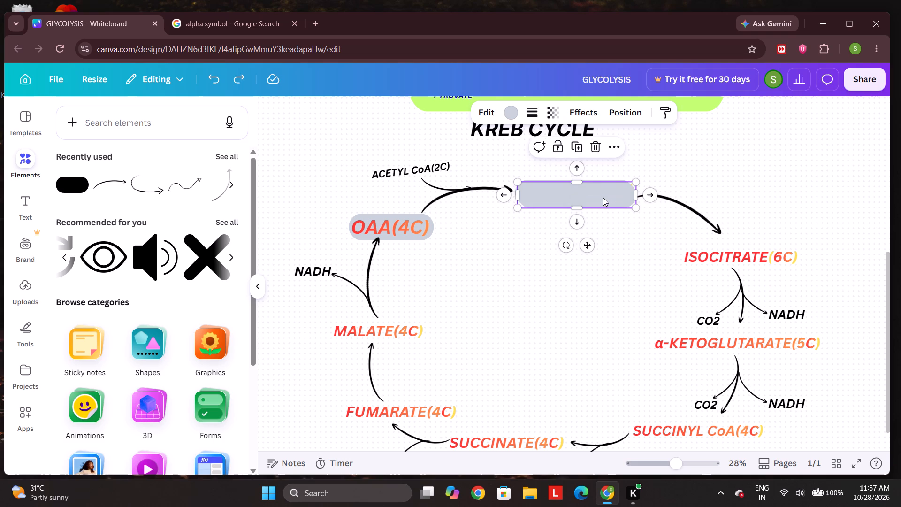
Duplicate the grey rounded rectangle on CITRATE(6C) and place the copy over the ISOCITRATE(6C) label.
left_click(574, 149)
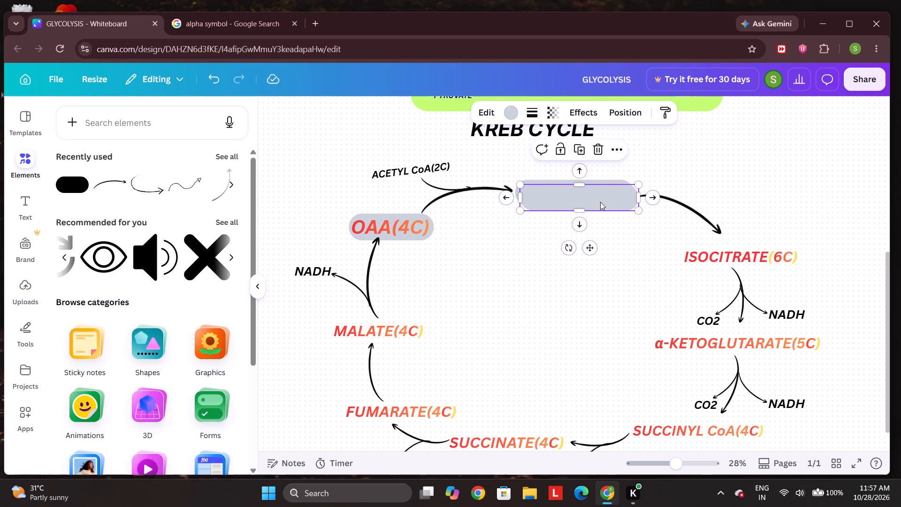
left_click_drag(600, 202, 759, 263)
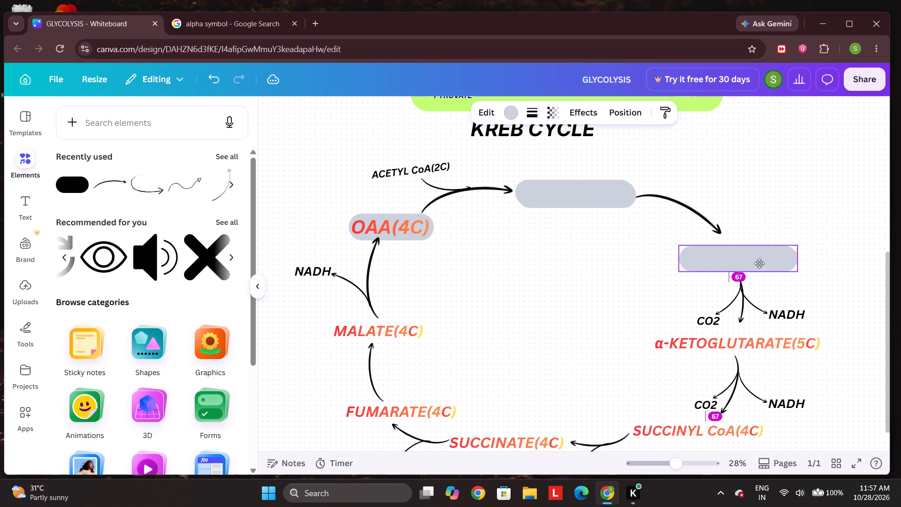
left_click_drag(759, 263, 764, 262)
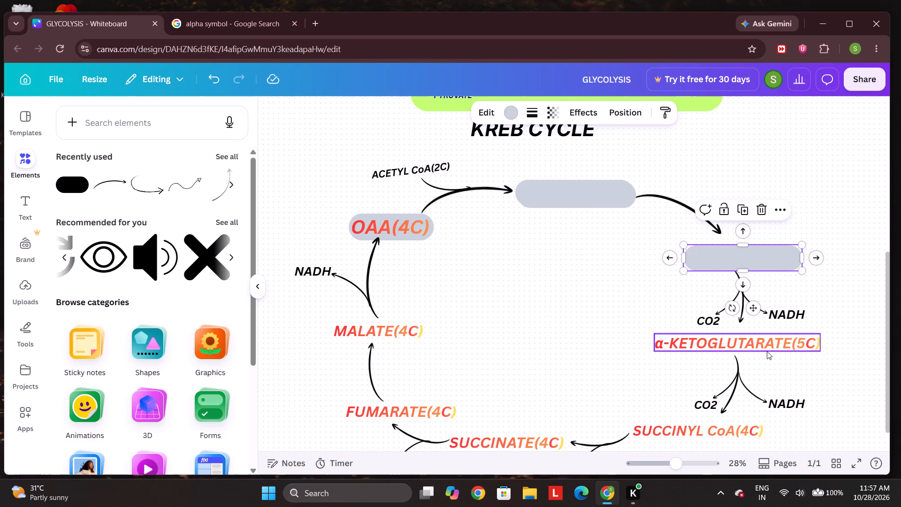
Duplicate the ISOCITRATE(6C) grey rectangle, place the copy over α-KETOGLUTARATE(5C), and widen it to span the whole label.
left_click(756, 261)
left_click(741, 215)
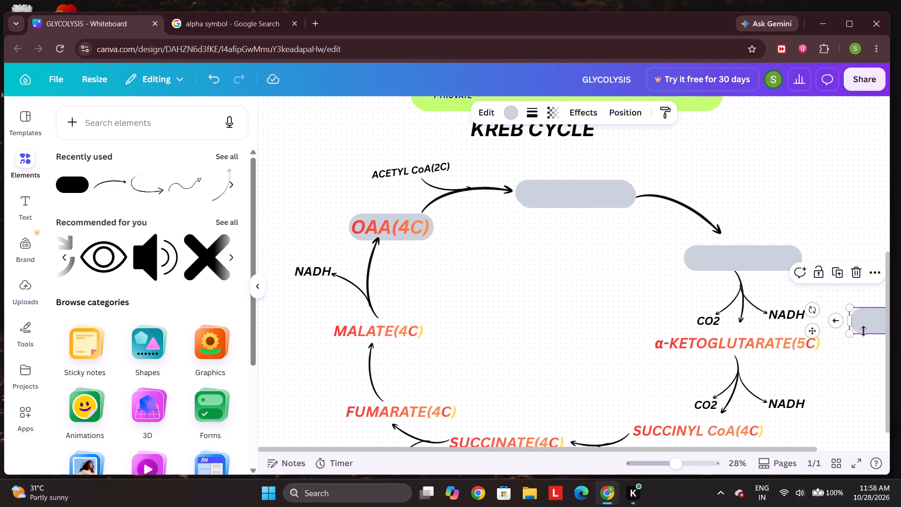
left_click_drag(862, 323, 656, 343)
left_click_drag(763, 343, 823, 341)
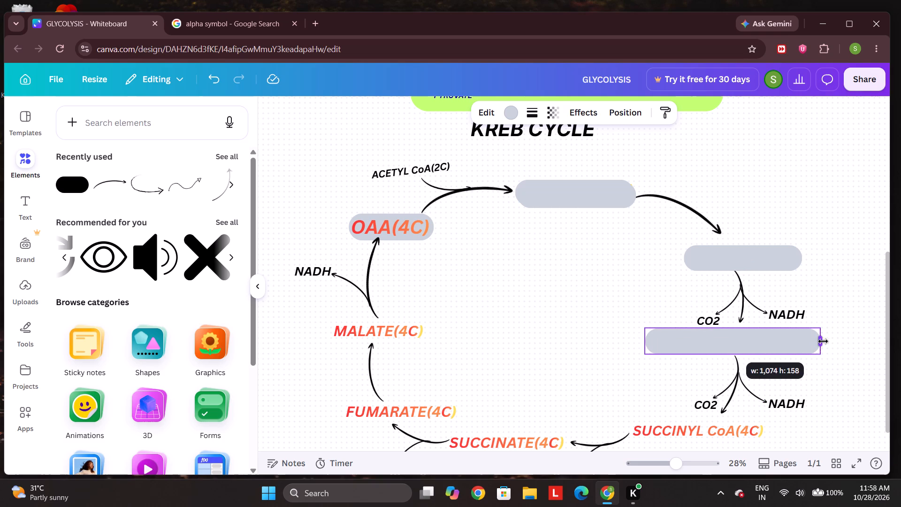
left_click_drag(823, 341, 833, 341)
Duplicate the α-KETOGLUTARATE(5C) grey rectangle, place the copy over SUCCINYL CoA(4C), and narrow it to about 861 wide.
scroll(840, 346, "down", 1)
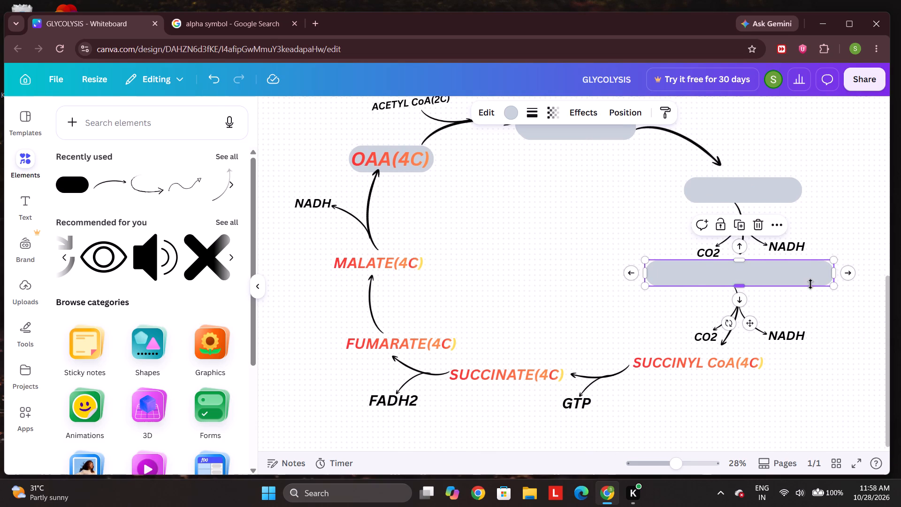
left_click(739, 224)
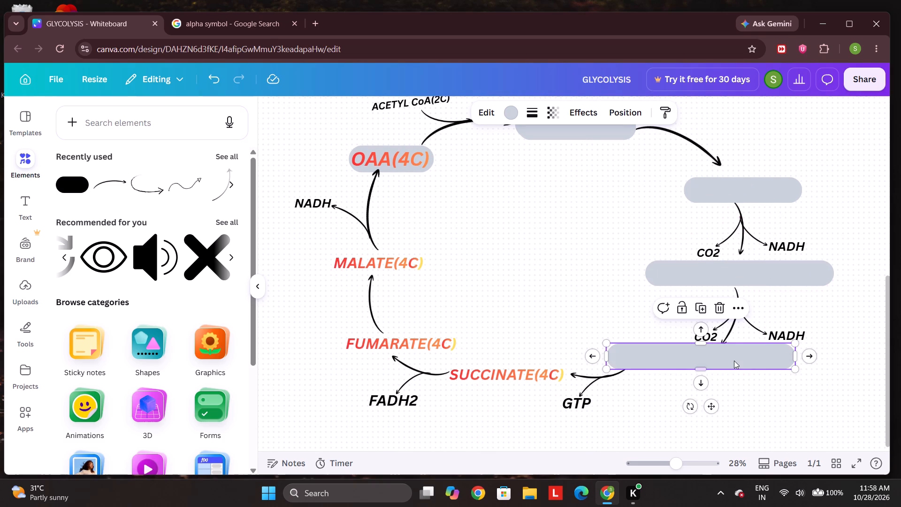
left_click_drag(734, 361, 756, 365)
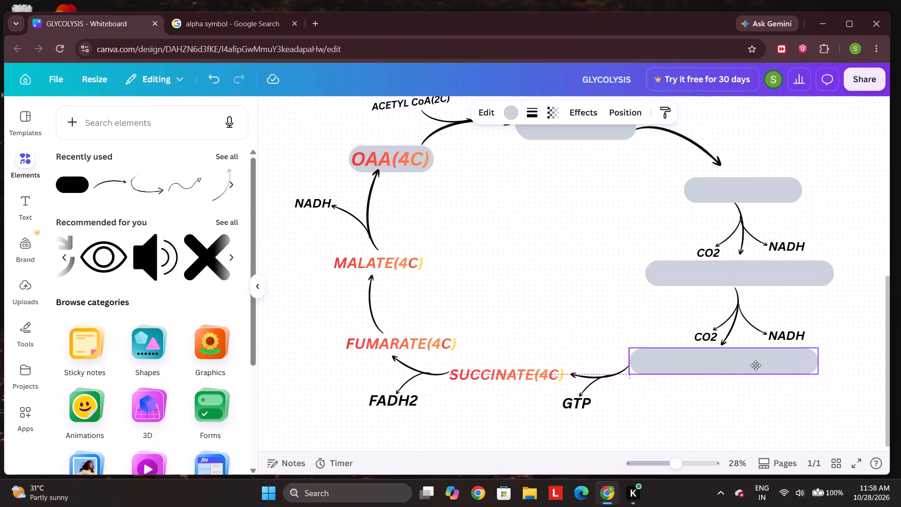
left_click_drag(756, 365, 757, 367)
left_click_drag(820, 364, 773, 378)
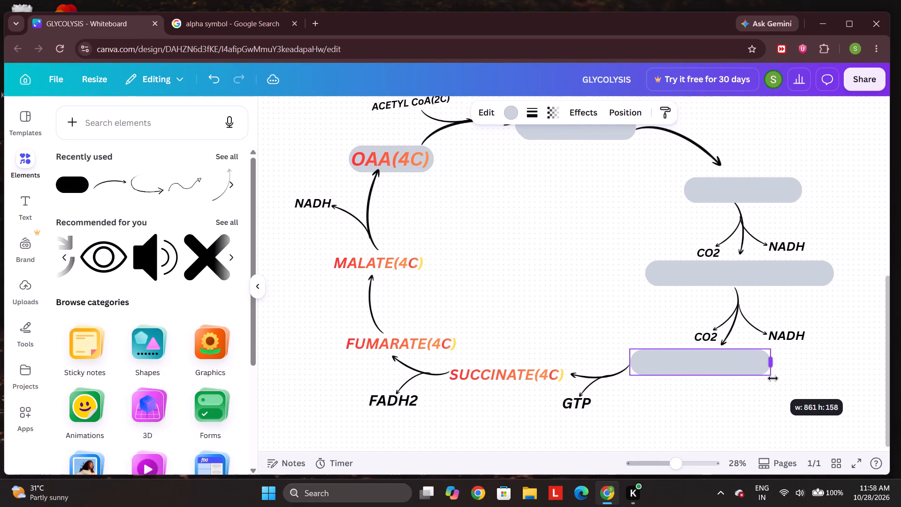
left_click_drag(773, 378, 771, 379)
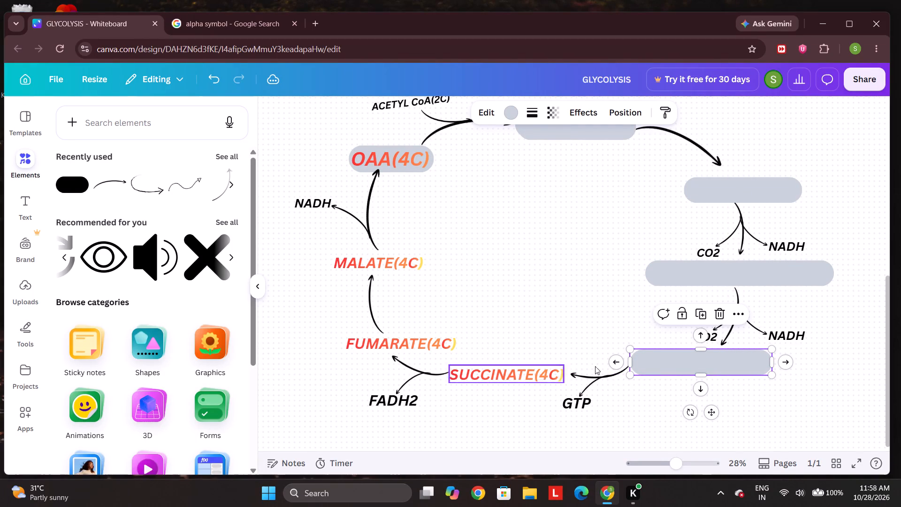
Duplicate the SUCCINYL CoA(4C) grey rectangle, place the copy over SUCCINATE(4C), and adjust its width to span that label.
left_click(703, 317)
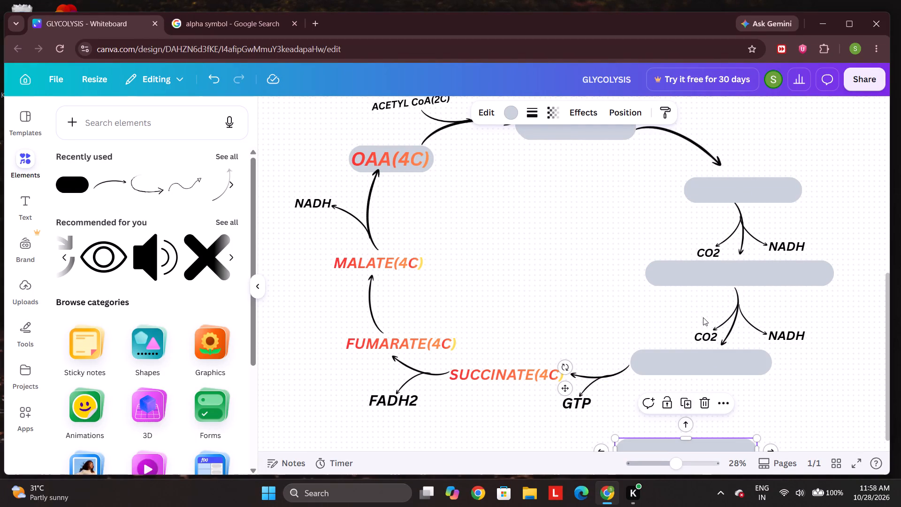
left_click_drag(712, 447, 577, 378)
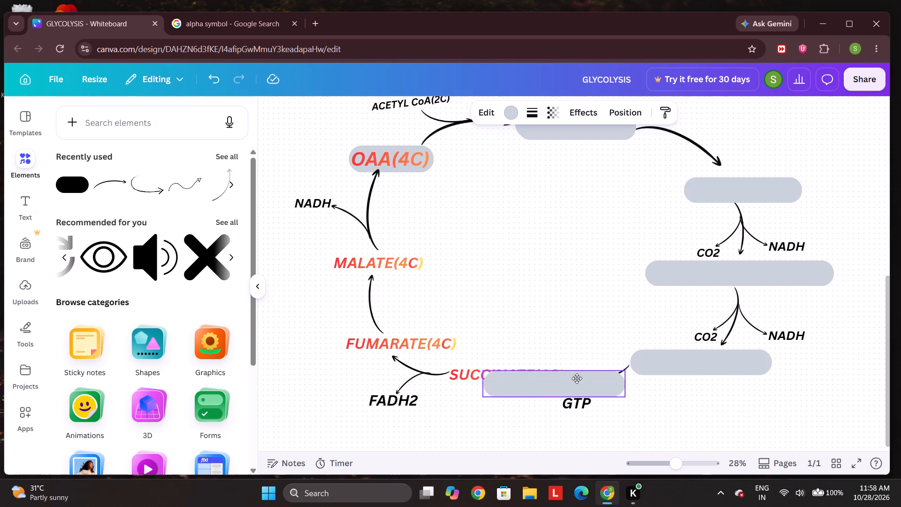
left_click_drag(577, 378, 533, 399)
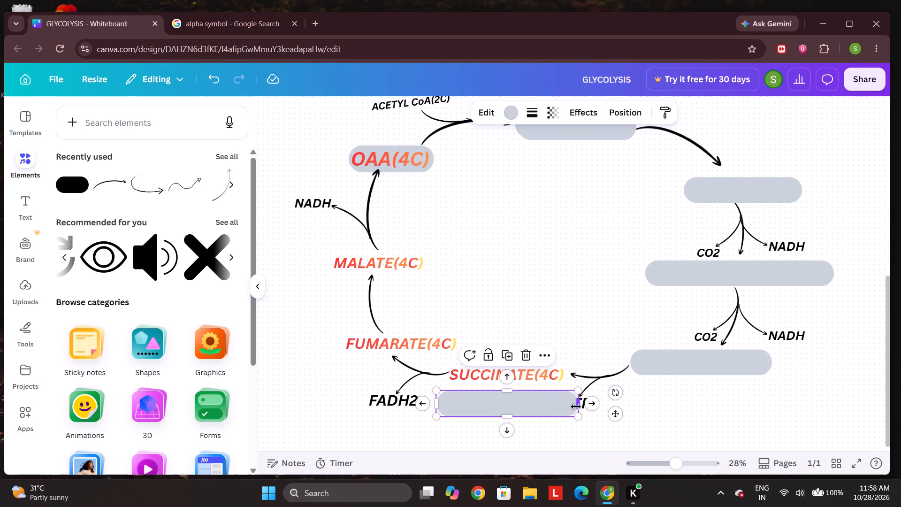
left_click_drag(576, 407, 538, 406)
left_click_drag(477, 406, 498, 384)
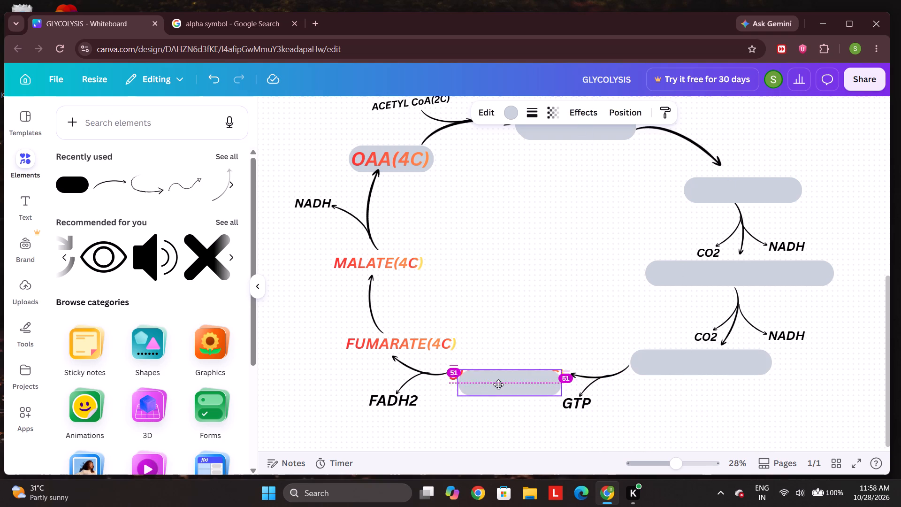
left_click_drag(498, 384, 489, 376)
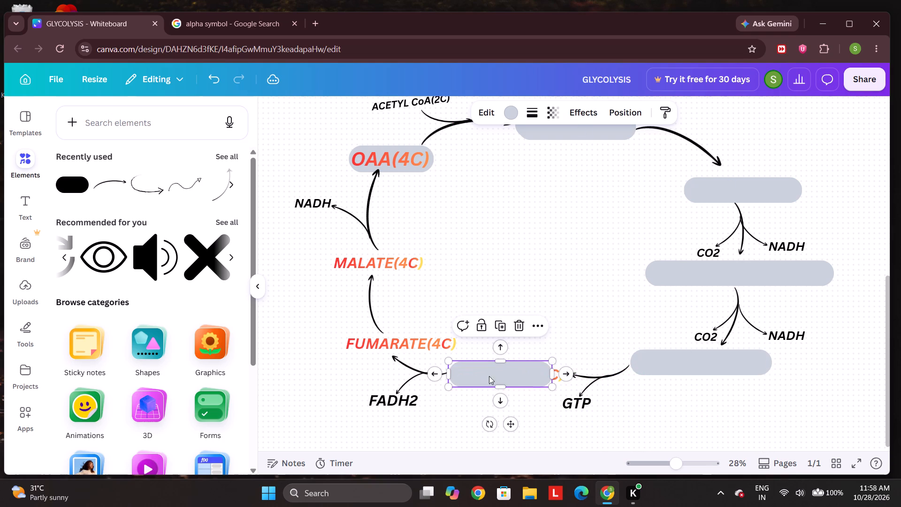
left_click_drag(552, 374, 564, 372)
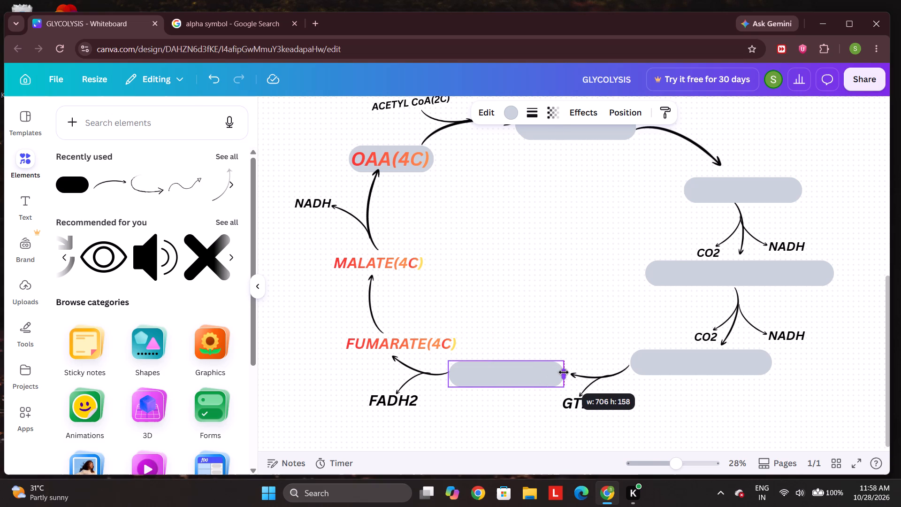
left_click_drag(564, 372, 566, 372)
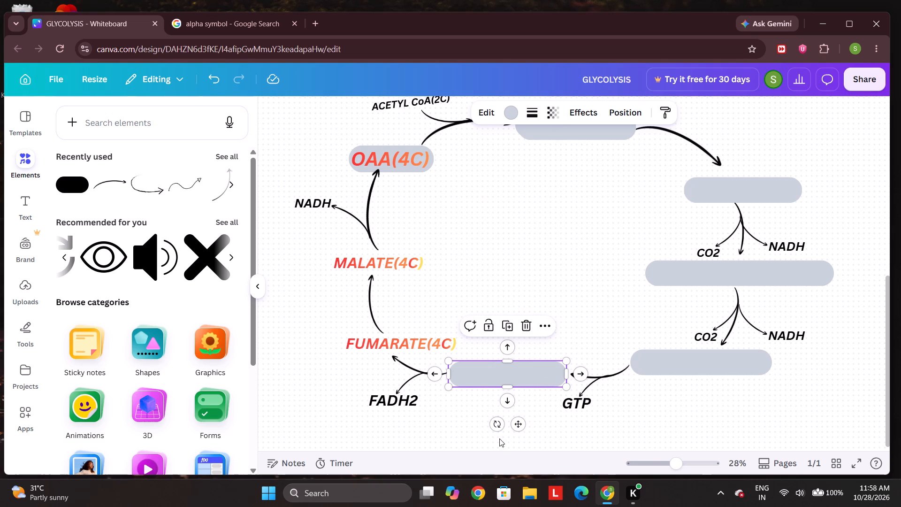
Nudge the grey rounded rectangle covering ISOCITRATE(6C) slightly upward.
left_click(778, 189)
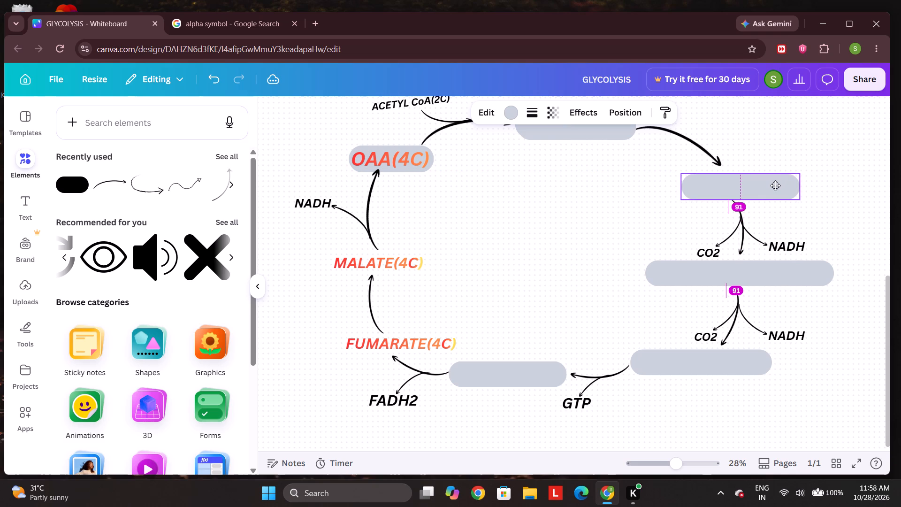
Duplicate the SUCCINATE(4C) grey rectangle, place the copy over FUMARATE(4C), and resize it to fit that label.
left_click(493, 381)
scroll(515, 400, "down", 1)
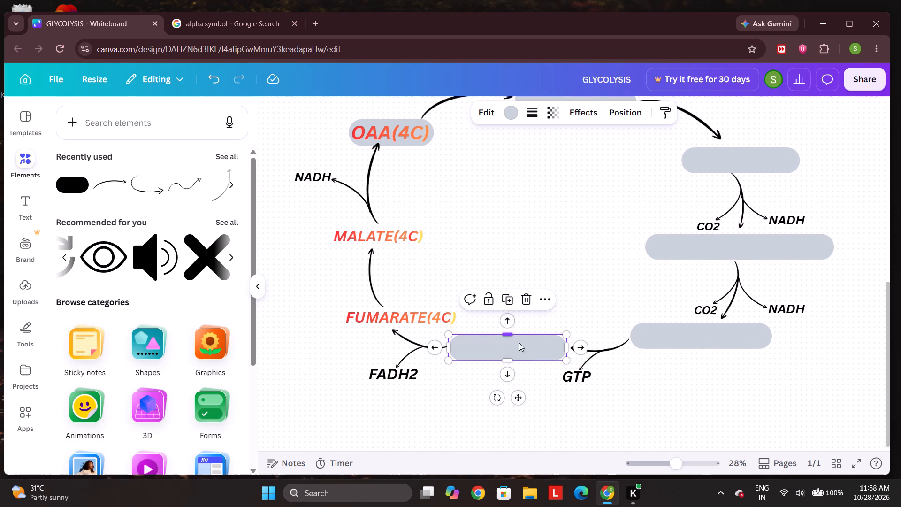
left_click(507, 301)
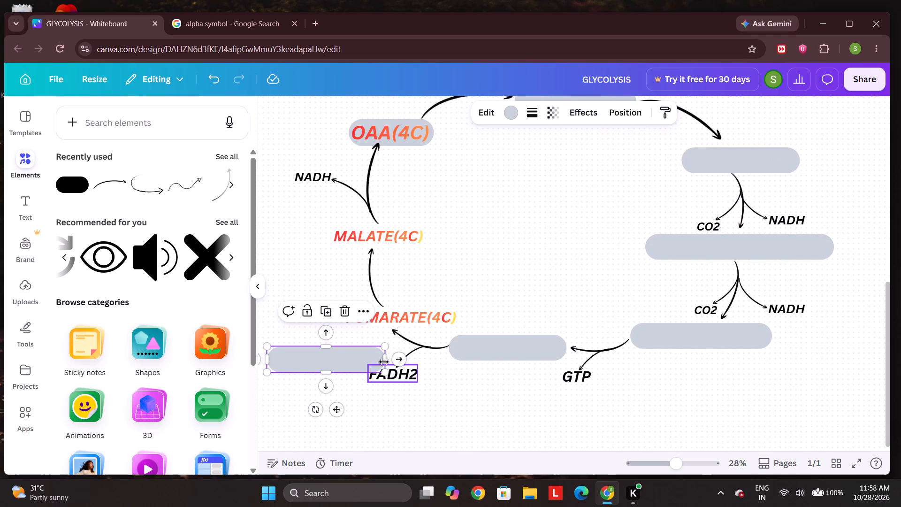
left_click_drag(335, 357, 408, 314)
left_click(458, 319)
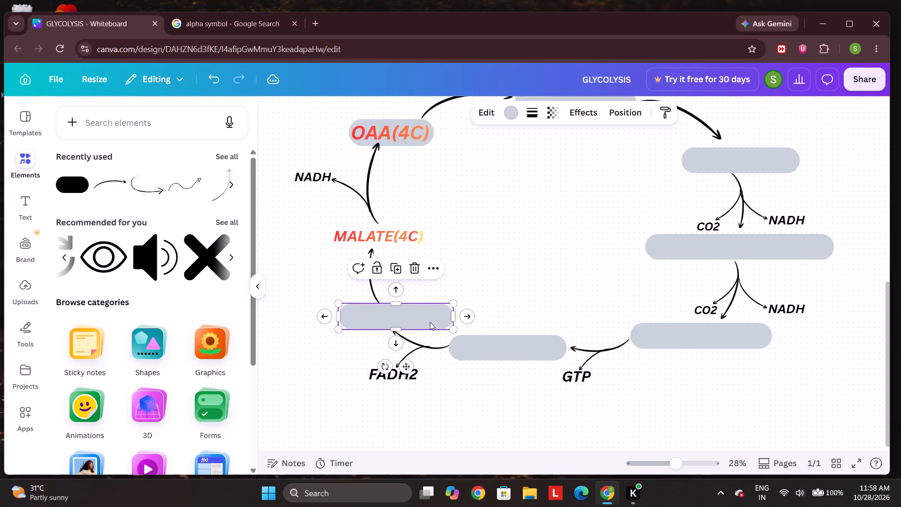
left_click(428, 322)
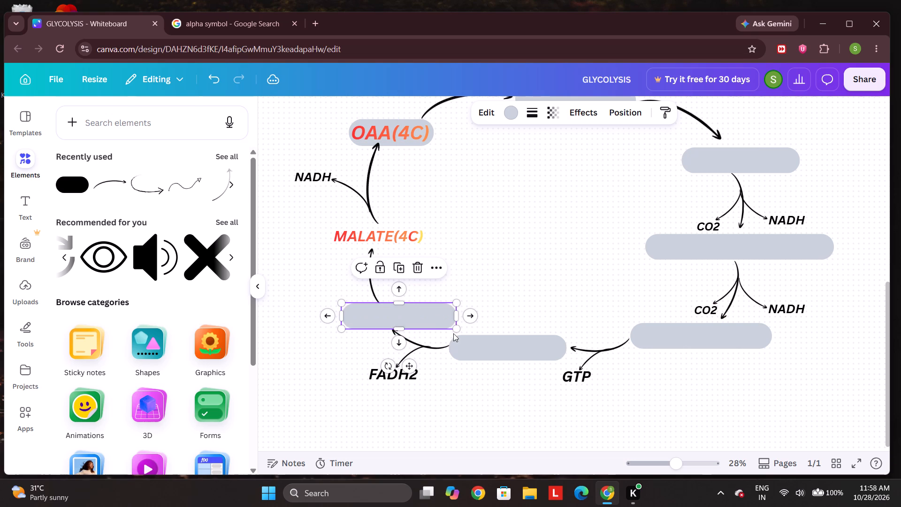
left_click_drag(456, 330, 449, 327)
left_click(423, 320)
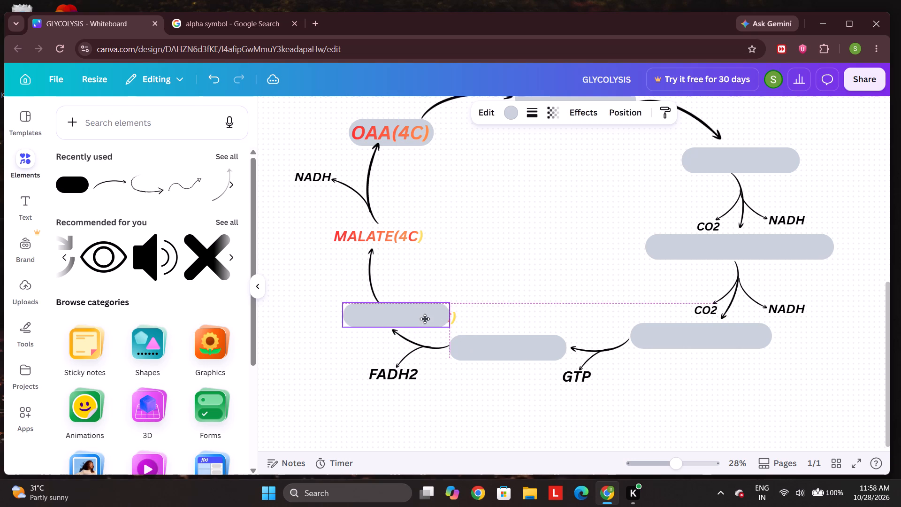
left_click(447, 315)
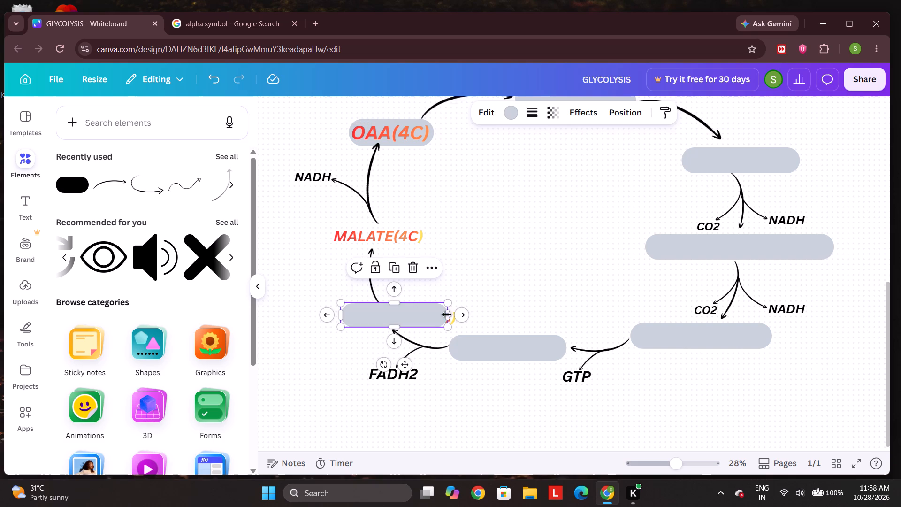
left_click_drag(449, 315, 457, 315)
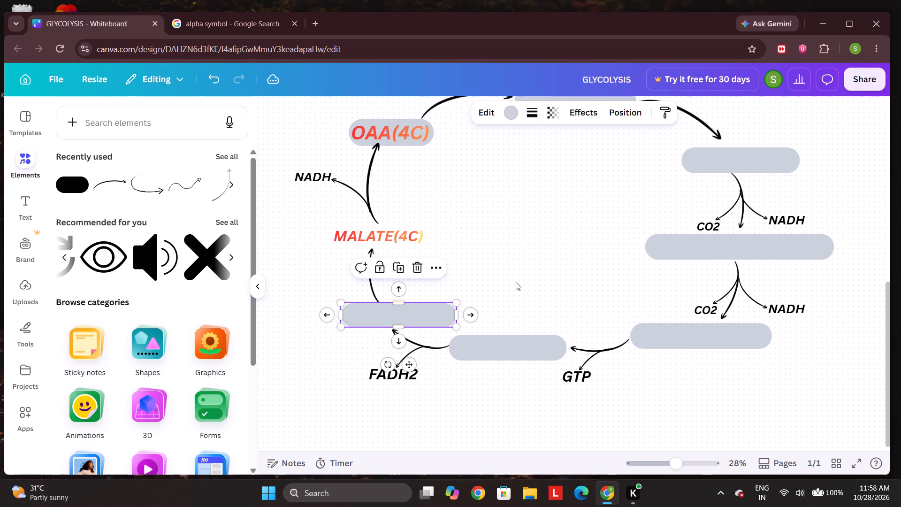
Duplicate the FUMARATE(4C) grey rectangle and place the copy over the MALATE(4C) label.
scroll(517, 282, "up", 1)
left_click(437, 331)
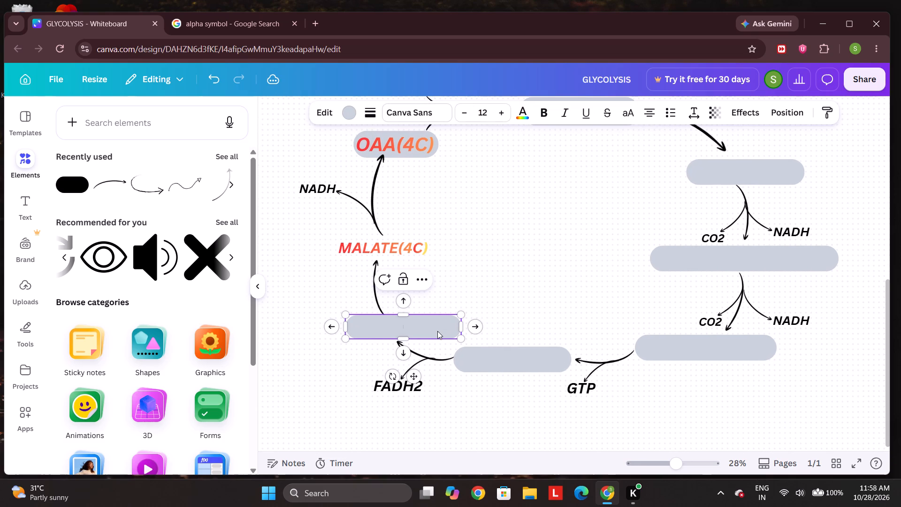
left_click(507, 266)
left_click(441, 322)
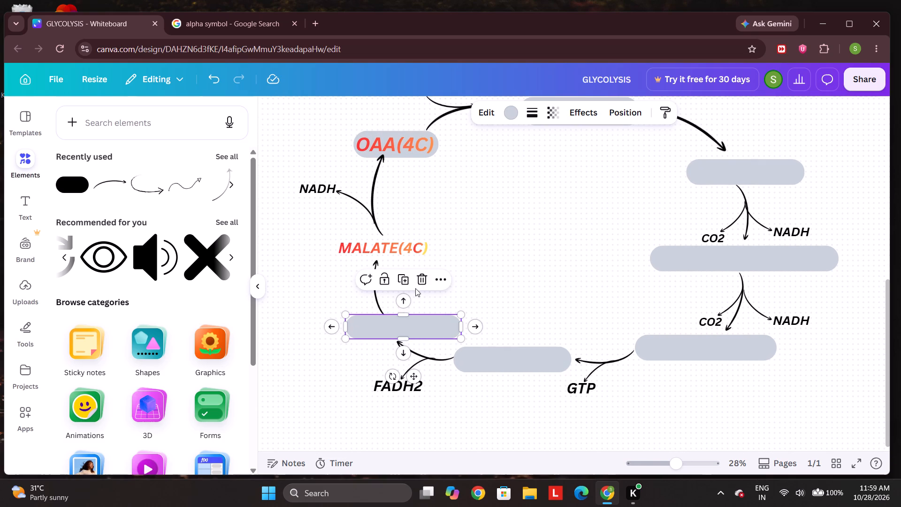
left_click(400, 286)
left_click_drag(320, 293, 376, 276)
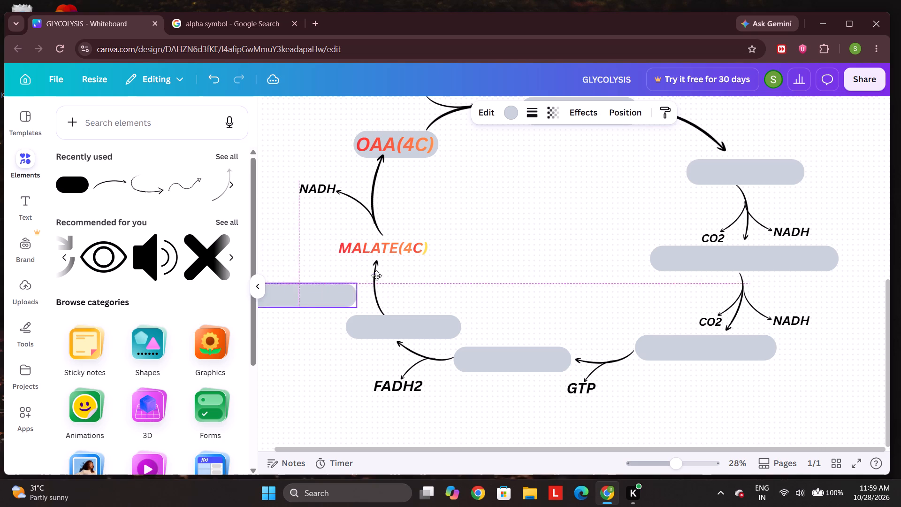
left_click_drag(376, 276, 405, 245)
Send the grey rounded rectangle covering CITRATE(6C) to the back layer.
scroll(654, 188, "up", 1)
left_click(563, 199)
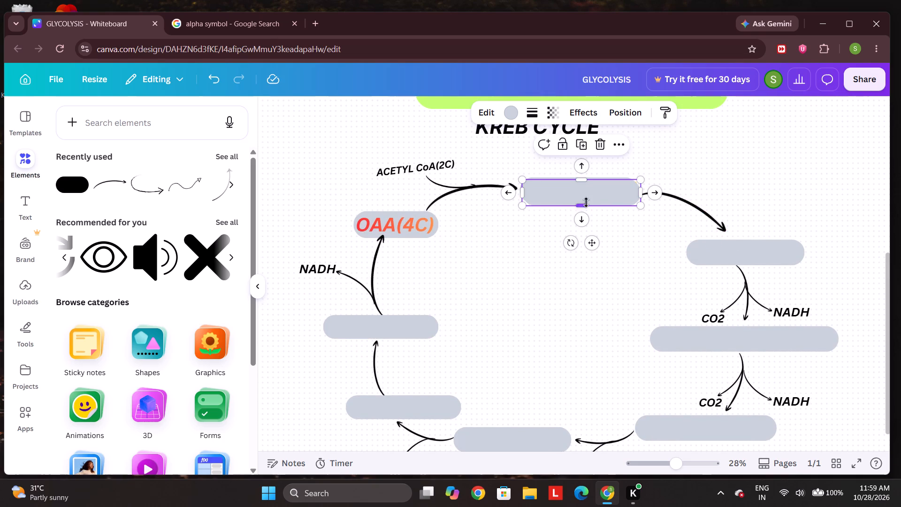
left_click(623, 144)
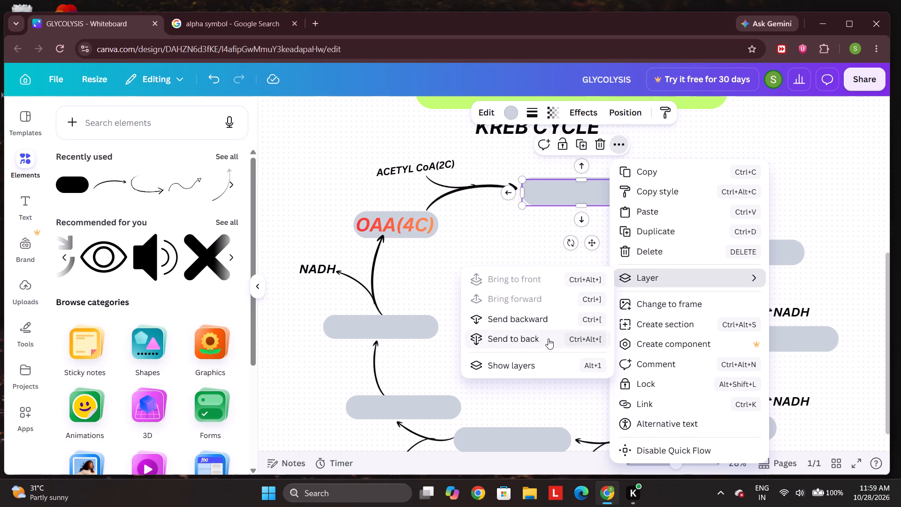
left_click(537, 334)
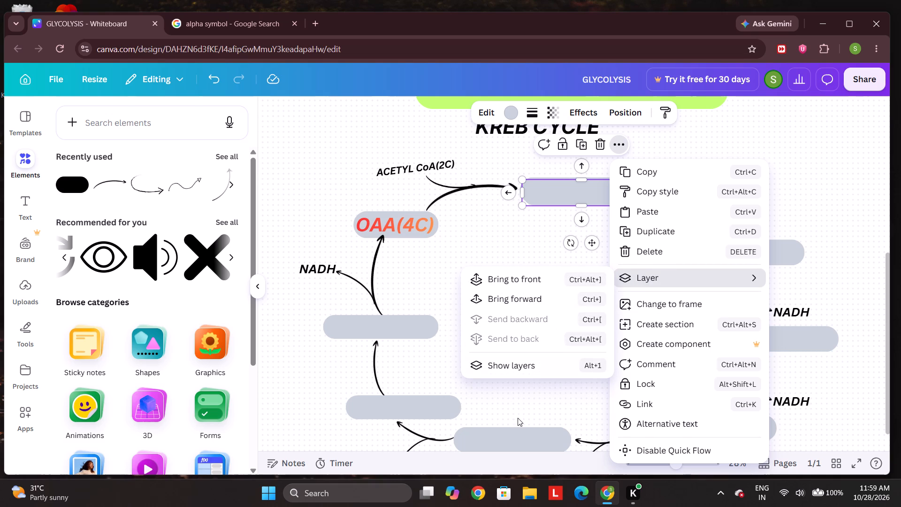
left_click(531, 381)
Move the extra grey rectangle off the CITRATE(6C) label into the empty middle of the cycle and delete it.
left_click(615, 193)
left_click_drag(615, 193, 734, 271)
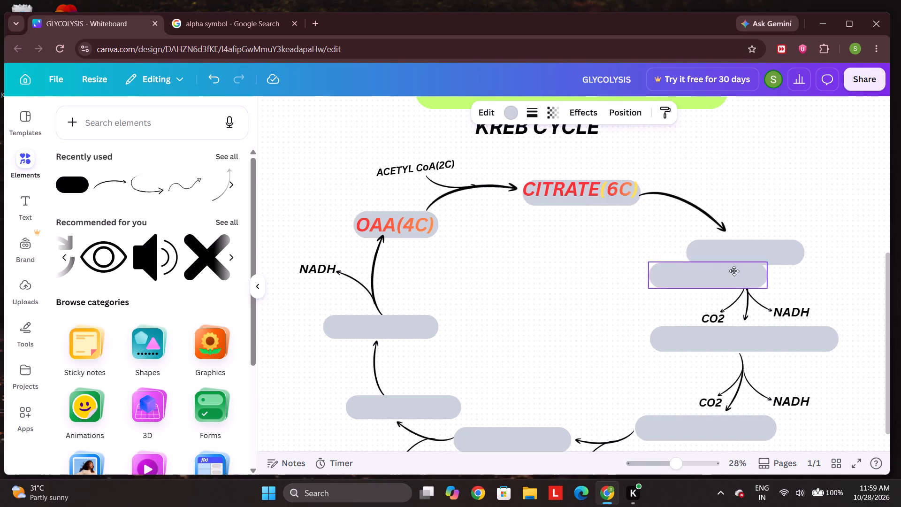
left_click_drag(734, 271, 628, 274)
left_click(613, 226)
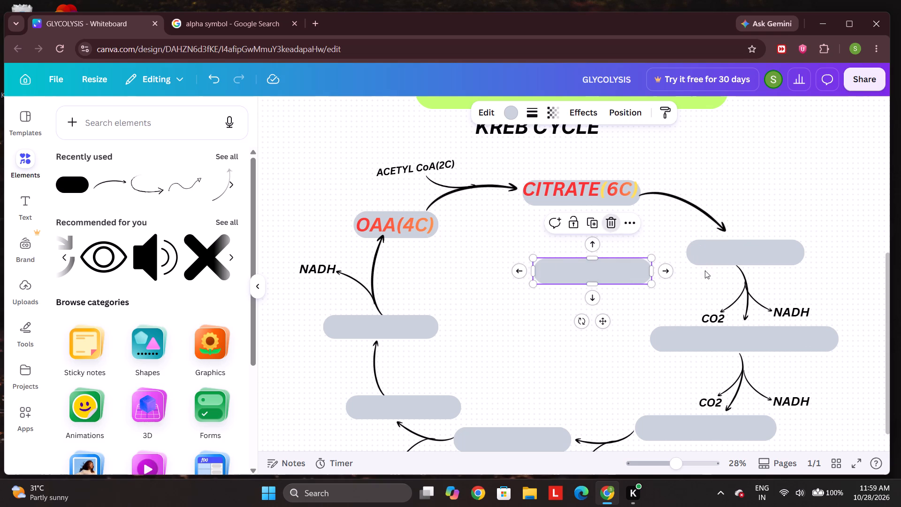
Send the grey rounded rectangle covering ISOCITRATE(6C) to the back layer.
left_click(725, 261)
left_click(781, 204)
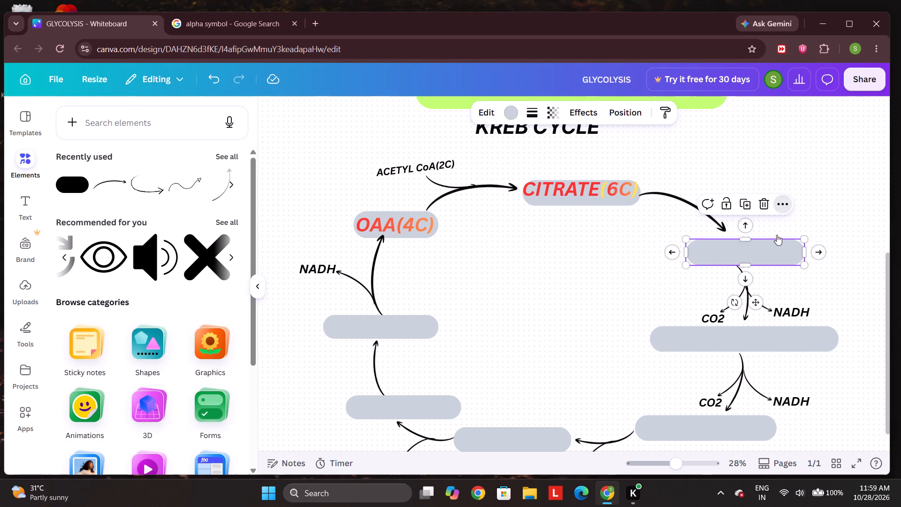
left_click(633, 400)
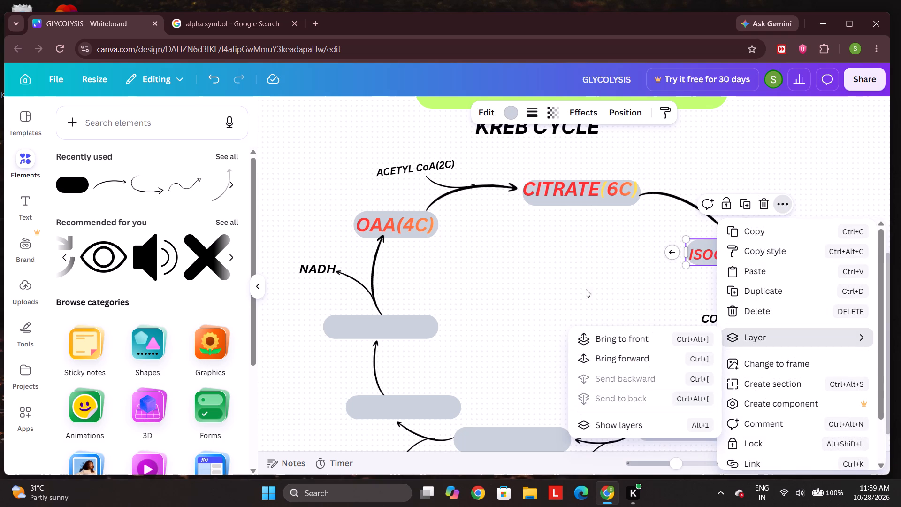
Recentre the grey rounded rectangle behind the CITRATE(6C) label and widen it slightly to about 740 by 158.
left_click(580, 274)
left_click(780, 327)
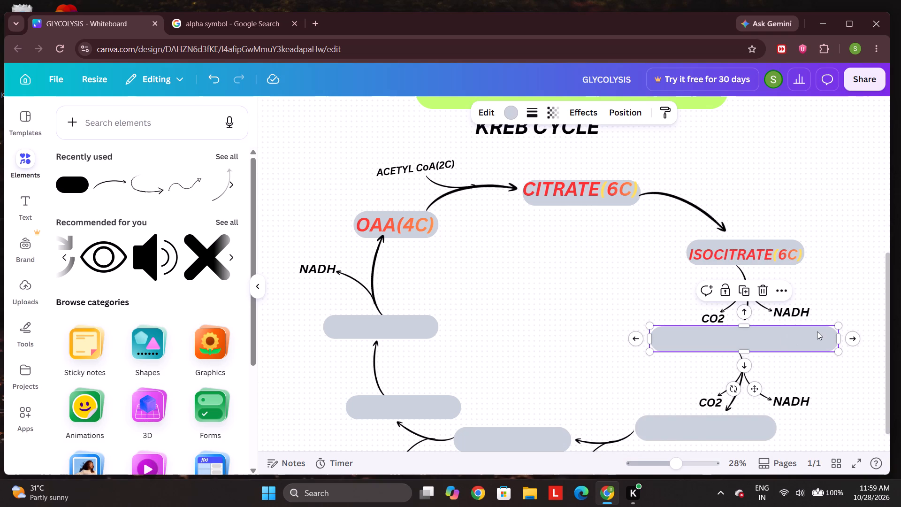
scroll(817, 331, "down", 1)
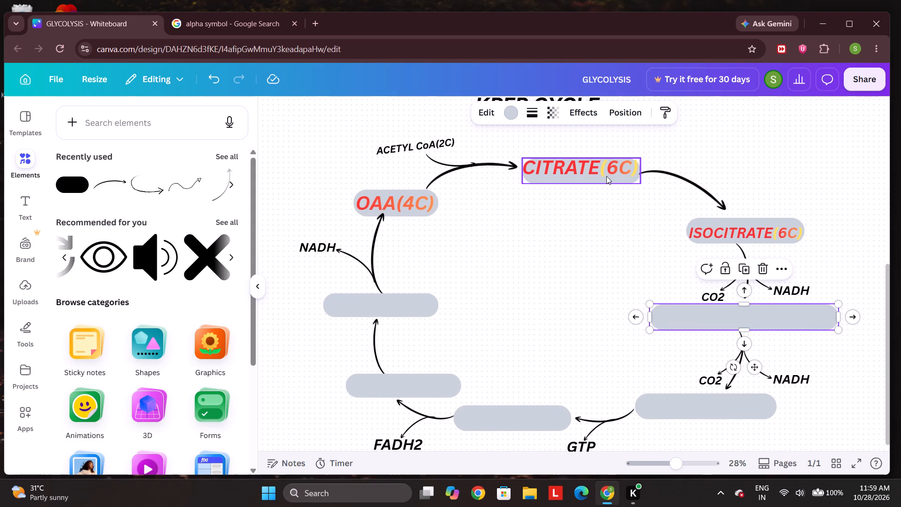
left_click_drag(597, 180, 590, 179)
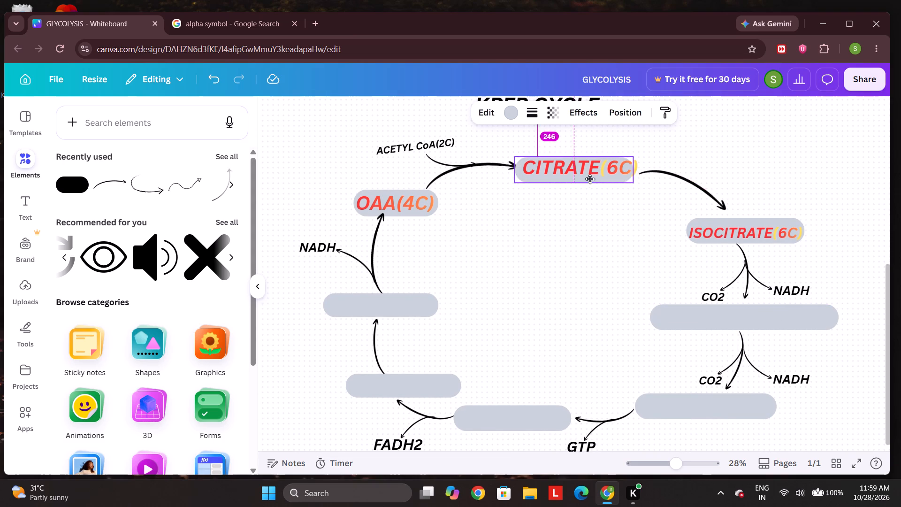
left_click_drag(590, 179, 596, 176)
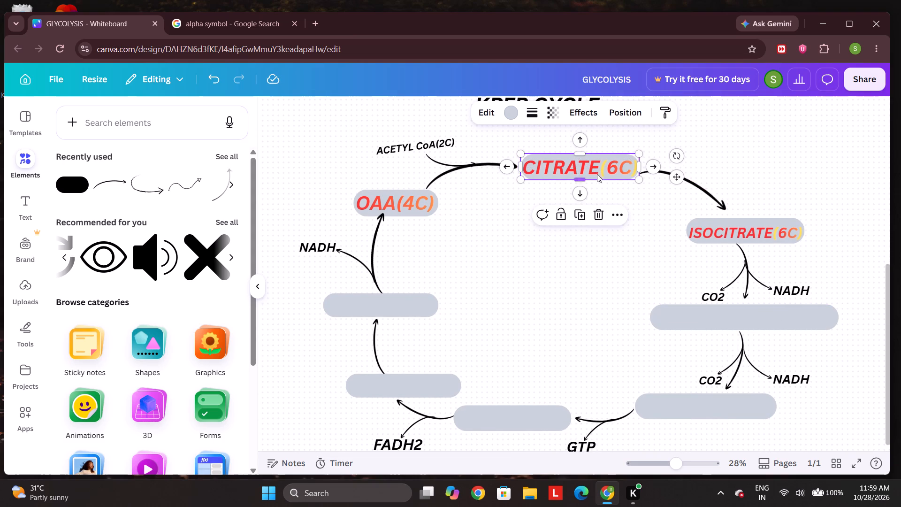
left_click(637, 166)
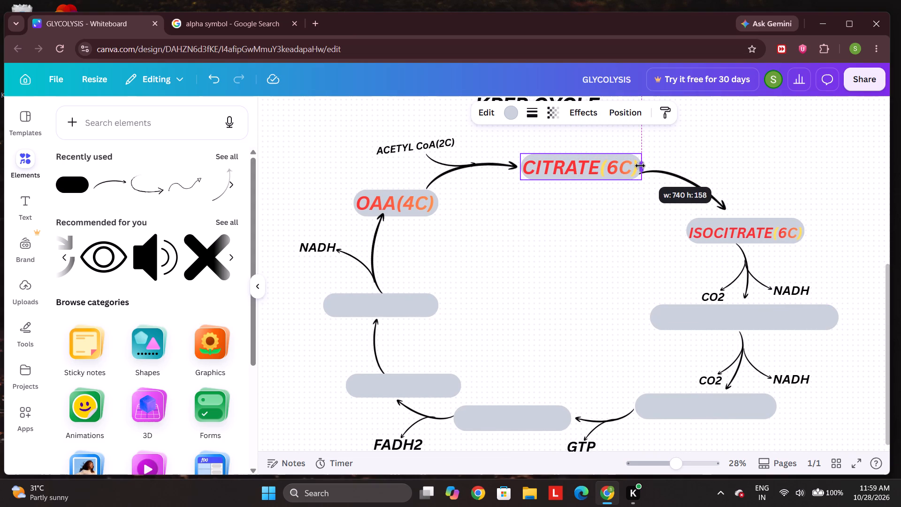
left_click(511, 258)
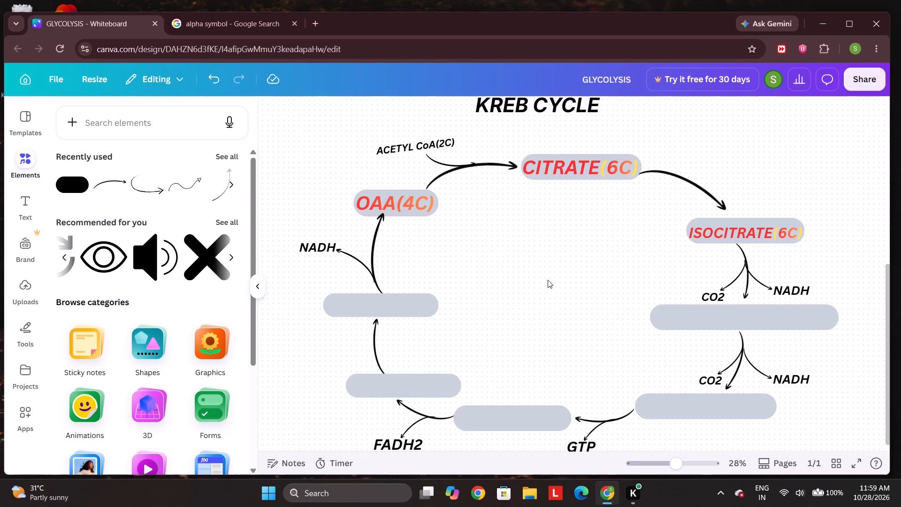
Send the grey rounded rectangle covering α-KETOGLUTARATE(5C) to the back layer.
left_click(740, 314)
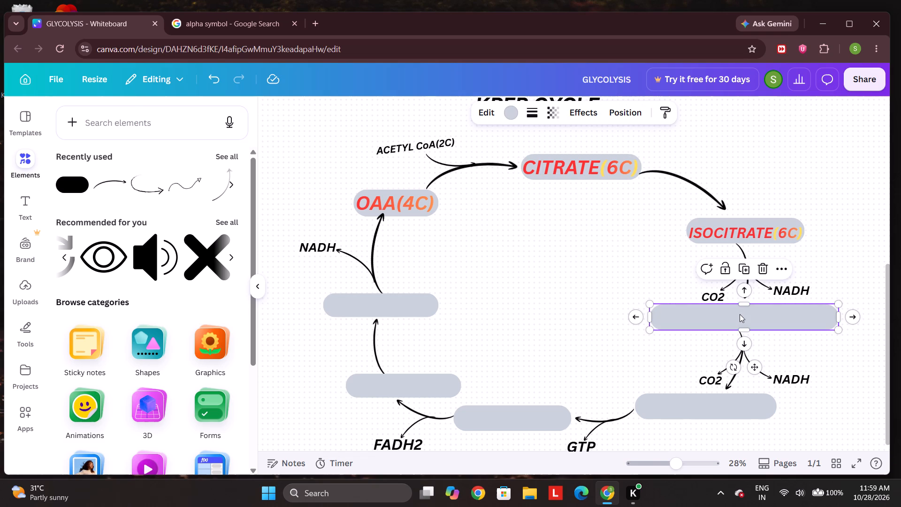
left_click(778, 270)
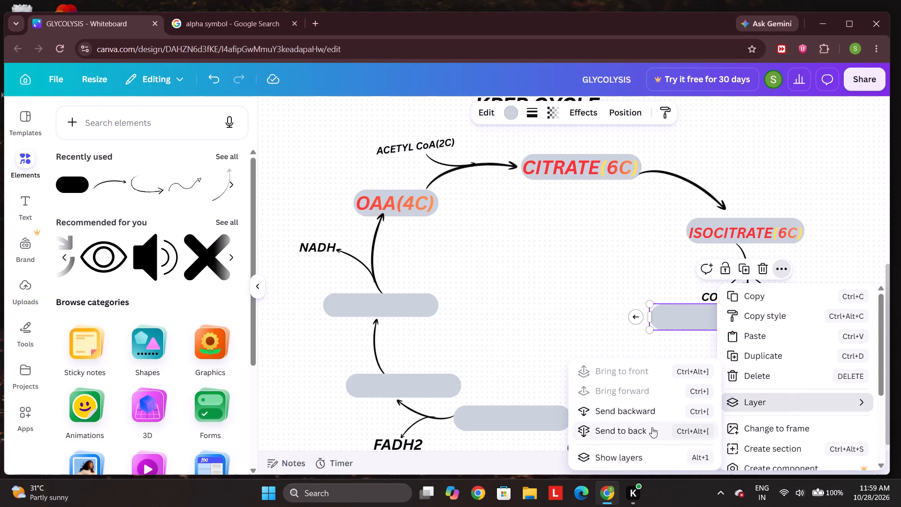
left_click(652, 428)
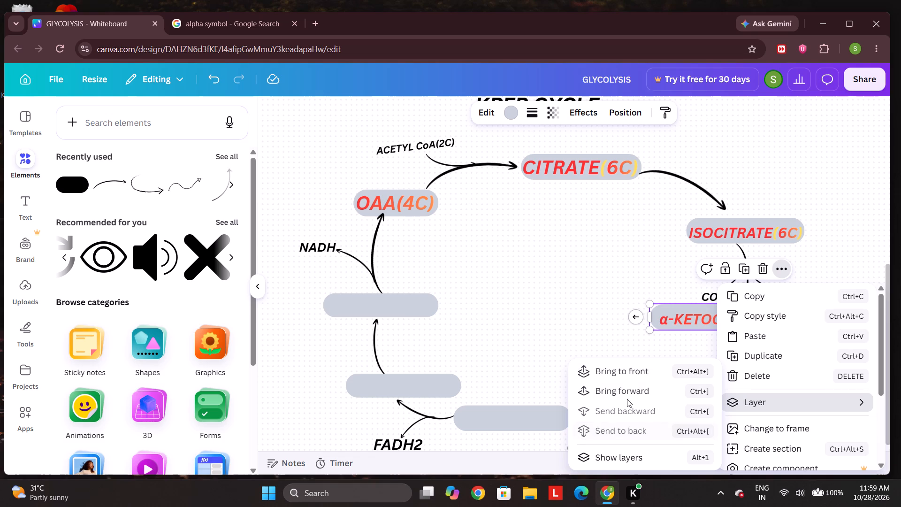
left_click(588, 330)
Layer the grey rounded rectangle covering SUCCINYL CoA(4C) behind its label.
scroll(663, 371, "down", 1)
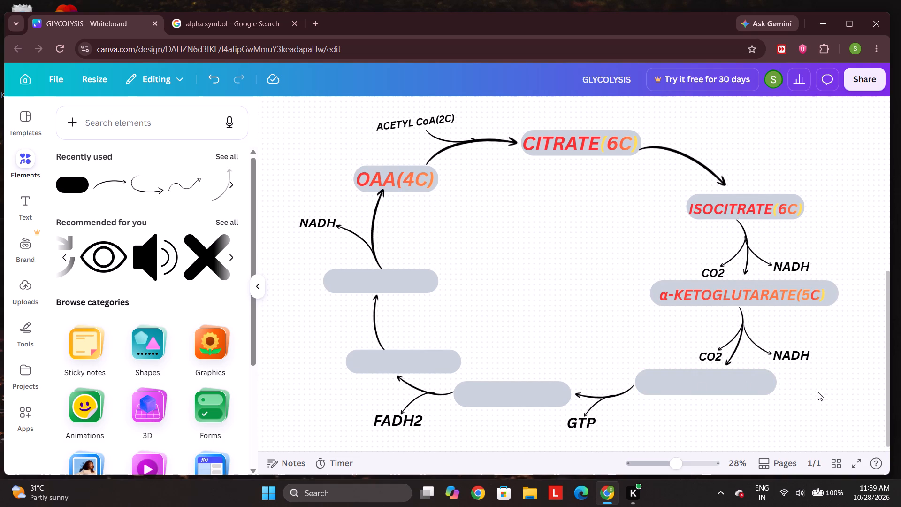
left_click_drag(801, 383, 698, 377)
left_click(757, 340)
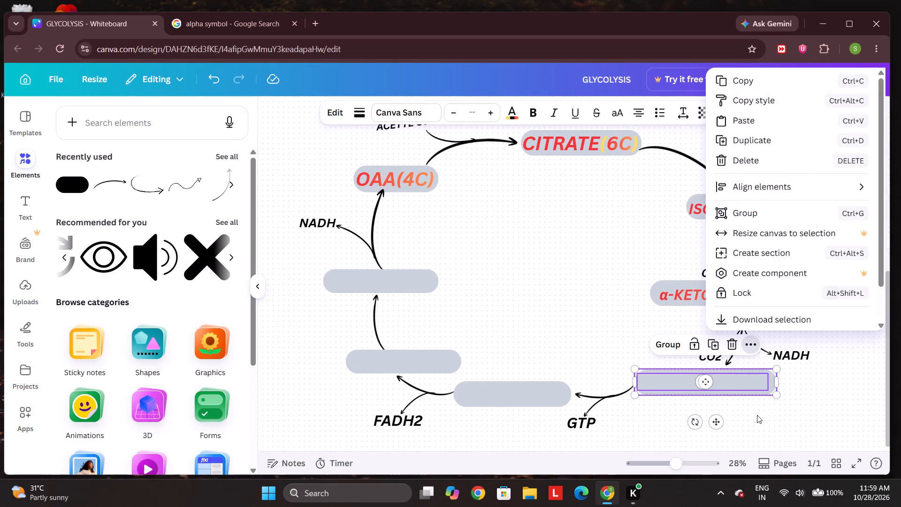
left_click(804, 425)
left_click(768, 383)
left_click(739, 334)
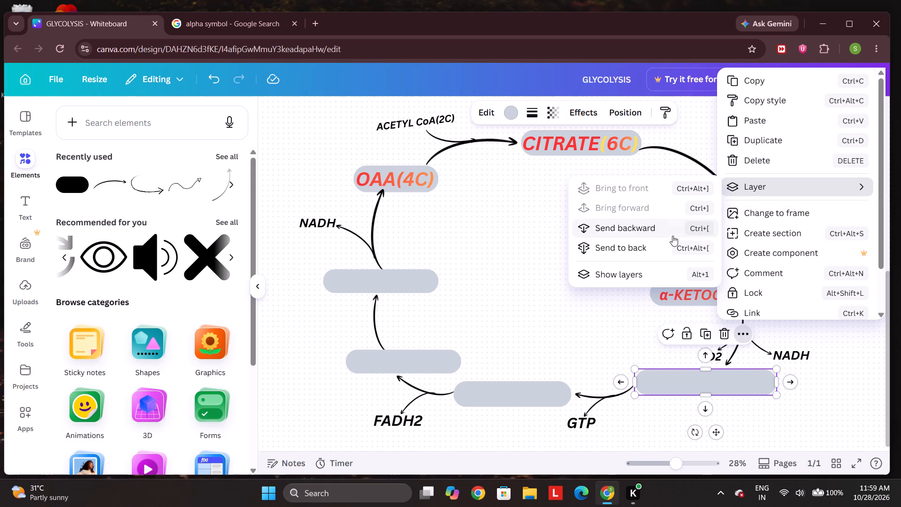
left_click(672, 236)
left_click(814, 417)
Send the grey rounded rectangle covering SUCCINATE(4C) to the back layer.
scroll(814, 417, "down", 1)
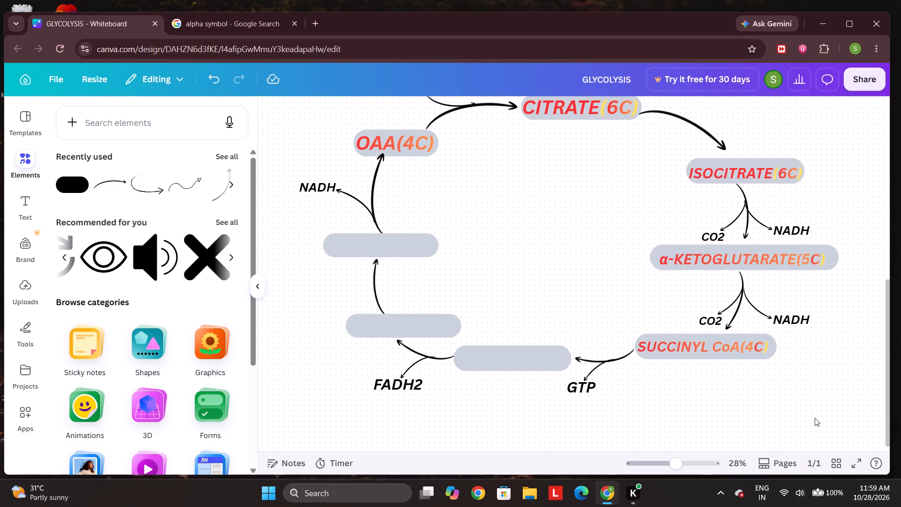
scroll(815, 418, "down", 1)
left_click(554, 343)
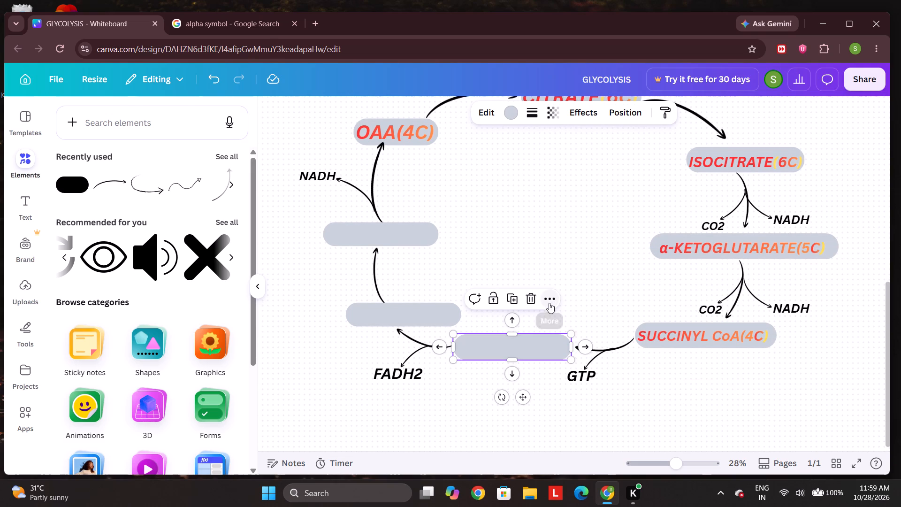
left_click(549, 303)
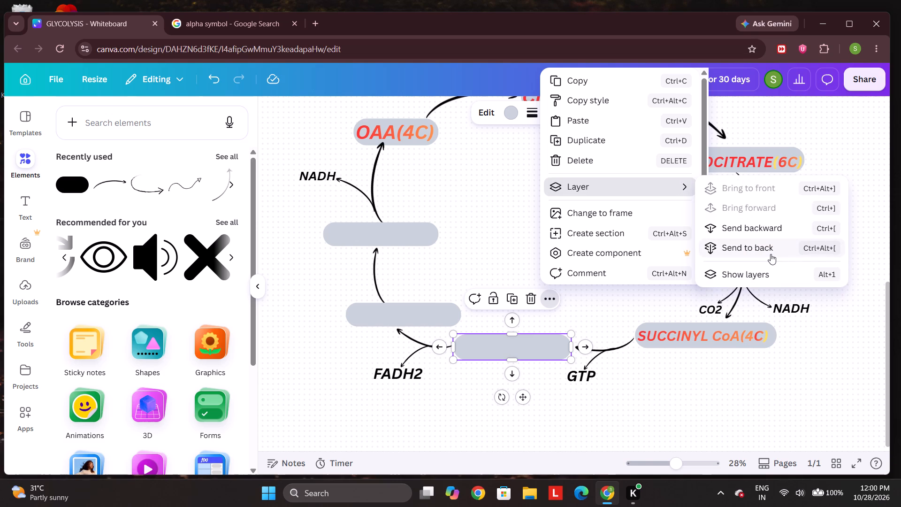
left_click(771, 254)
Send the grey rounded rectangle covering FUMARATE(4C) to the back layer.
left_click(382, 312)
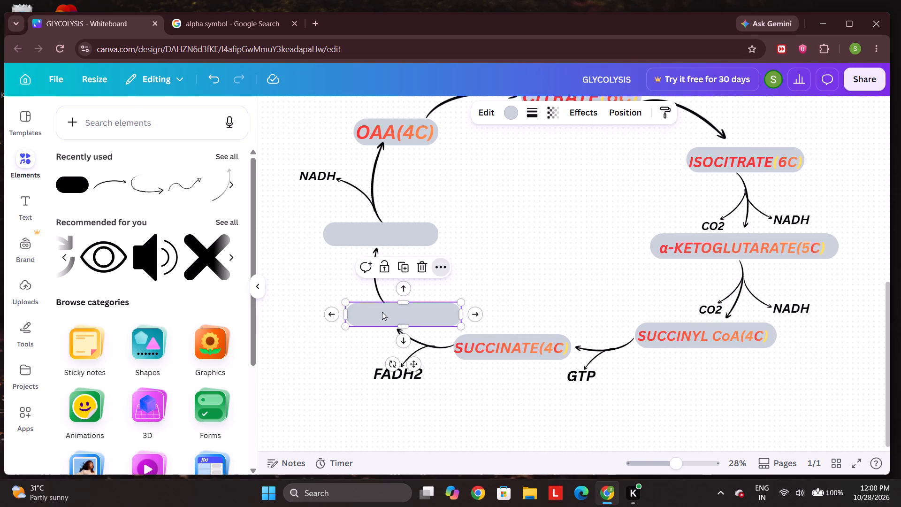
left_click(450, 269)
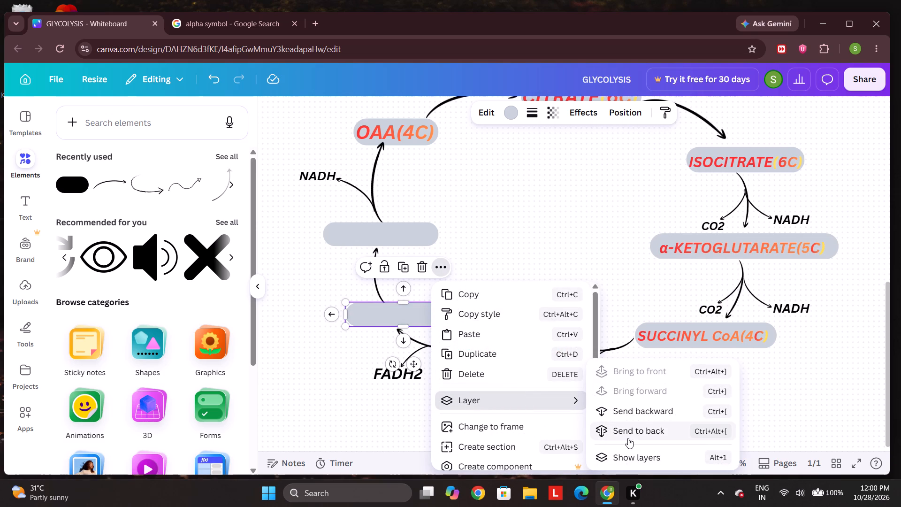
left_click(628, 438)
Send the grey rounded rectangle covering MALATE(4C) to the back layer.
left_click(383, 235)
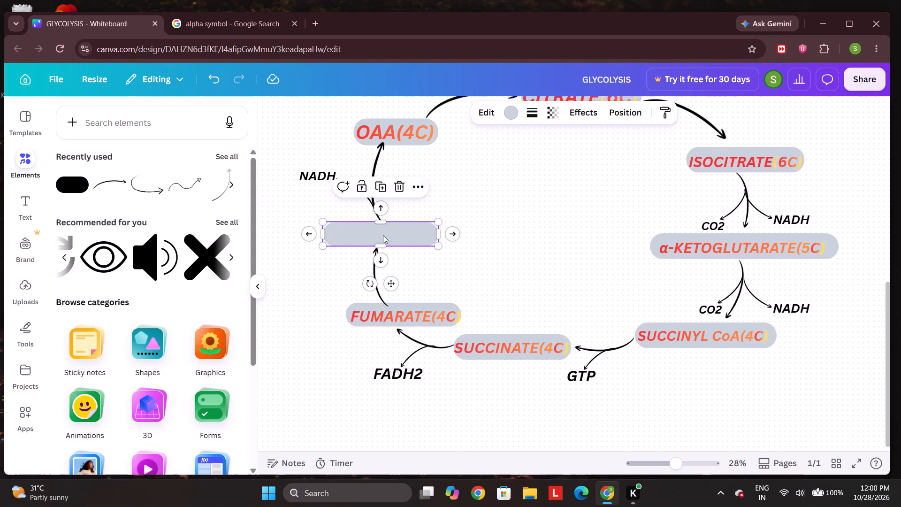
left_click(420, 187)
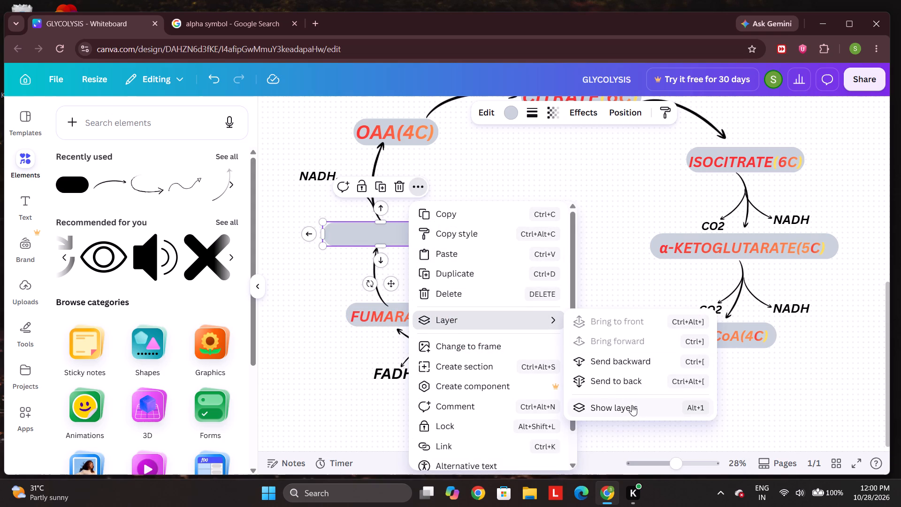
left_click(634, 381)
left_click(631, 177)
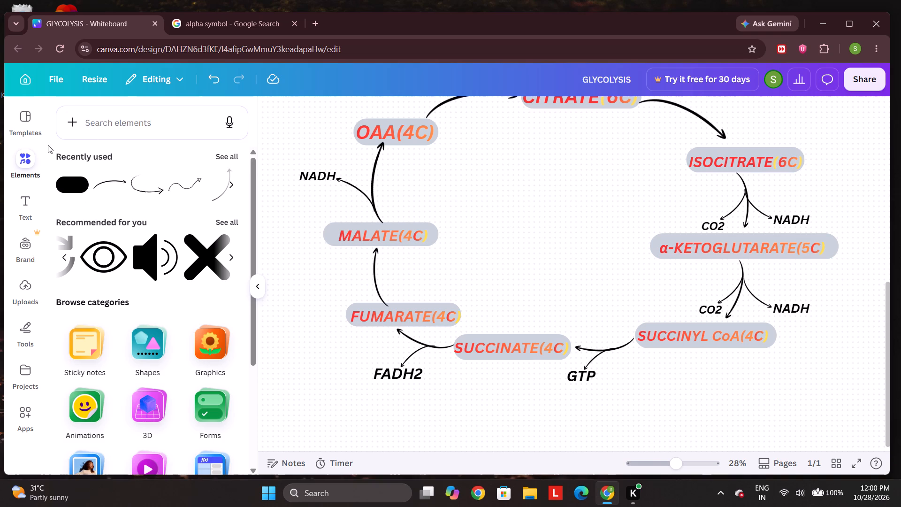
Add a rounded square from the basic shapes to the empty middle of the Krebs cycle.
left_click(159, 341)
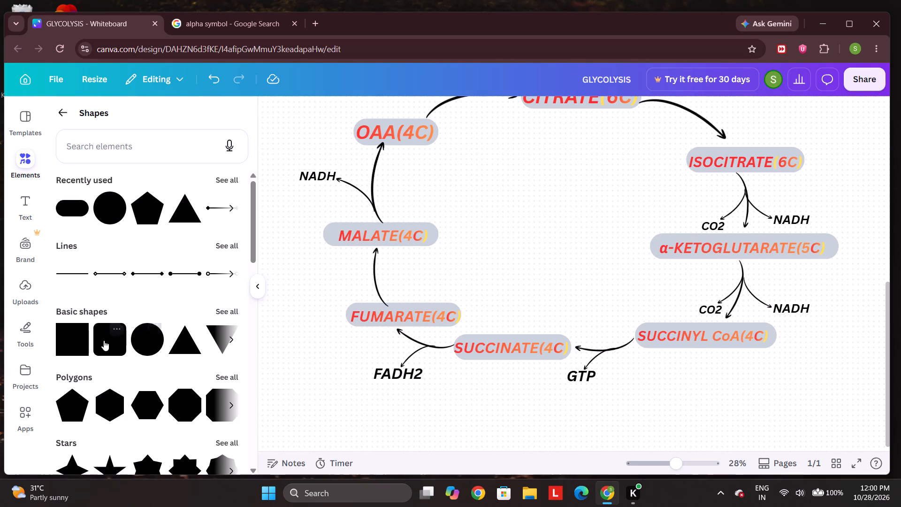
scroll(235, 328, "up", 1)
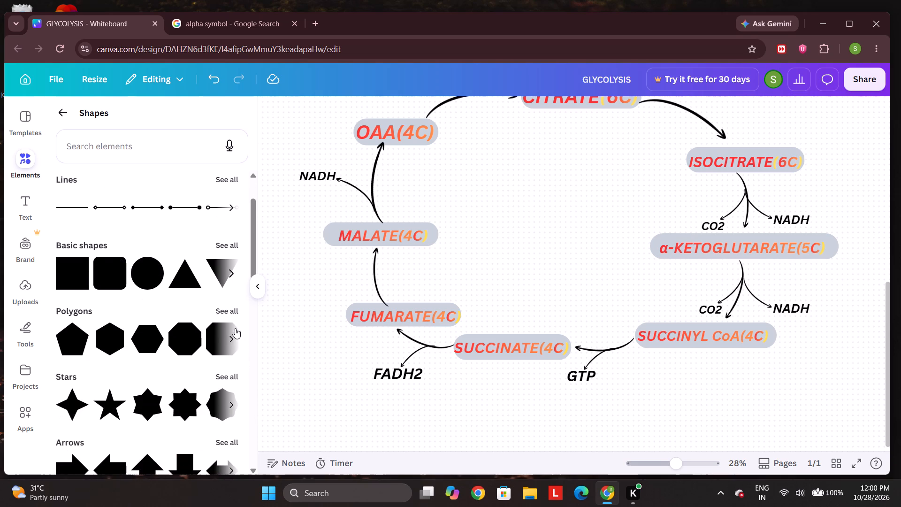
scroll(235, 328, "up", 1)
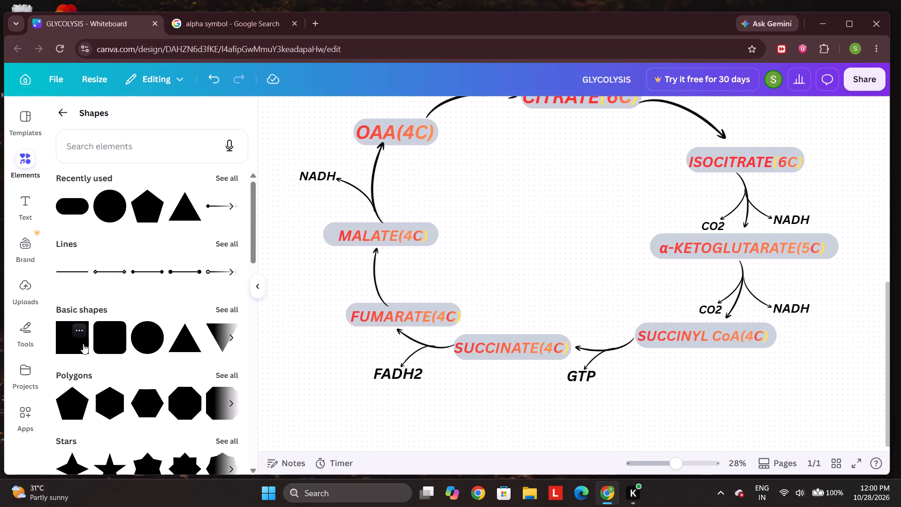
left_click(97, 345)
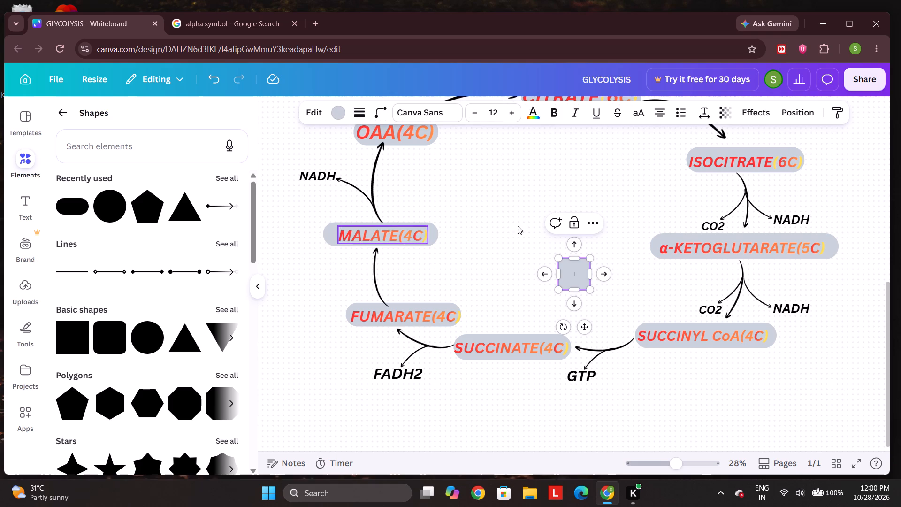
left_click_drag(575, 274, 560, 262)
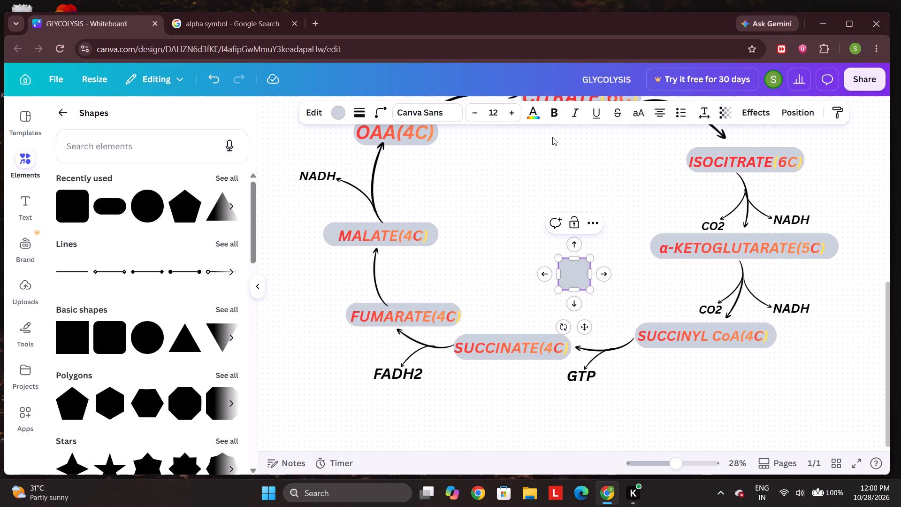
Set the new rounded square's text colour to yellow #ffde59.
left_click(534, 114)
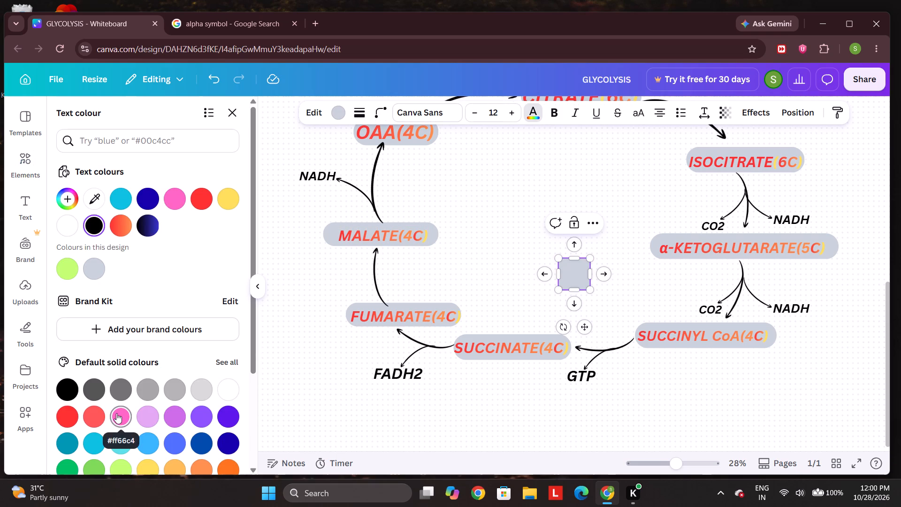
left_click(146, 465)
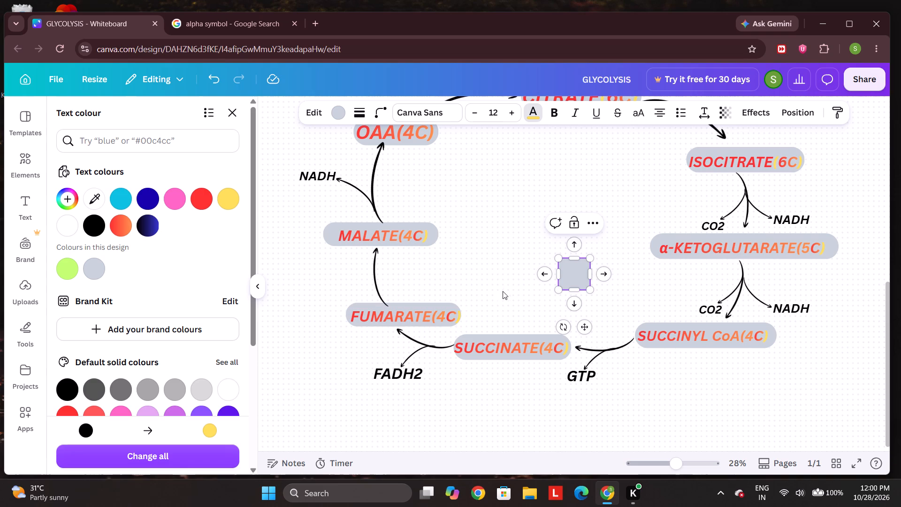
Stretch the grey rounded square upward into a tall rectangle and shift it towards the centre of the cycle.
left_click(581, 273)
left_click_drag(579, 273, 555, 260)
left_click_drag(569, 257, 565, 183)
left_click_drag(575, 222, 558, 215)
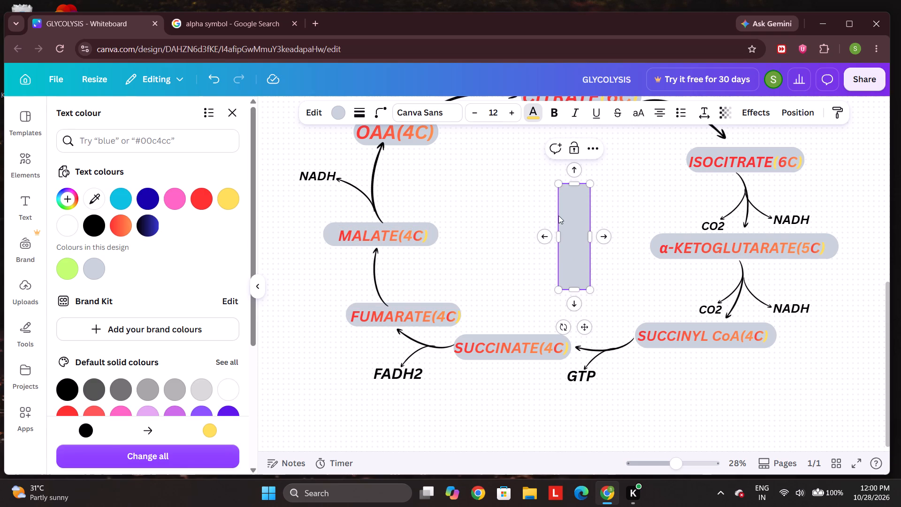
left_click_drag(558, 215, 542, 208)
left_click(546, 211)
Try black and pink fills on the tall rectangle, settling on the yellow shape colour.
left_click(502, 110)
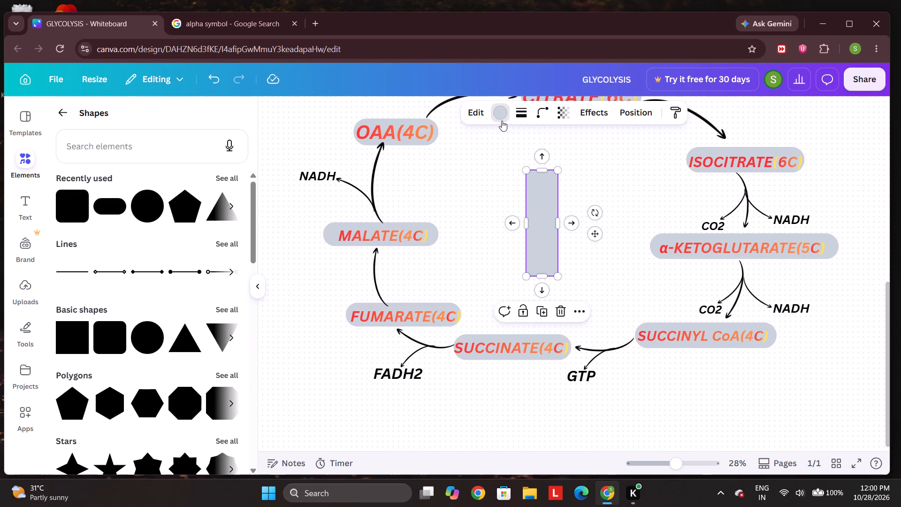
left_click(88, 389)
left_click(73, 392)
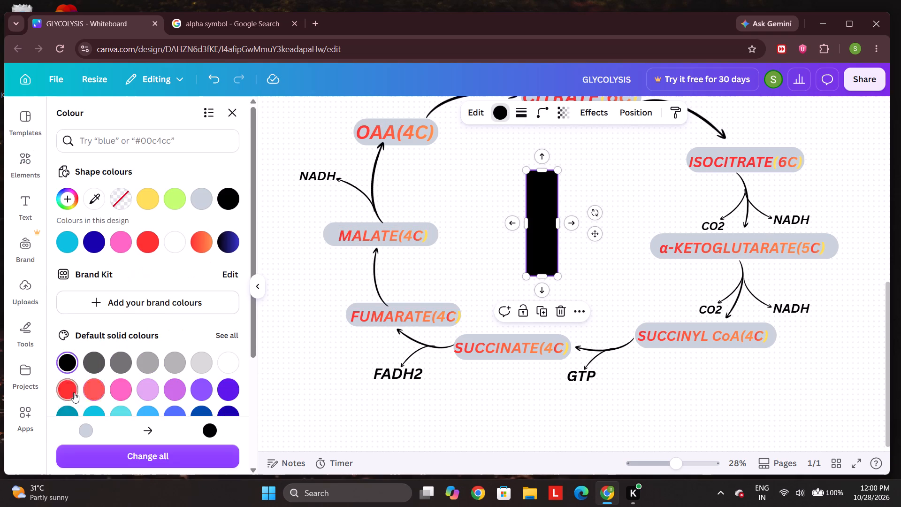
left_click(126, 384)
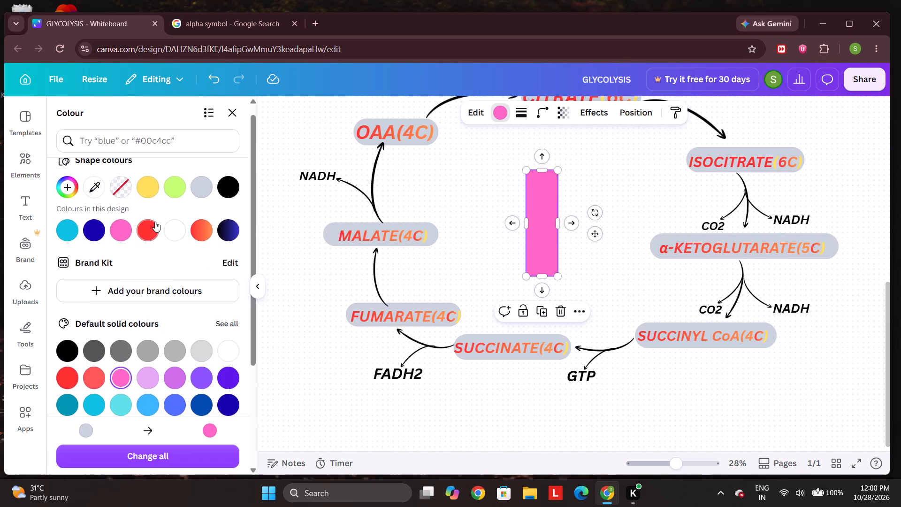
left_click(152, 190)
Move the yellow rectangle up inside the cycle and enlarge it to about 1,036 by 1,051.
scroll(526, 229, "up", 1)
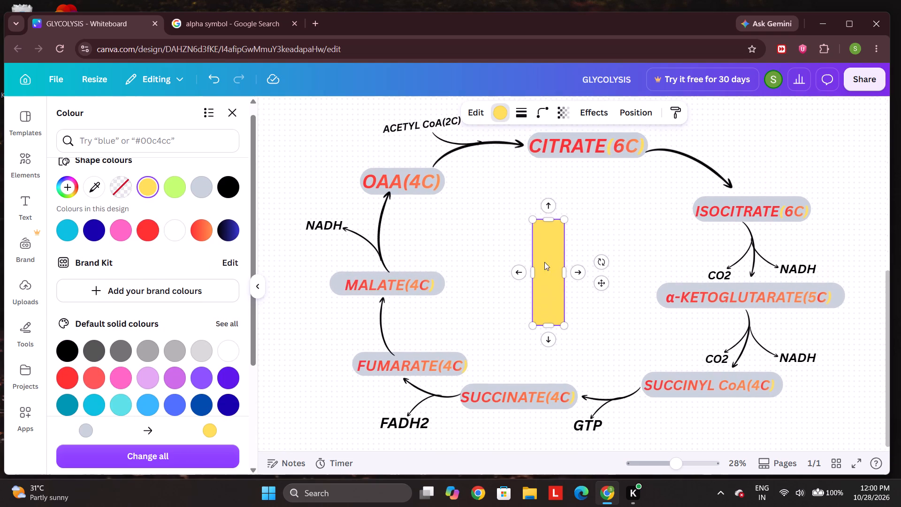
scroll(544, 262, "up", 1)
left_click_drag(547, 266, 509, 222)
left_click_drag(529, 227, 651, 218)
left_click_drag(577, 283, 579, 291)
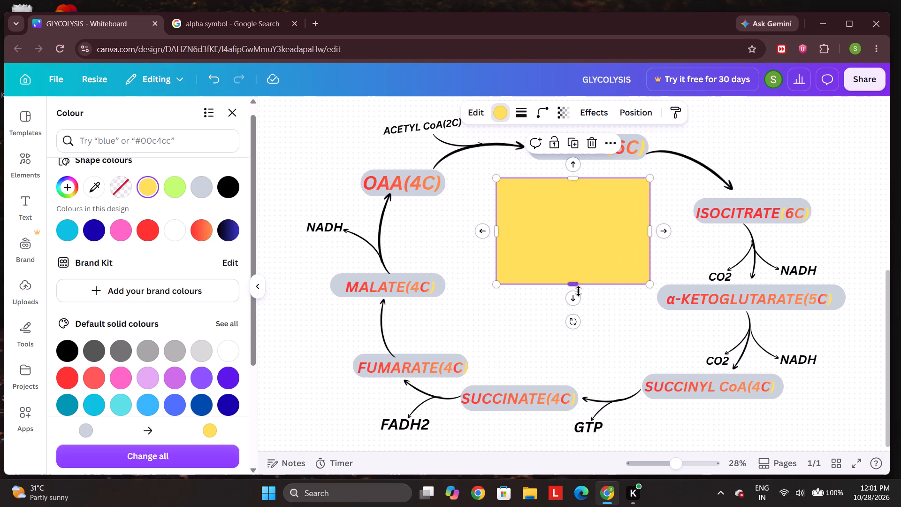
left_click_drag(579, 291, 579, 347)
left_click_drag(495, 270, 481, 268)
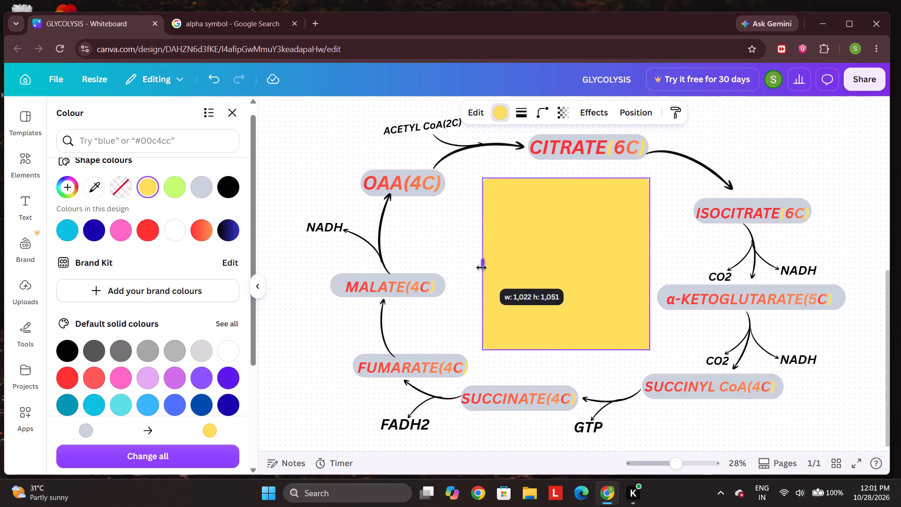
left_click_drag(481, 268, 480, 278)
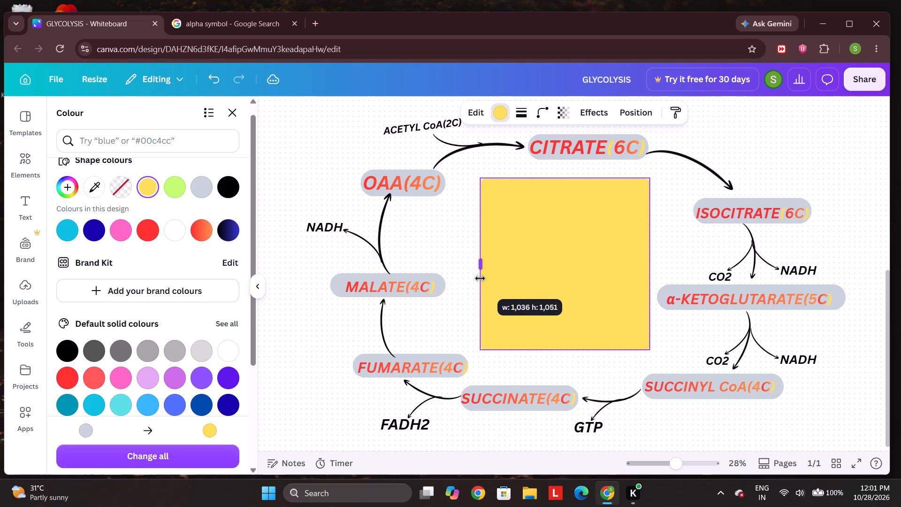
Resize the yellow square slightly smaller and reposition it in the middle of the cycle.
left_click_drag(480, 278, 474, 279)
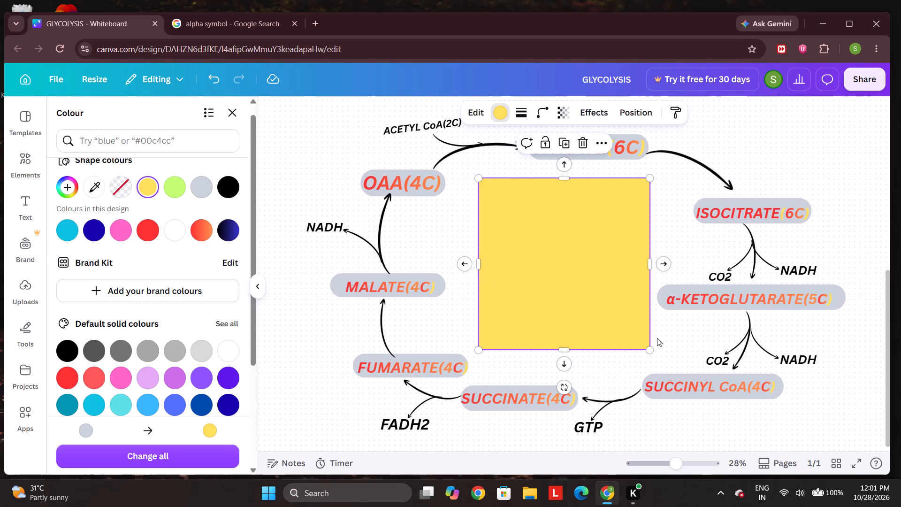
left_click_drag(647, 346, 641, 341)
left_click_drag(591, 286, 595, 291)
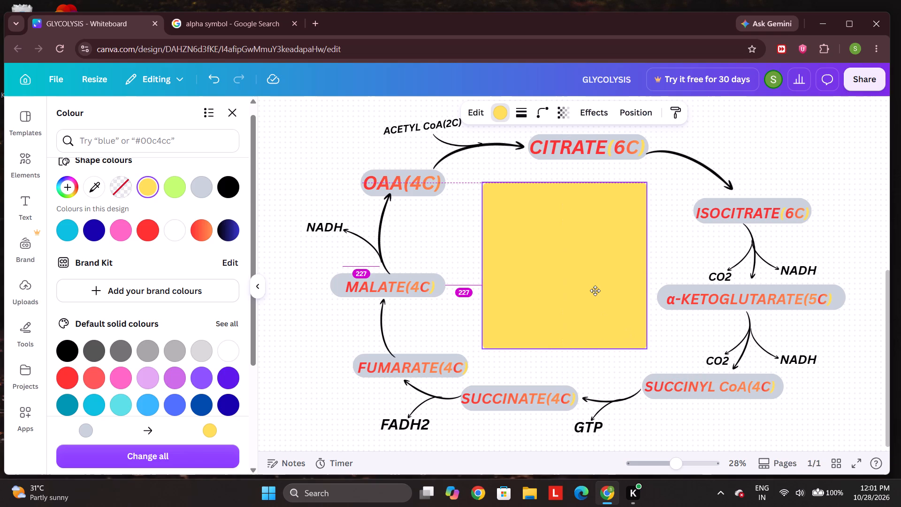
left_click_drag(595, 291, 596, 292)
left_click(761, 124)
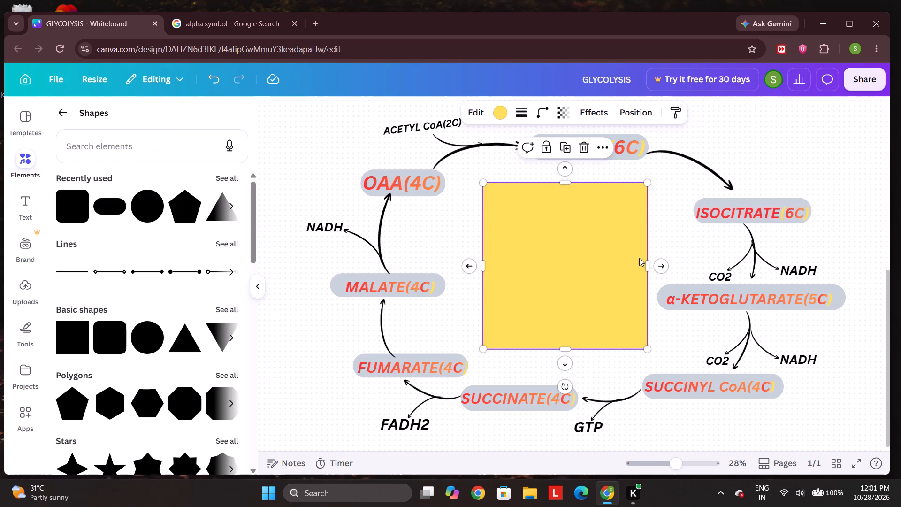
Set the yellow square's transparency to 54.
left_click(554, 253)
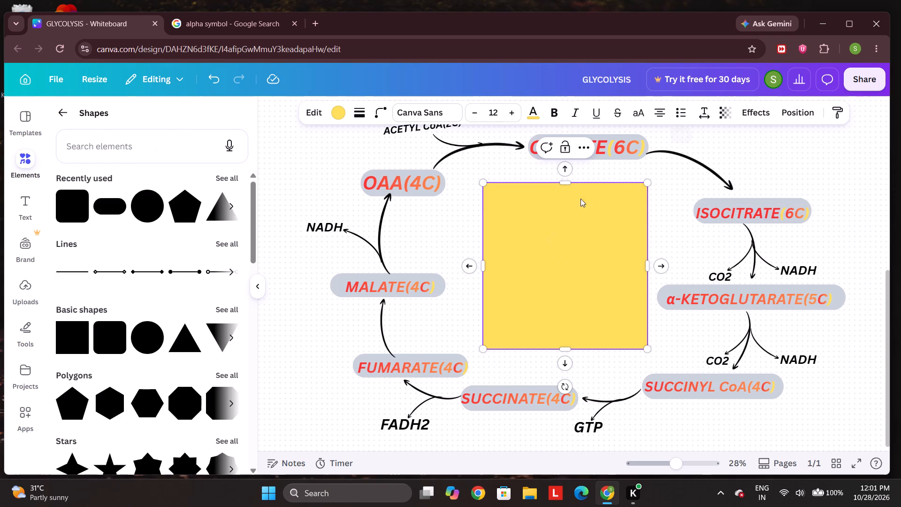
left_click(664, 113)
left_click(720, 109)
left_click_drag(730, 162, 713, 162)
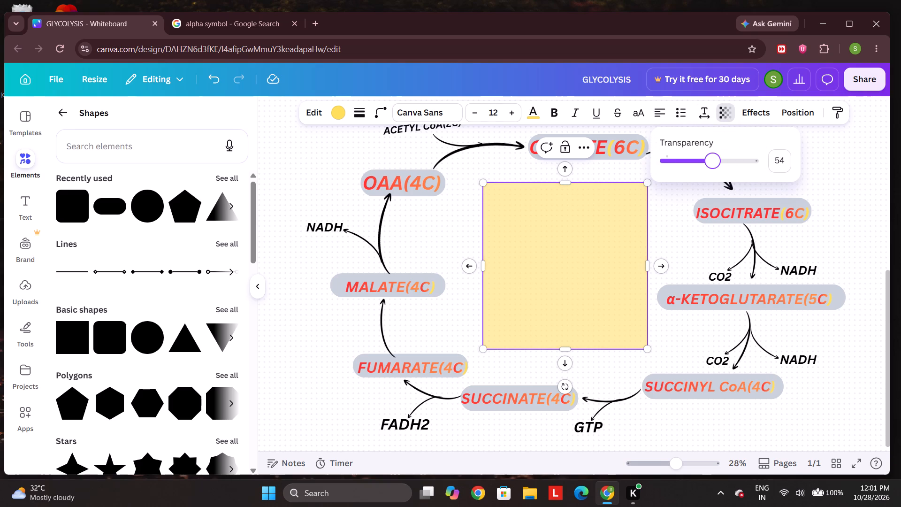
left_click_drag(713, 162, 712, 162)
left_click(466, 218)
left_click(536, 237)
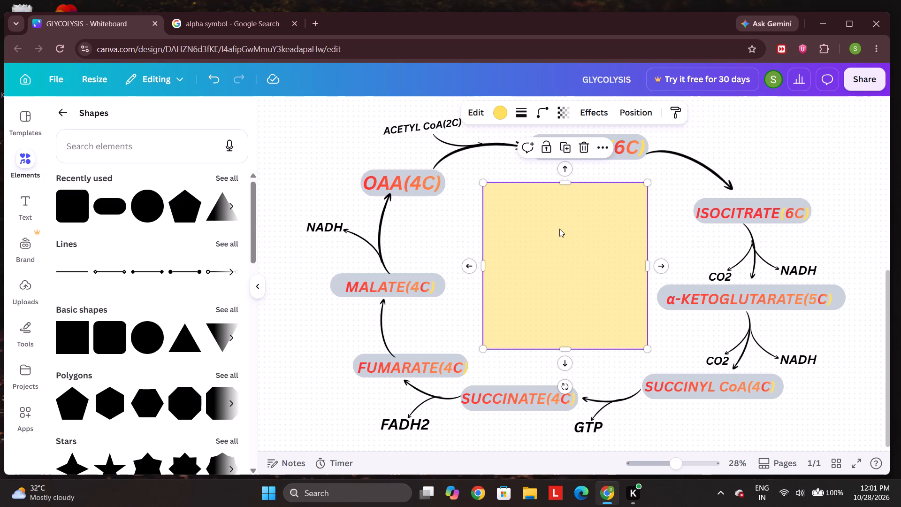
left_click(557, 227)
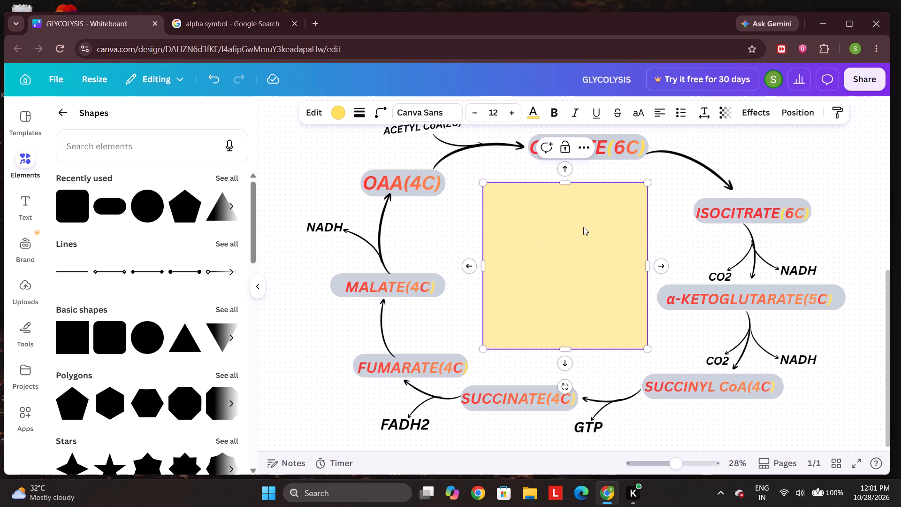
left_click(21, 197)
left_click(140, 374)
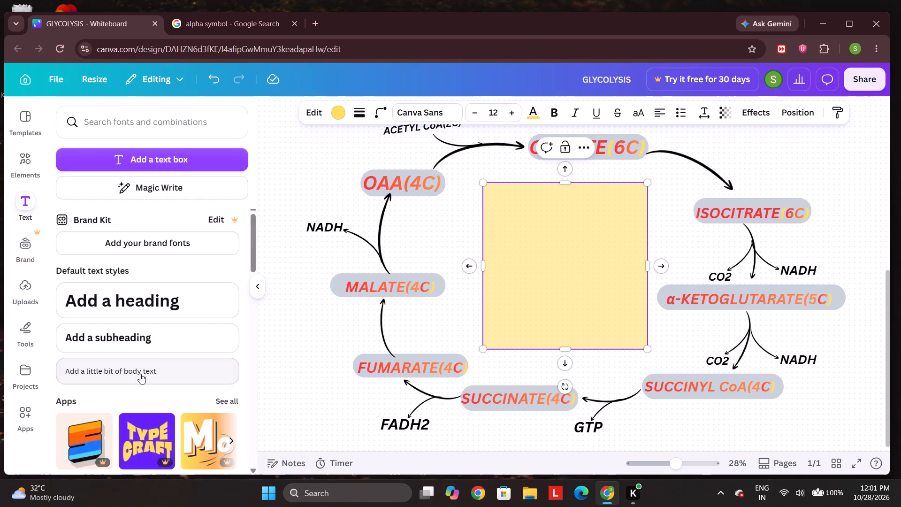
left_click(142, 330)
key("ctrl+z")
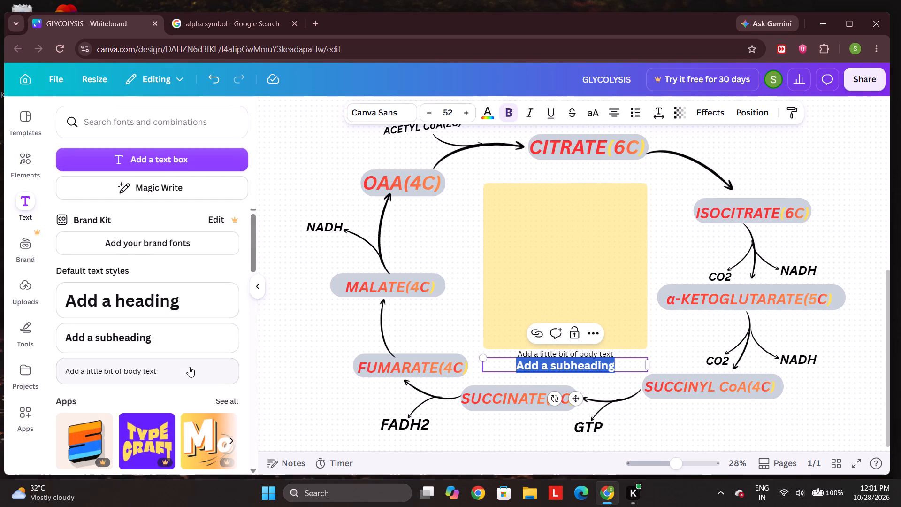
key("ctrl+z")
Add a subheading reading ATP CALCULATION along the yellow square's top edge, widened to about 1,003.
left_click(180, 342)
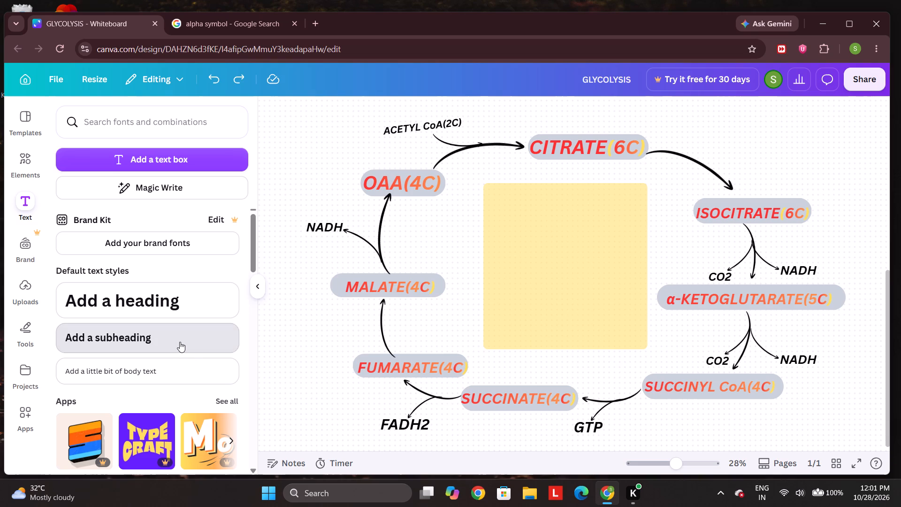
type("ATP CALCULATION")
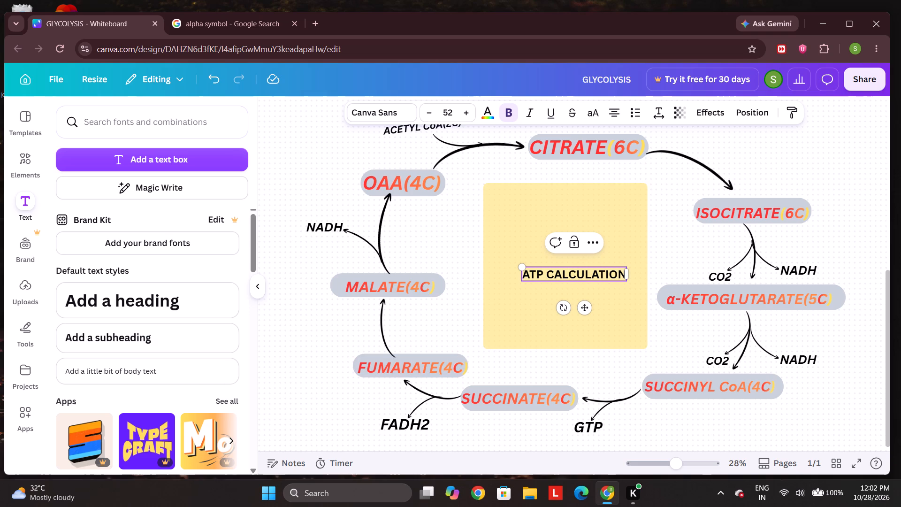
left_click_drag(588, 310, 554, 230)
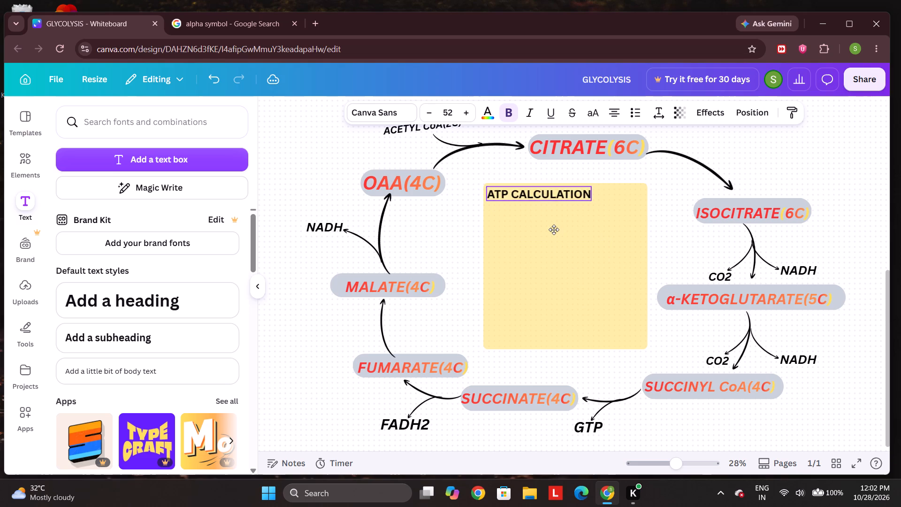
left_click_drag(554, 230, 550, 227)
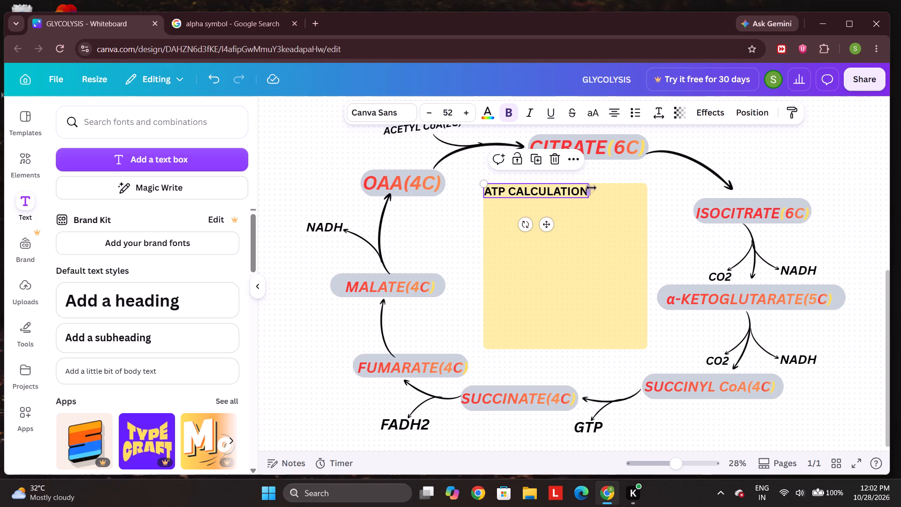
left_click_drag(590, 195, 649, 195)
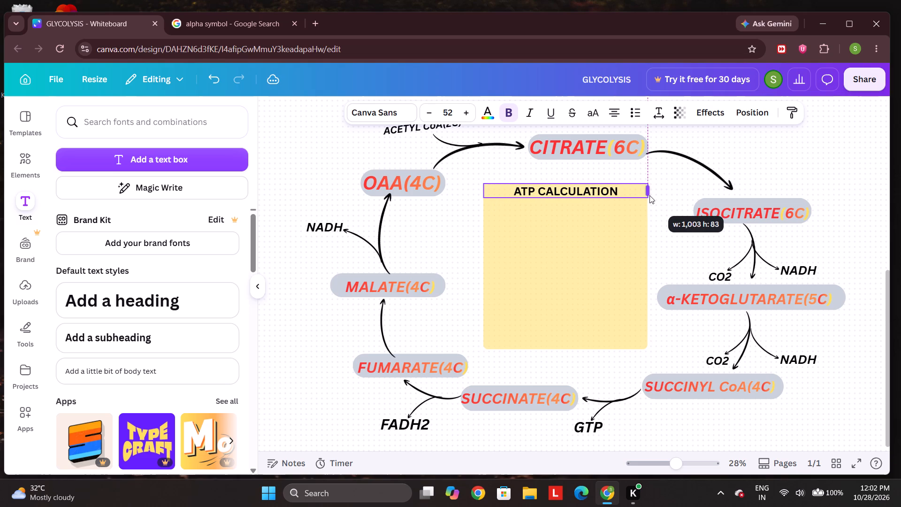
left_click_drag(649, 195, 650, 195)
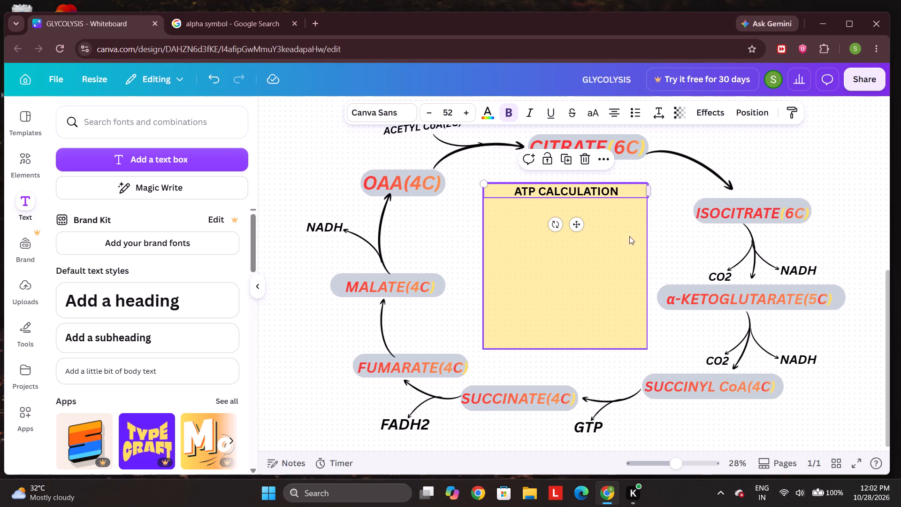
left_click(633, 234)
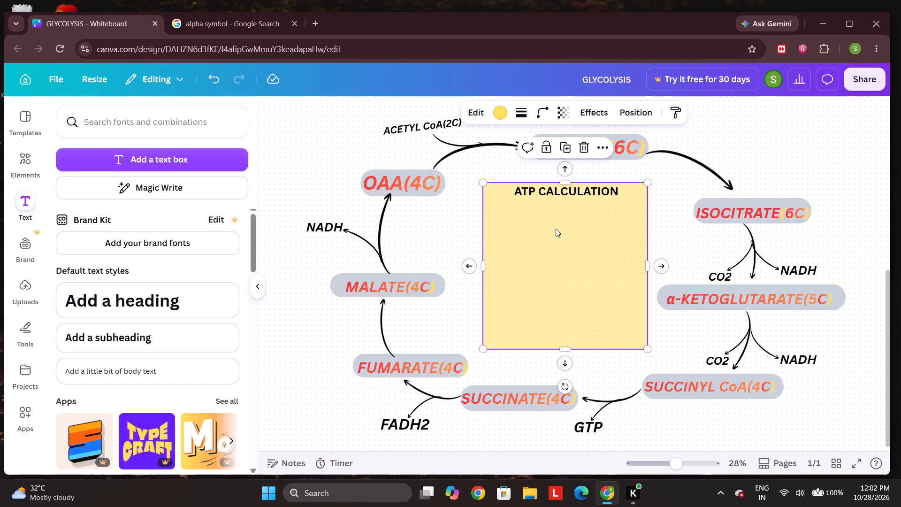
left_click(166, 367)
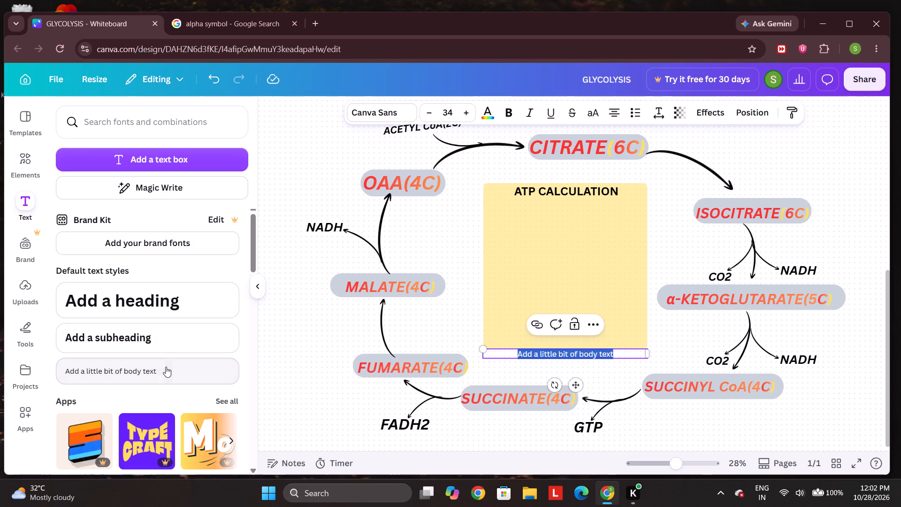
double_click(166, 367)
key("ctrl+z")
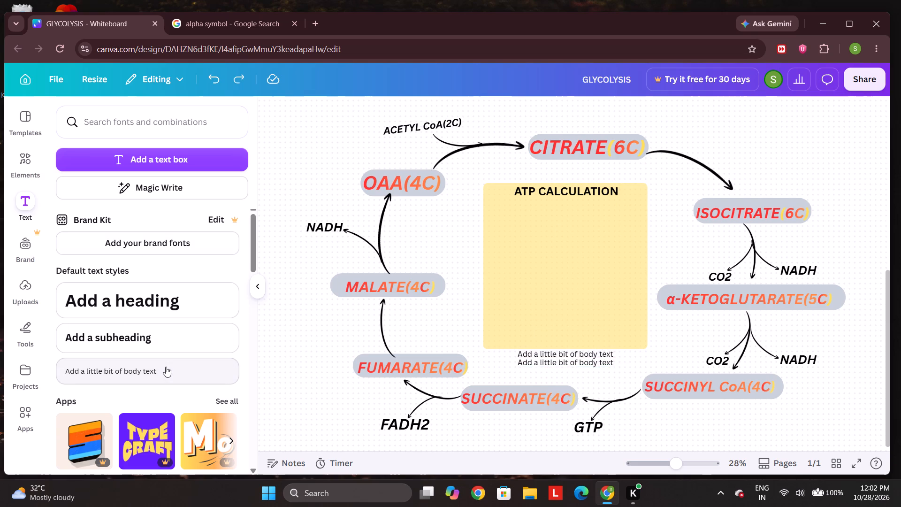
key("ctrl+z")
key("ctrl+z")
Add a body text reading NADH(x3) inside the yellow square.
left_click(167, 367)
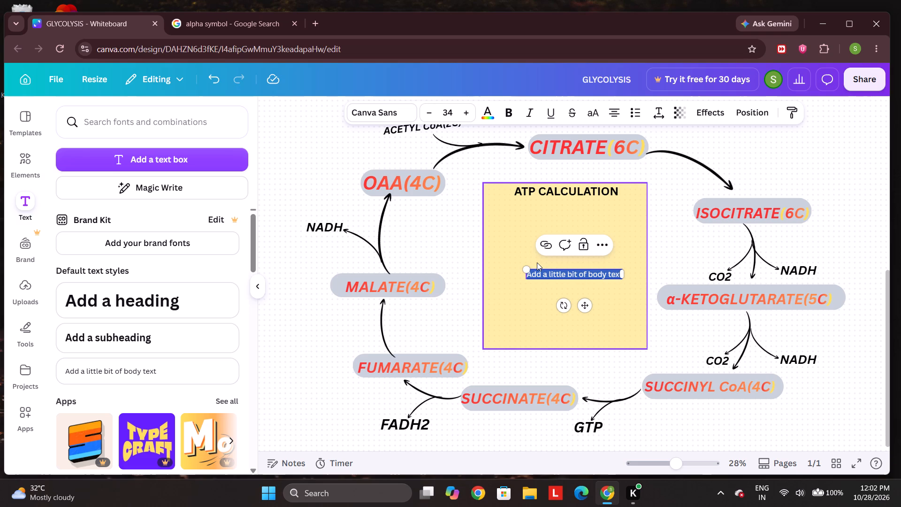
type("NADH")
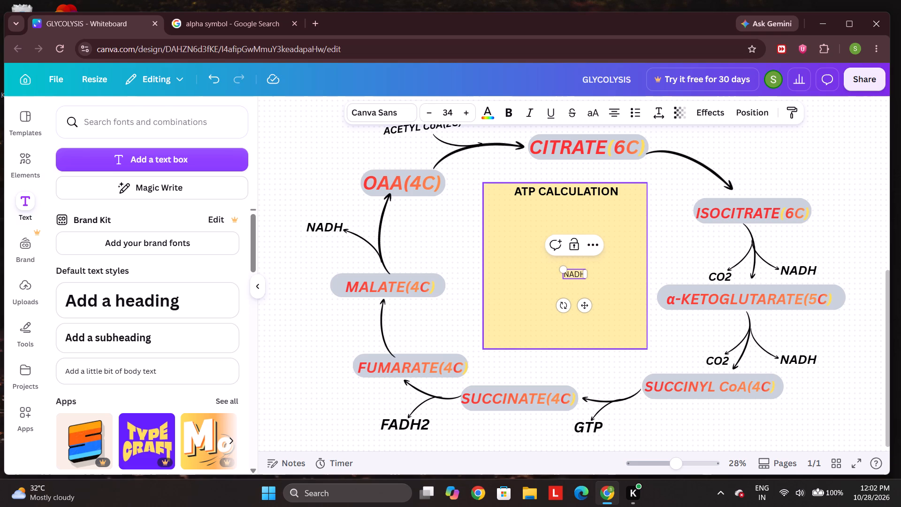
key("shift+parenleft")
key("x")
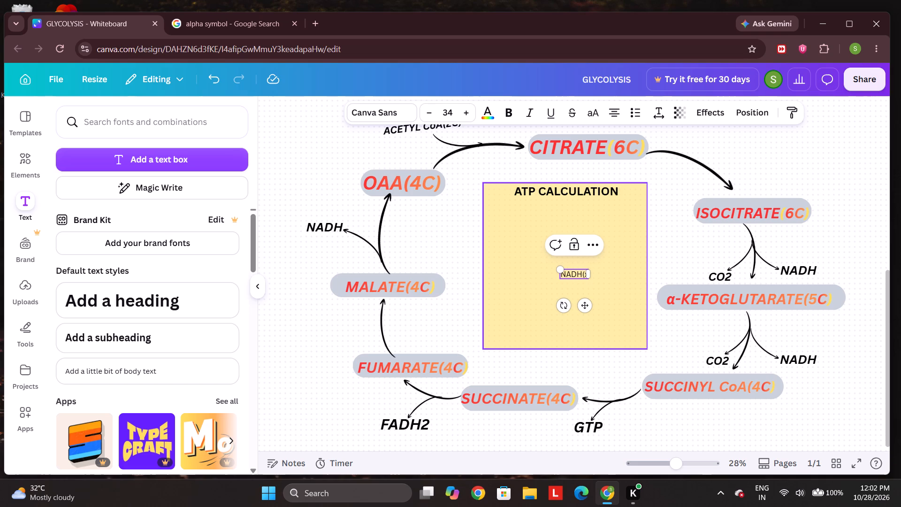
key("3")
key("shift+parenright")
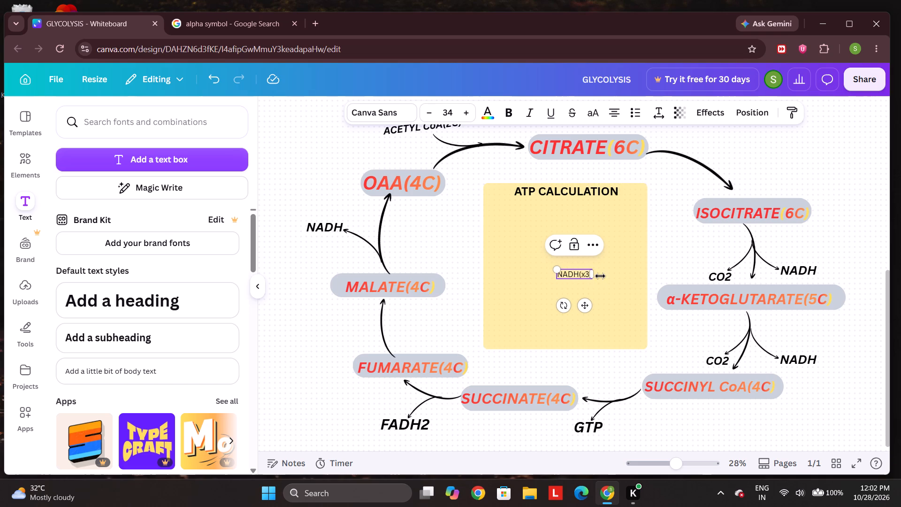
Widen the NADH(x3) text box slightly and make its text bold and italic.
double_click(570, 276)
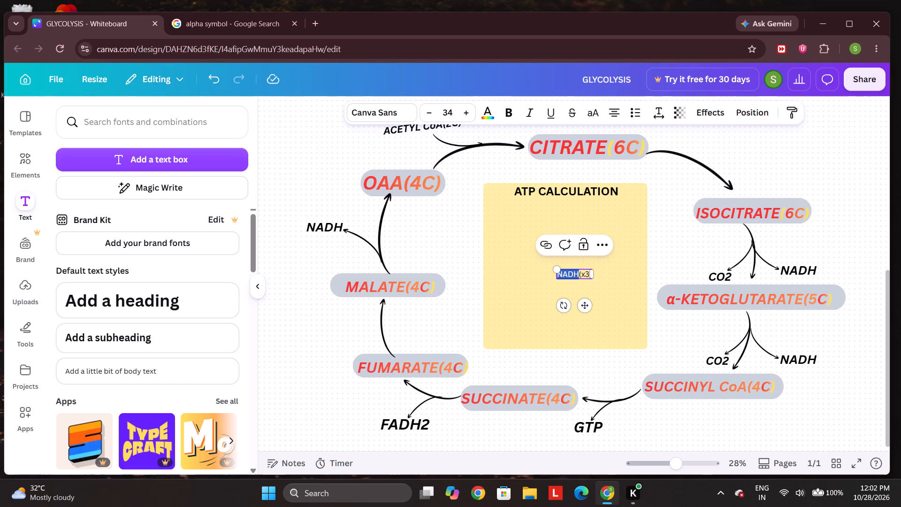
double_click(586, 273)
left_click_drag(589, 274, 560, 275)
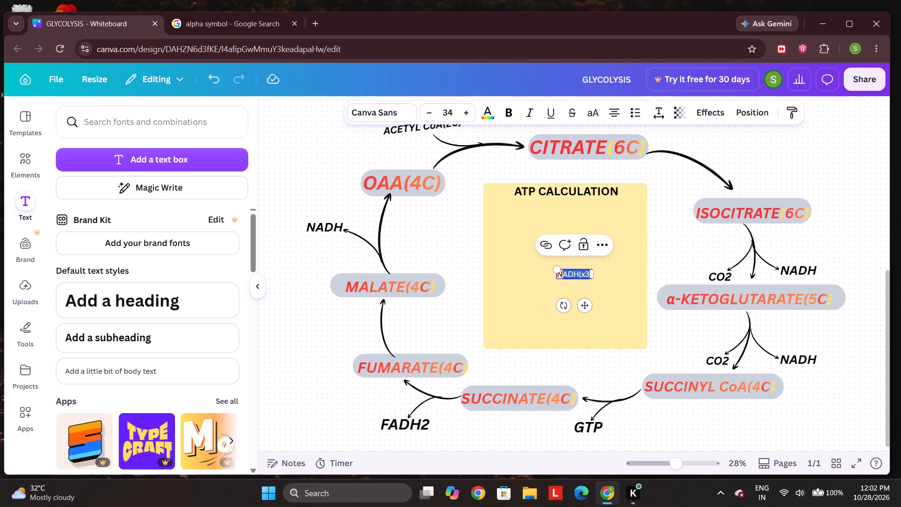
left_click(560, 274)
left_click_drag(594, 274, 608, 271)
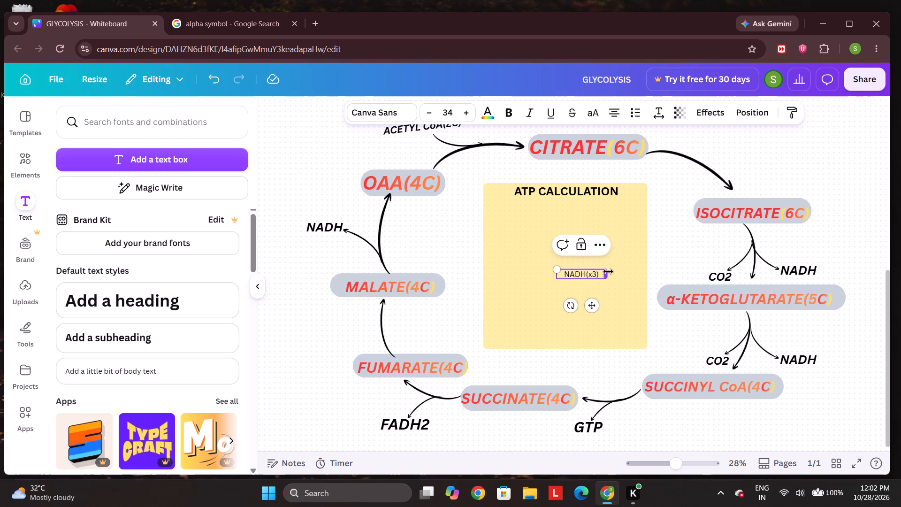
left_click_drag(599, 274, 564, 275)
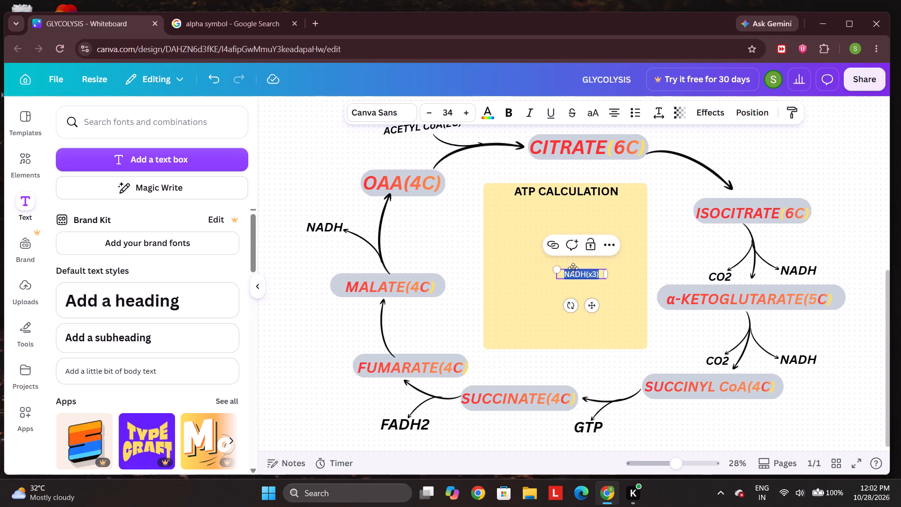
left_click(514, 115)
left_click(526, 113)
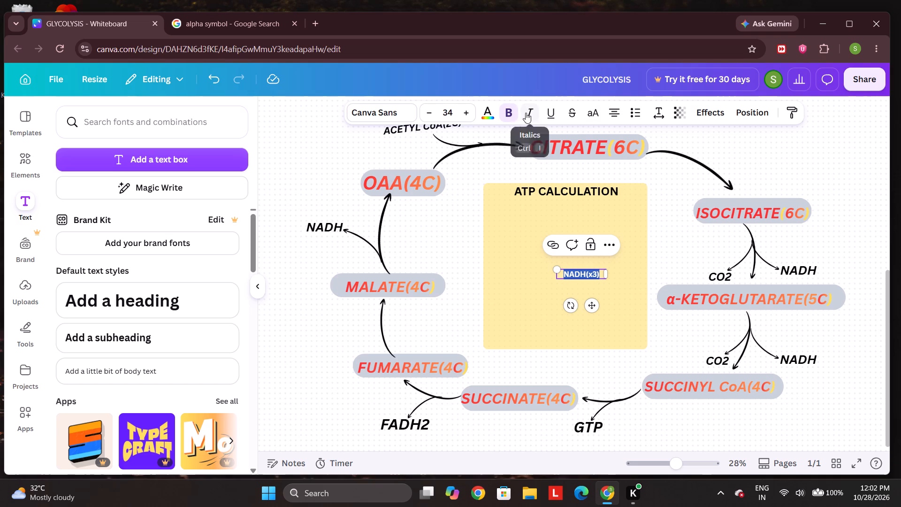
Move NADH(x3) to the yellow square's upper left below the ATP CALCULATION heading and widen its text box to about 332.
left_click_drag(589, 310, 530, 247)
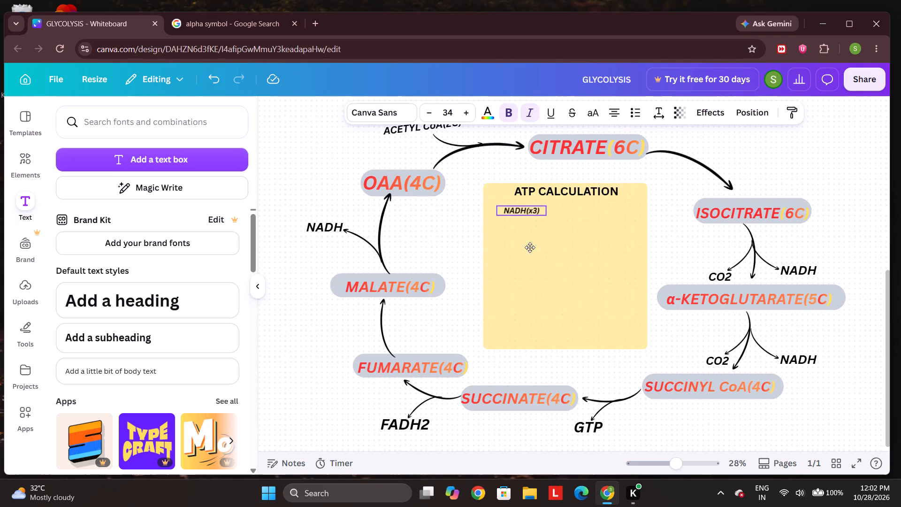
left_click_drag(530, 247, 528, 247)
left_click_drag(545, 212, 551, 211)
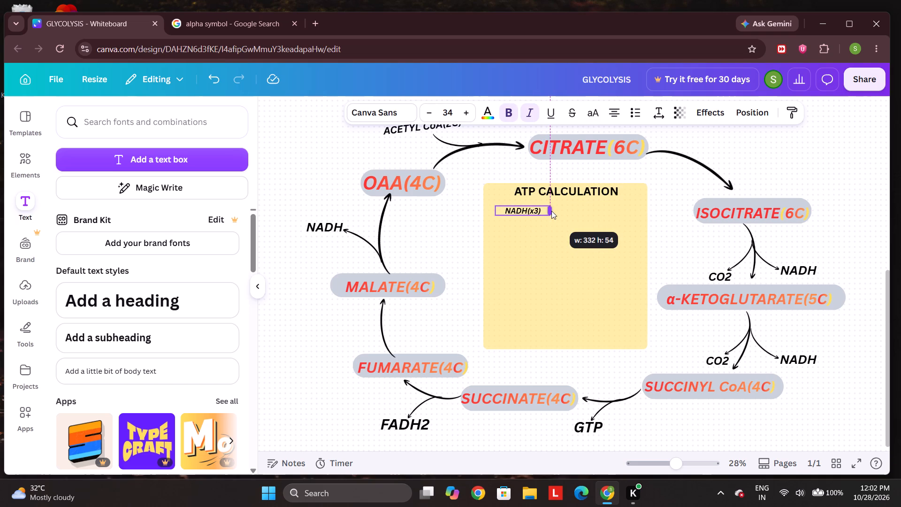
left_click_drag(551, 211, 550, 211)
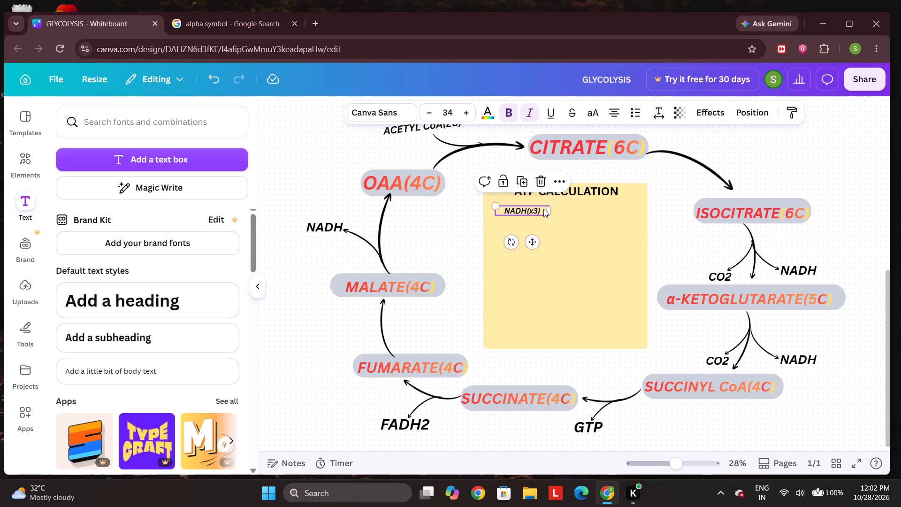
Scale the NADH(x3) text up to font size 46.6.
left_click(548, 215)
left_click(573, 248)
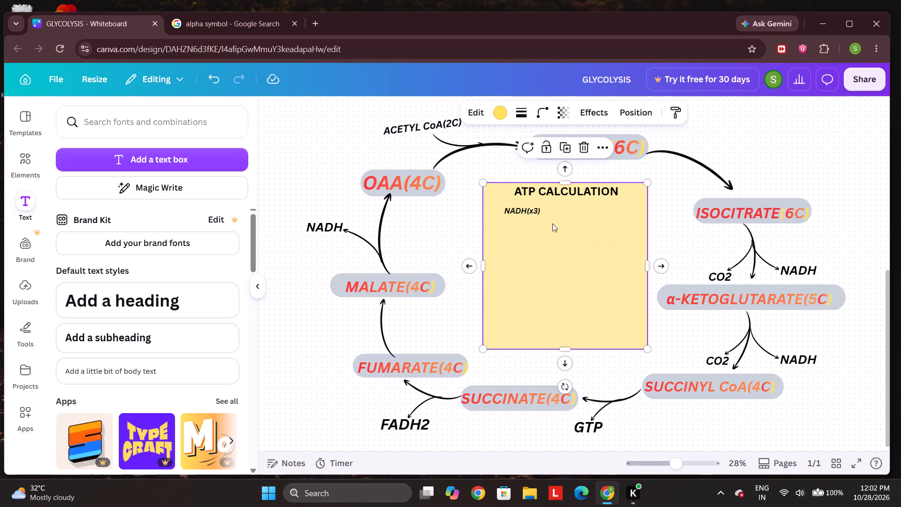
left_click(537, 210)
left_click_drag(550, 216, 565, 240)
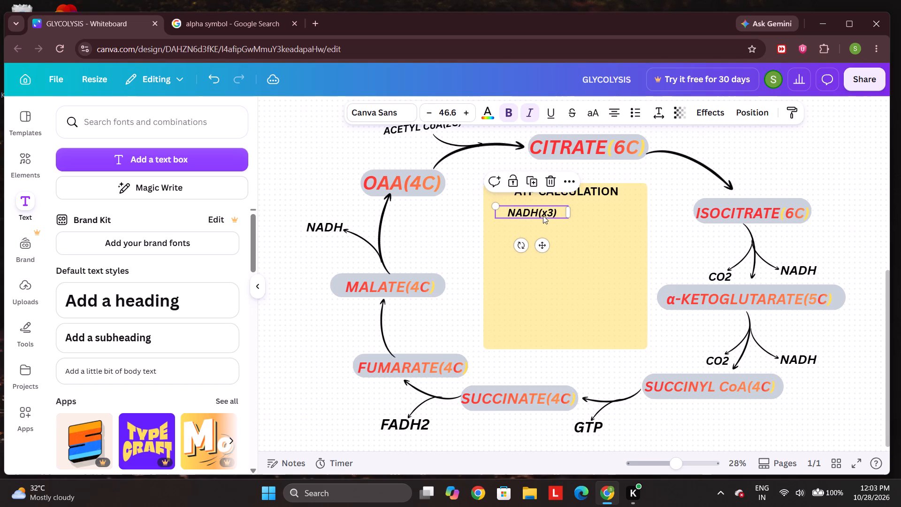
Shift NADH(x3) slightly left and down beneath the ATP CALCULATION heading.
left_click_drag(541, 213, 535, 215)
left_click(575, 277)
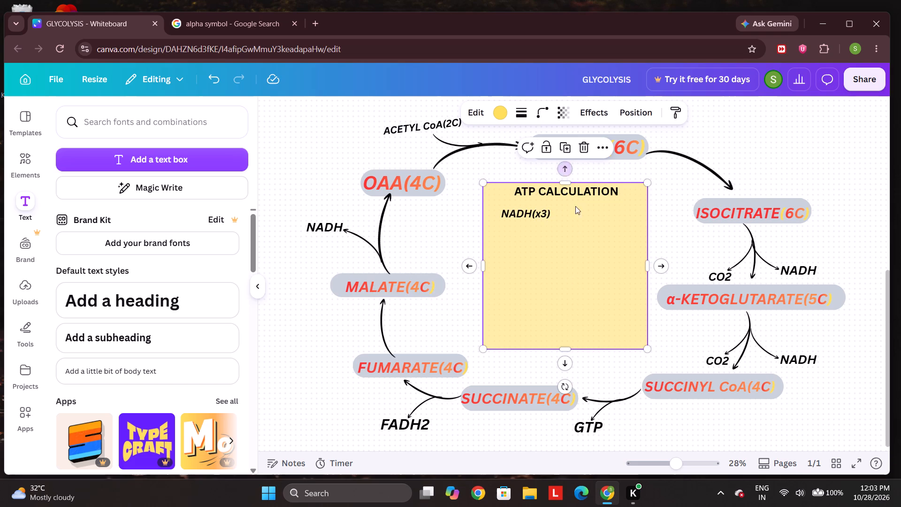
Add a body text reading FADH2(x1) for the yellow ATP calculation square.
left_click(175, 361)
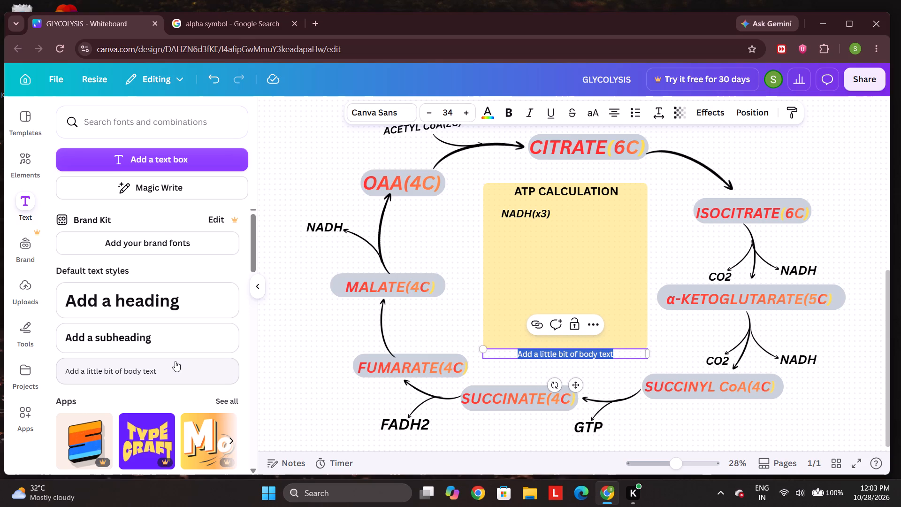
type("fad")
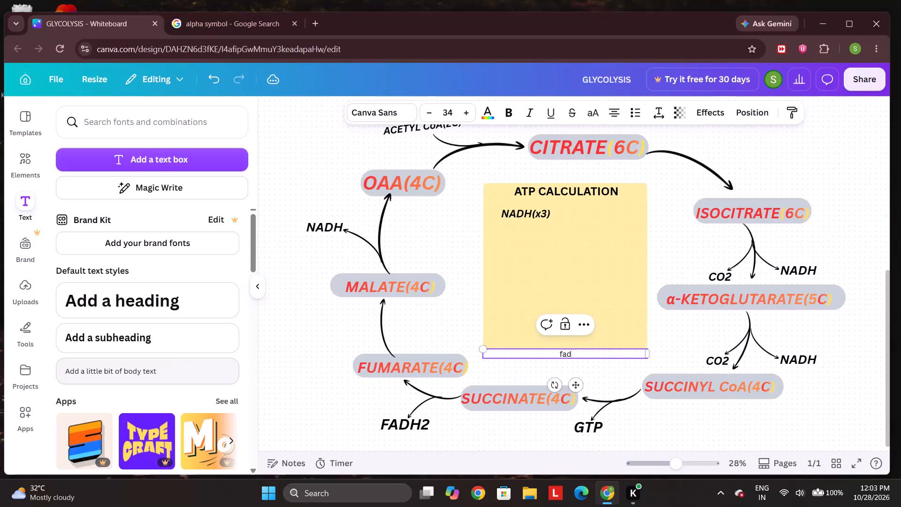
key("BackSpace")
key("BackSpace")
key("BackSpace")
type("FA")
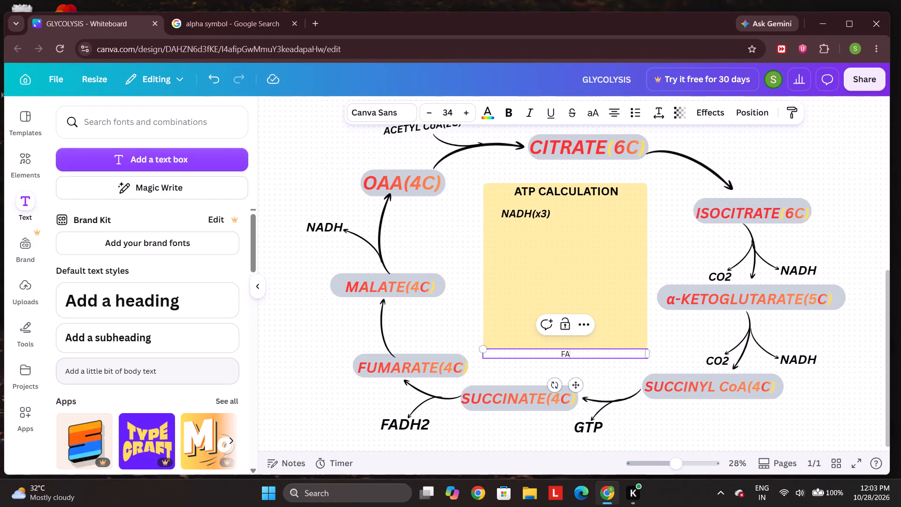
type("H2")
key("BackSpace")
key("BackSpace")
type("DH2")
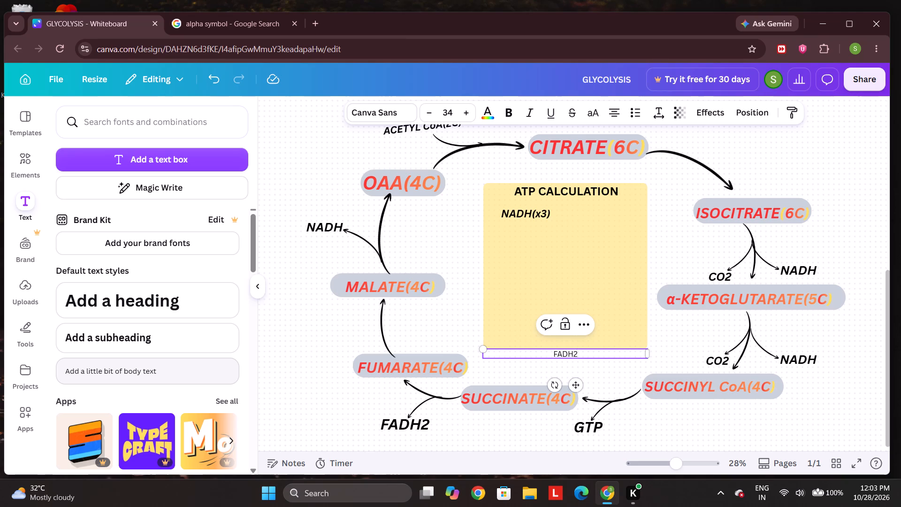
key("shift+parenleft")
type("x1")
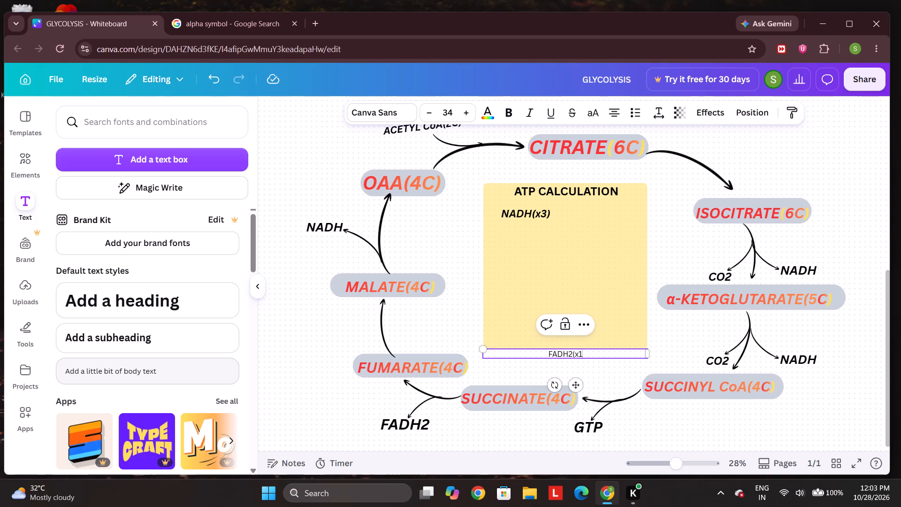
key("shift+parenright")
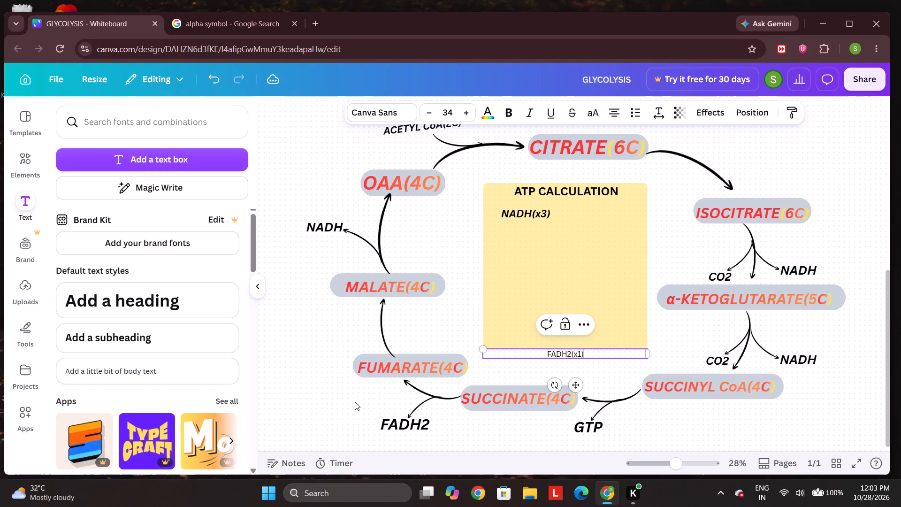
Make the FADH2(x1) text bold and italic.
left_click_drag(592, 354, 515, 369)
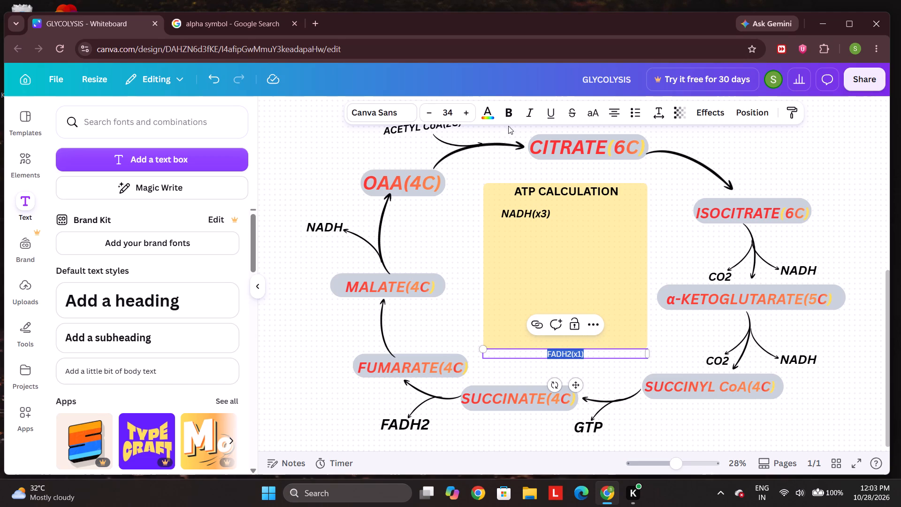
left_click(506, 109)
left_click(527, 116)
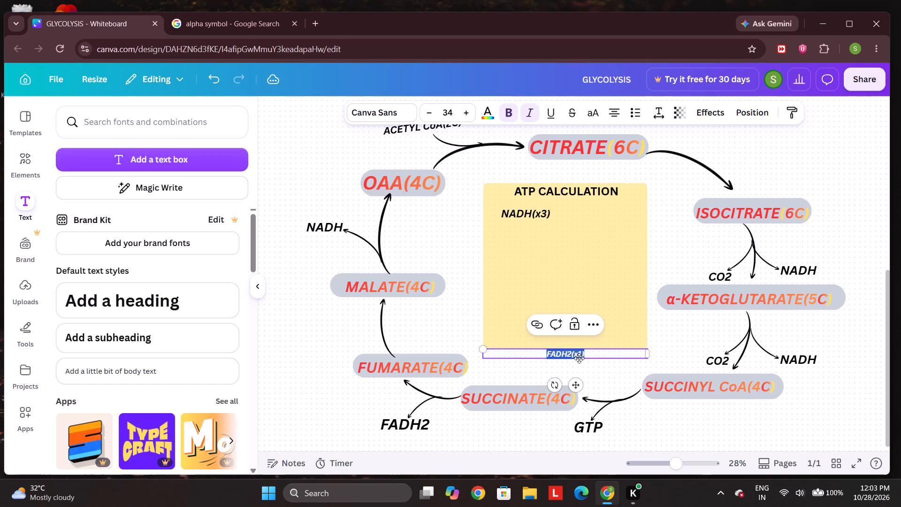
Move FADH2(x1) into the yellow square directly below NADH(x3).
left_click_drag(578, 357, 572, 353)
left_click(588, 362)
left_click_drag(579, 354, 541, 246)
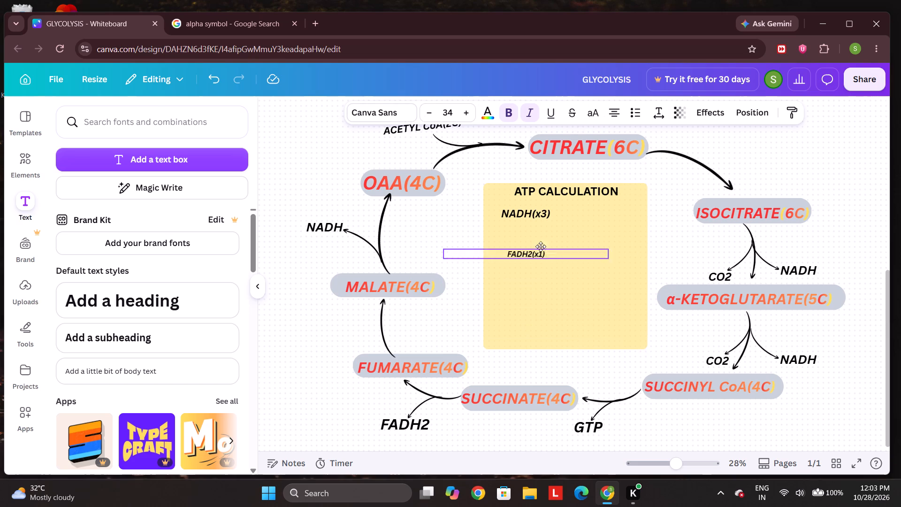
left_click_drag(541, 246, 534, 231)
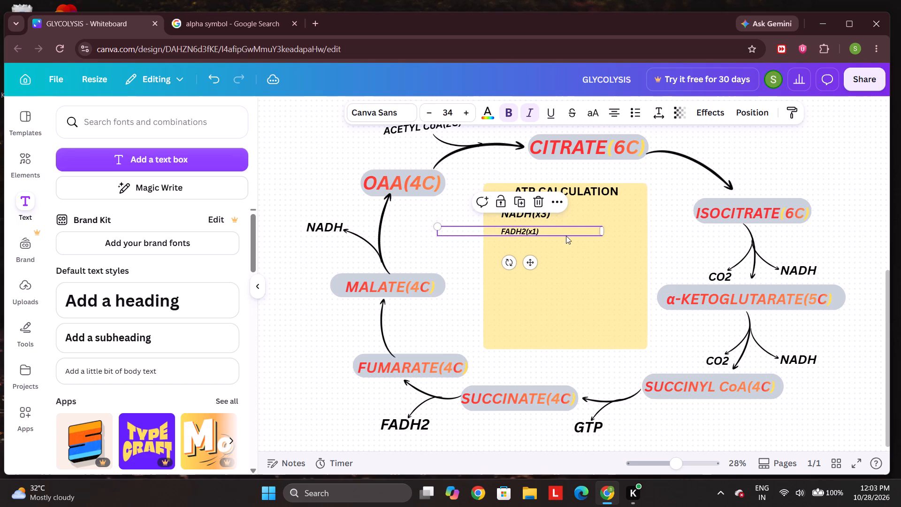
Scale the FADH2(x1) text box to font size 32.9 and shift it slightly farther below NADH(x3).
left_click_drag(602, 240, 621, 262)
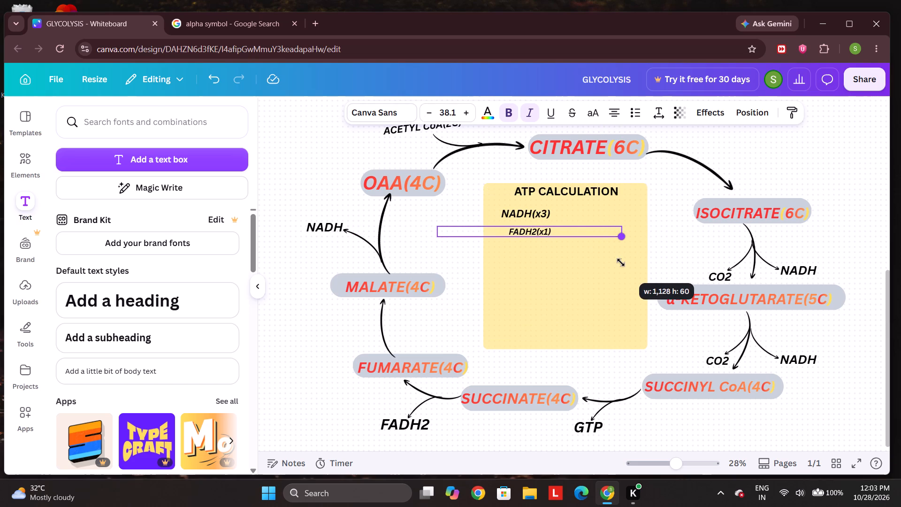
left_click_drag(621, 262, 576, 253)
left_click_drag(506, 228, 518, 240)
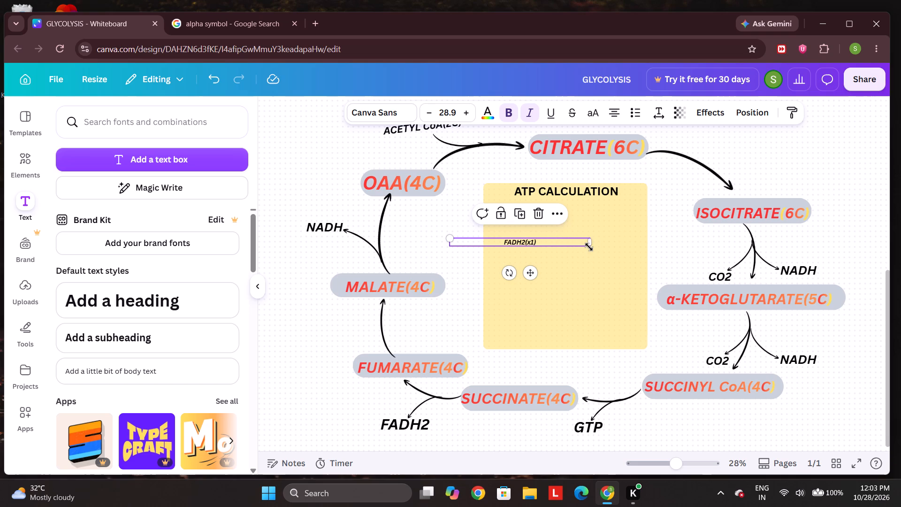
left_click_drag(589, 247, 606, 290)
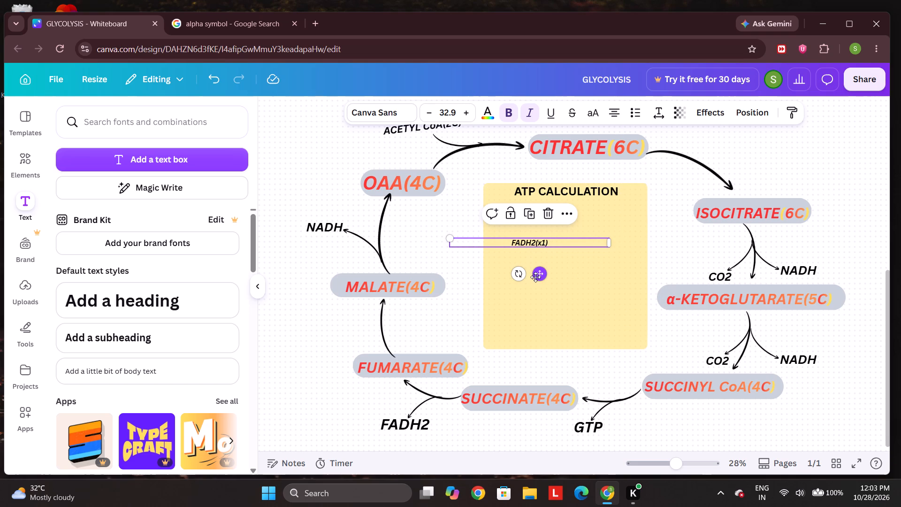
Check the font size of NADH(x3) and raise FADH2(x1) to font size 46.9 to match it closely.
left_click(593, 220)
left_click(537, 212)
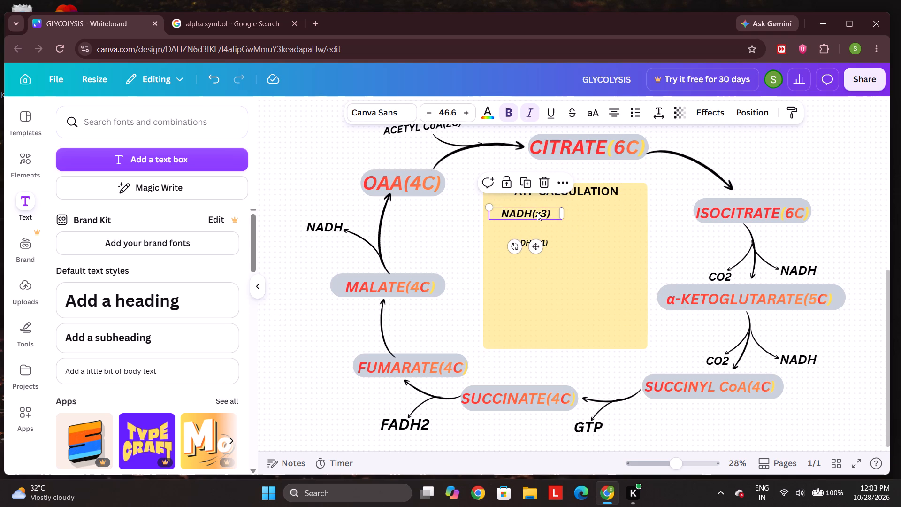
left_click(556, 250)
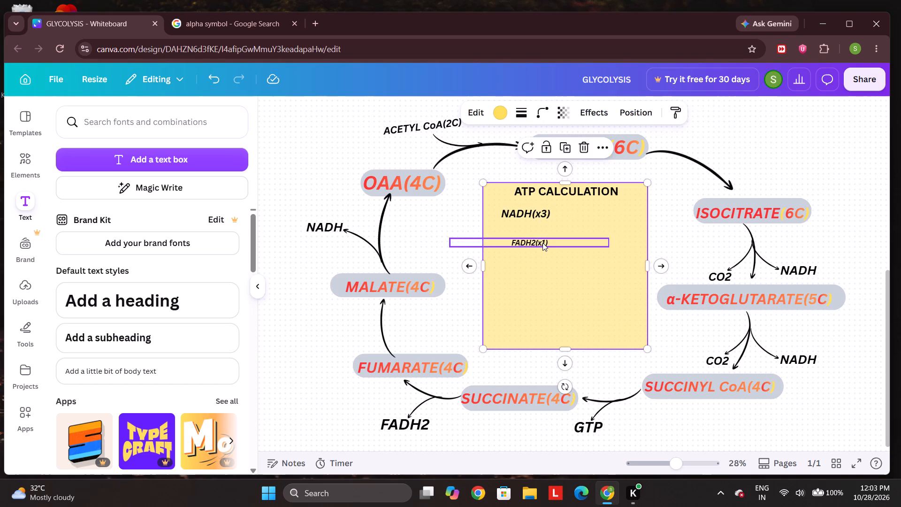
left_click(542, 243)
triple_click(463, 105)
triple_click(465, 106)
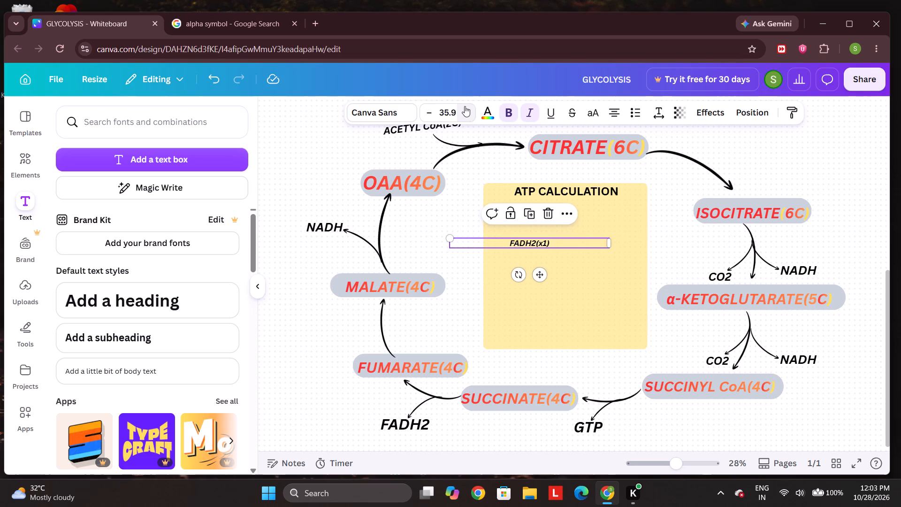
triple_click(465, 106)
triple_click(465, 106)
double_click(465, 106)
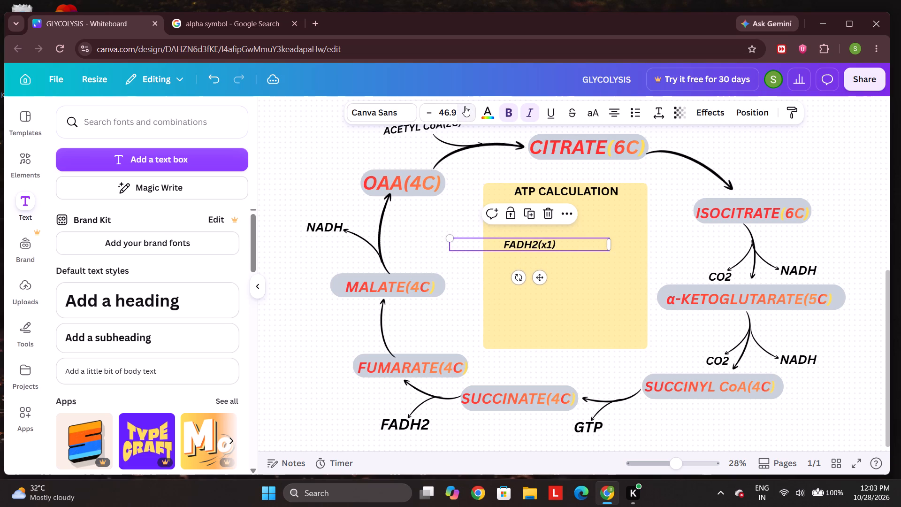
Reposition FADH2(x1) so it lines up beneath NADH(x3) in the yellow square.
left_click_drag(517, 245, 505, 243)
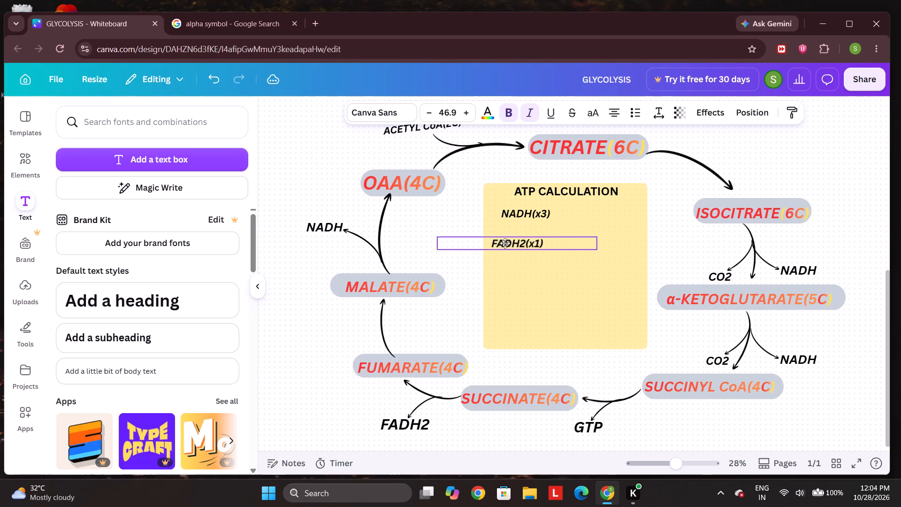
left_click_drag(505, 243, 513, 237)
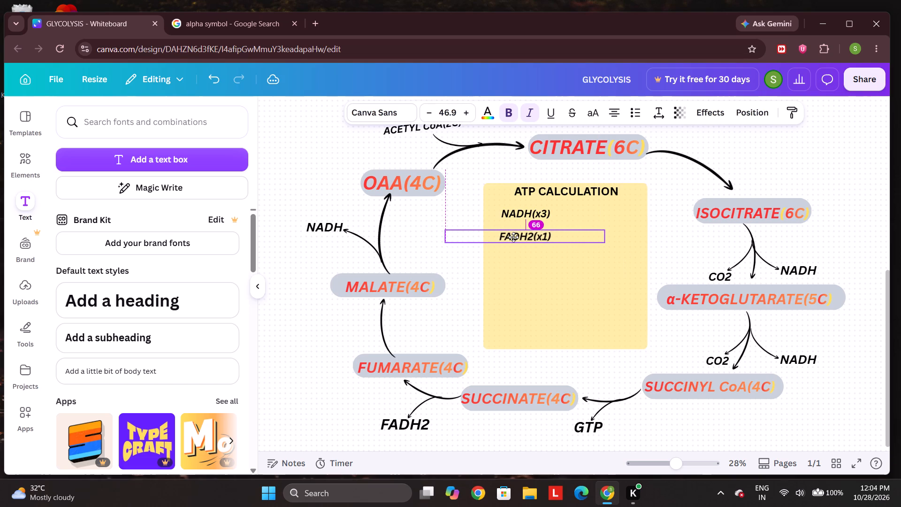
left_click_drag(513, 237, 512, 239)
left_click(566, 281)
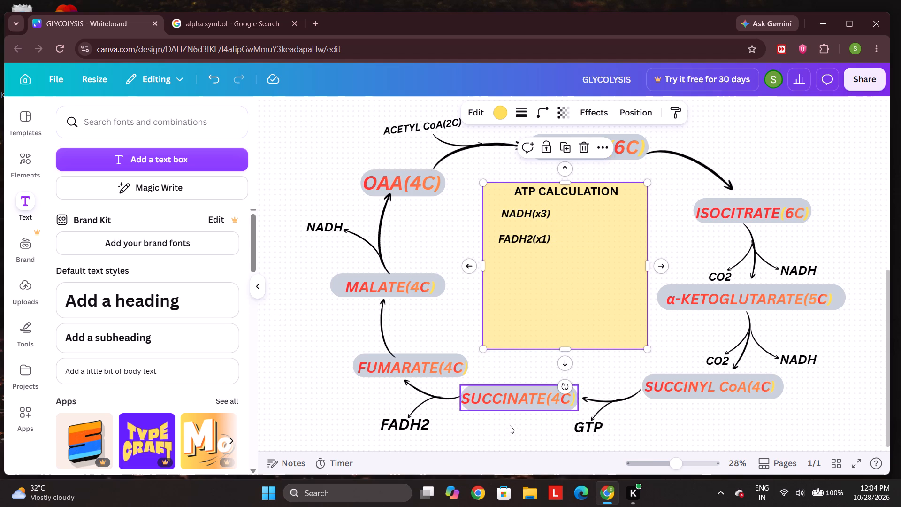
Add a body text reading GTP(x1) for the ATP calculation list.
left_click(111, 368)
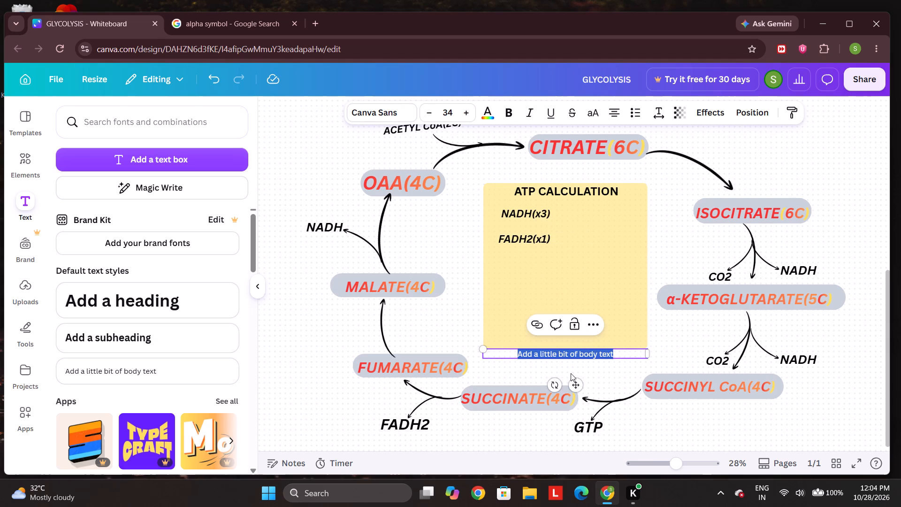
type("GTP")
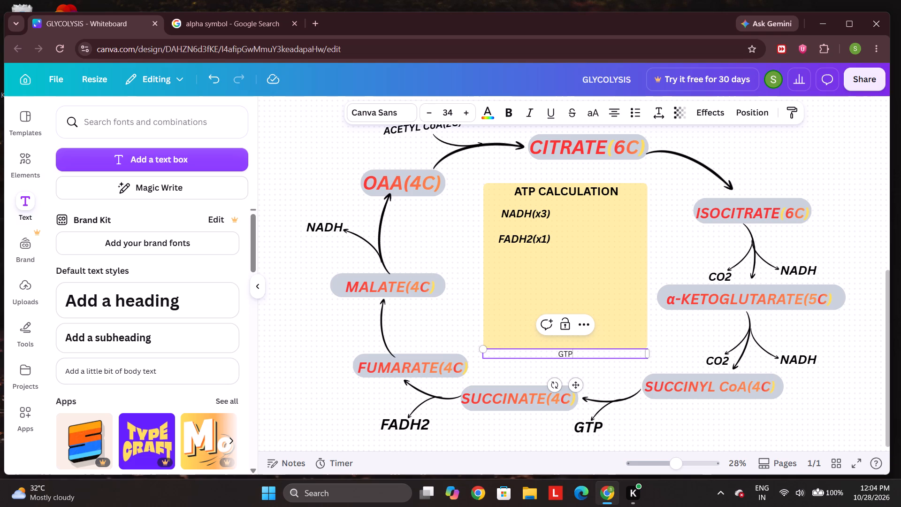
key("shift+parenleft")
type("x1")
key("shift+parenright")
Make the GTP(x1) text bold and italic and set its font size to 48.
left_click_drag(596, 353, 512, 353)
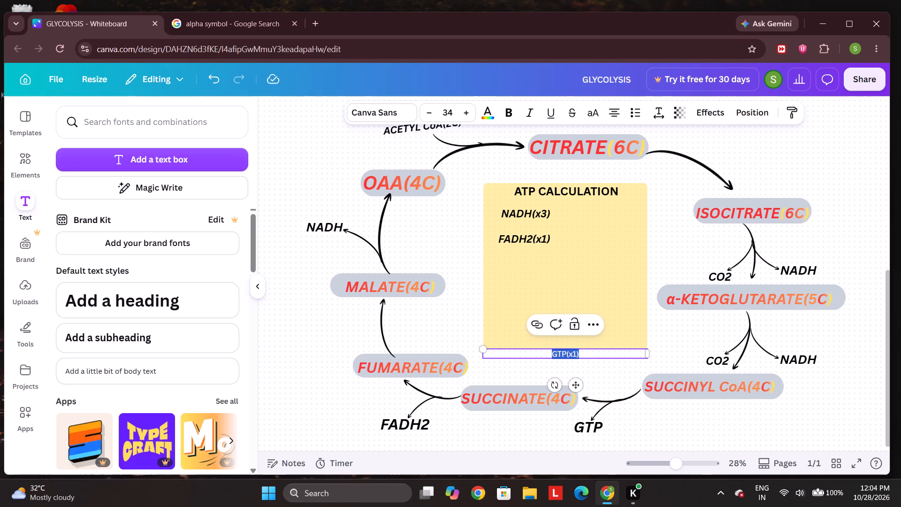
left_click(515, 110)
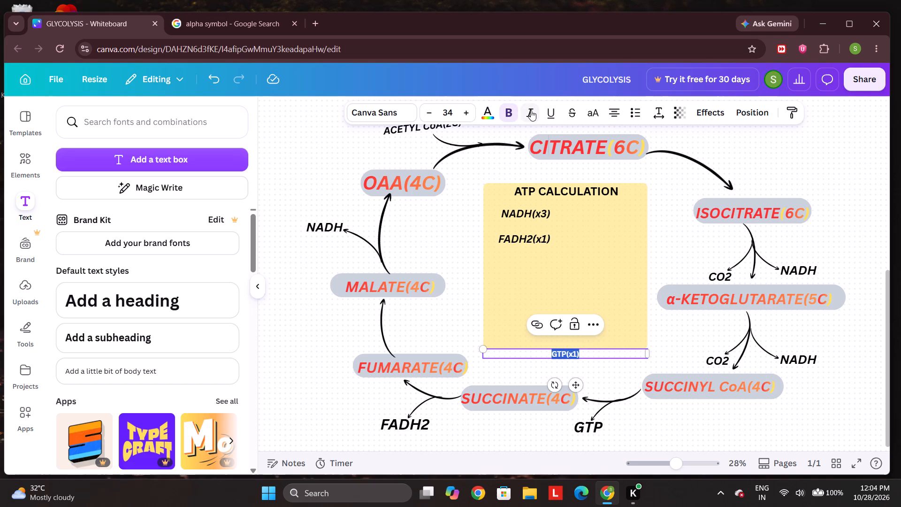
left_click(531, 110)
triple_click(470, 111)
triple_click(469, 111)
triple_click(467, 110)
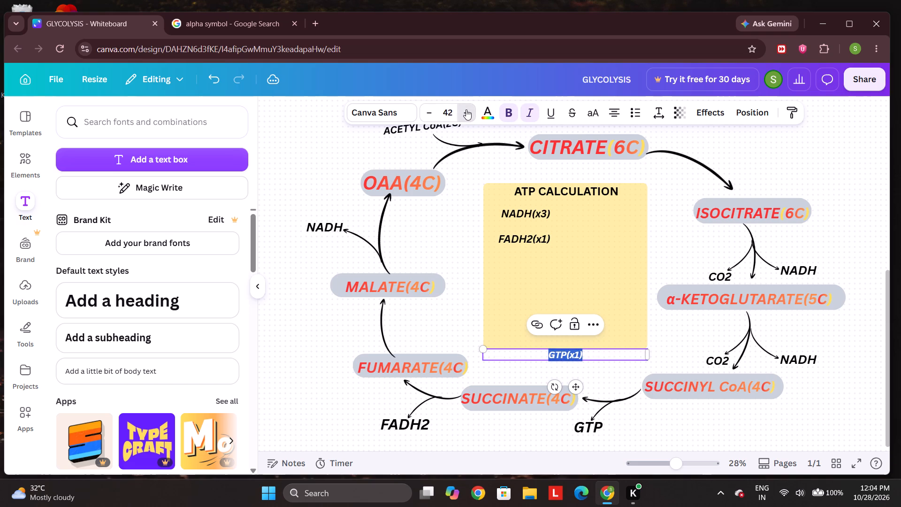
triple_click(466, 109)
double_click(466, 109)
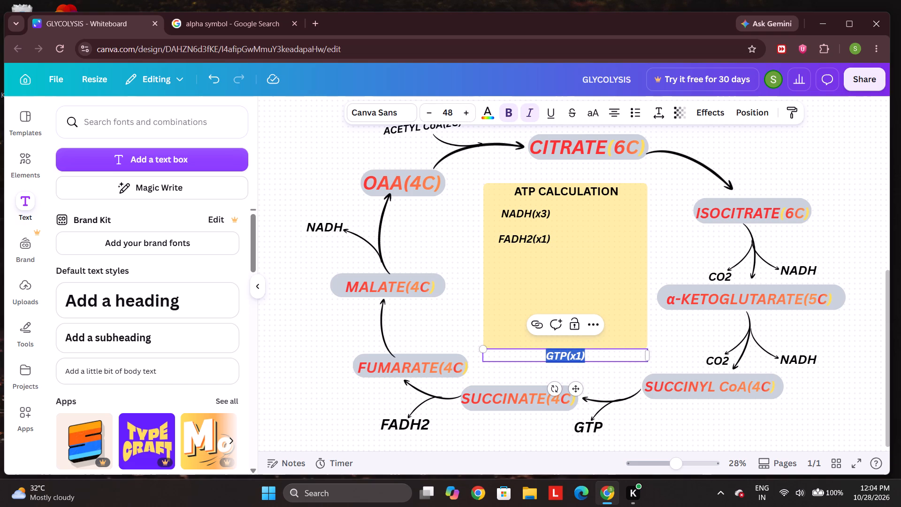
Move GTP(x1) into the yellow square below FADH2(x1), lined up with the other entries.
left_click_drag(583, 363, 543, 273)
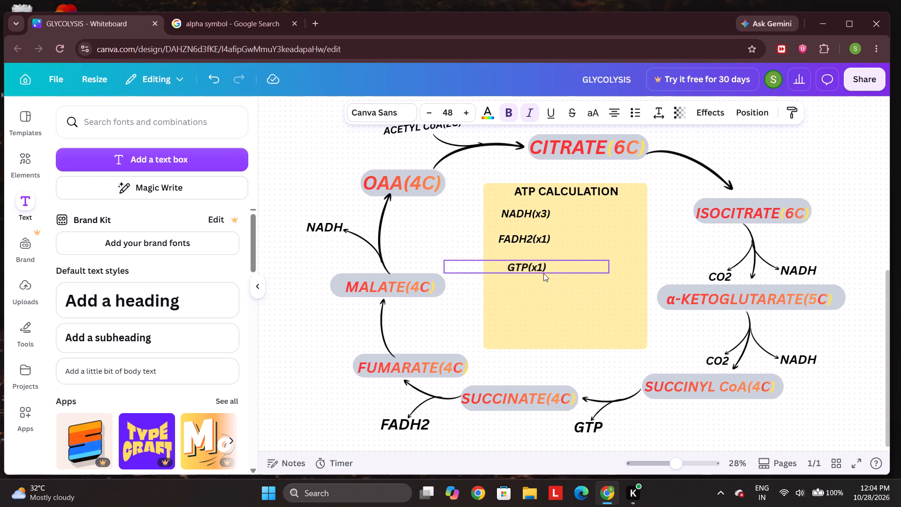
left_click_drag(543, 273, 538, 273)
left_click(617, 224)
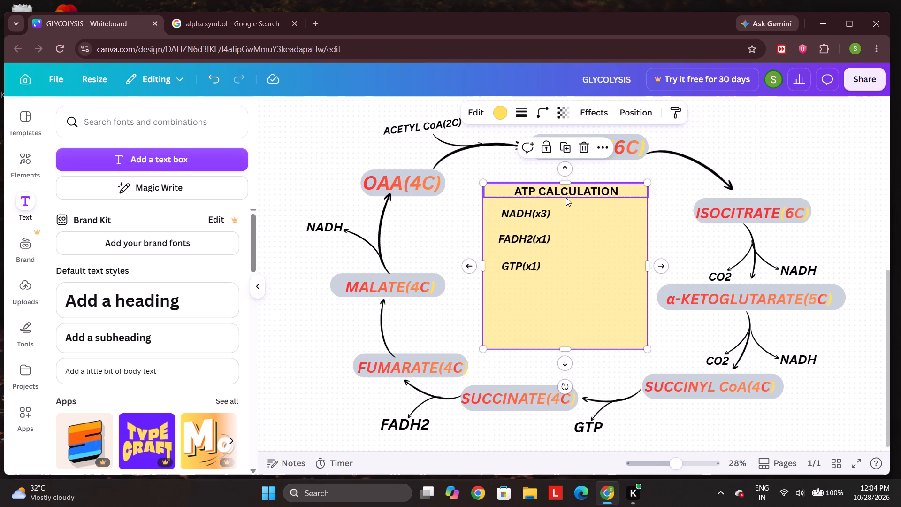
left_click(571, 219)
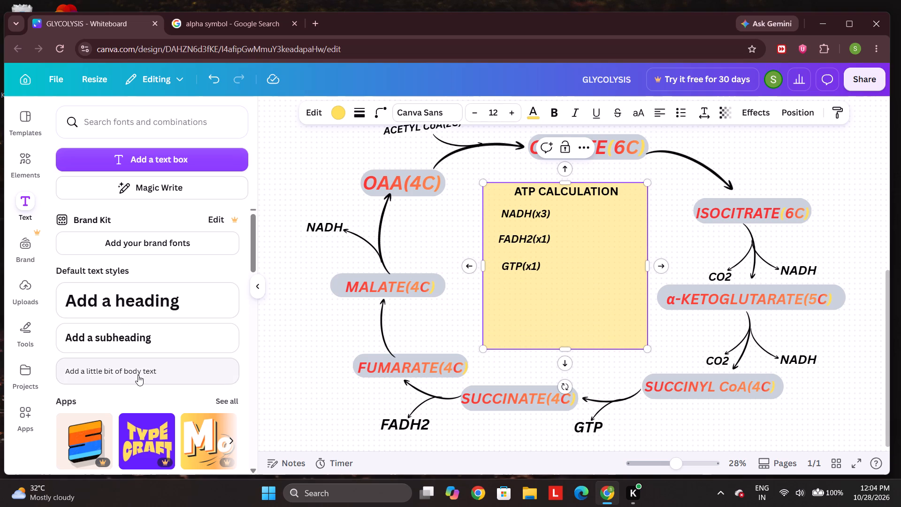
Add a body text containing an equals sign (=) and make it bold and italic.
left_click(138, 375)
key("equal")
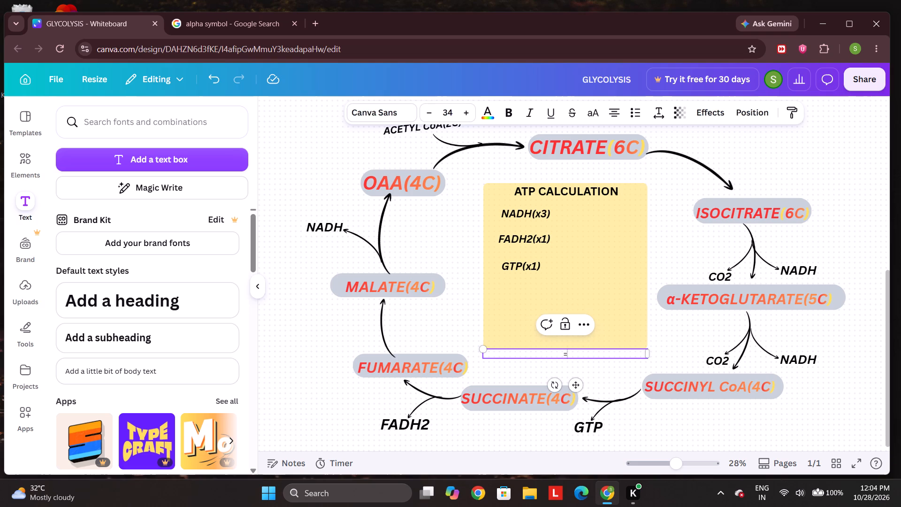
left_click_drag(599, 354, 548, 359)
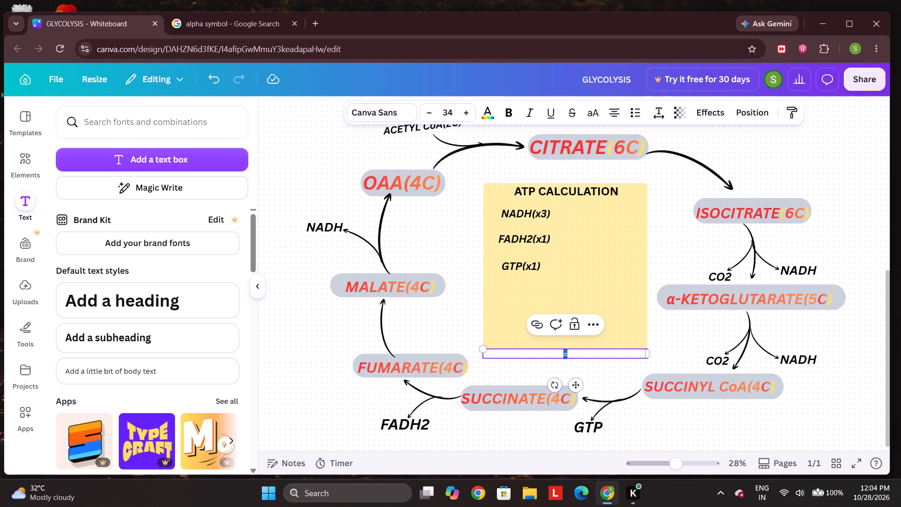
left_click(505, 114)
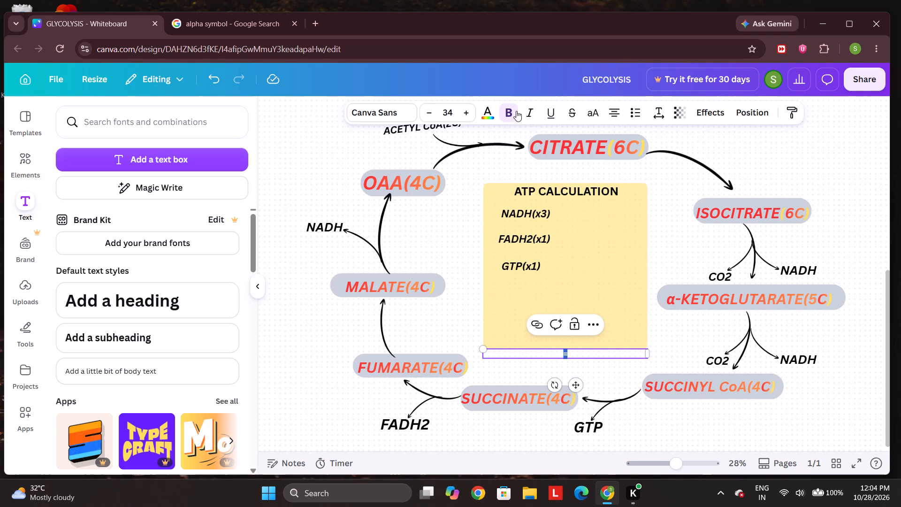
left_click(523, 112)
Place the equals sign just after NADH(x3) in the yellow square and enlarge it to font size 41.
left_click_drag(578, 387, 575, 247)
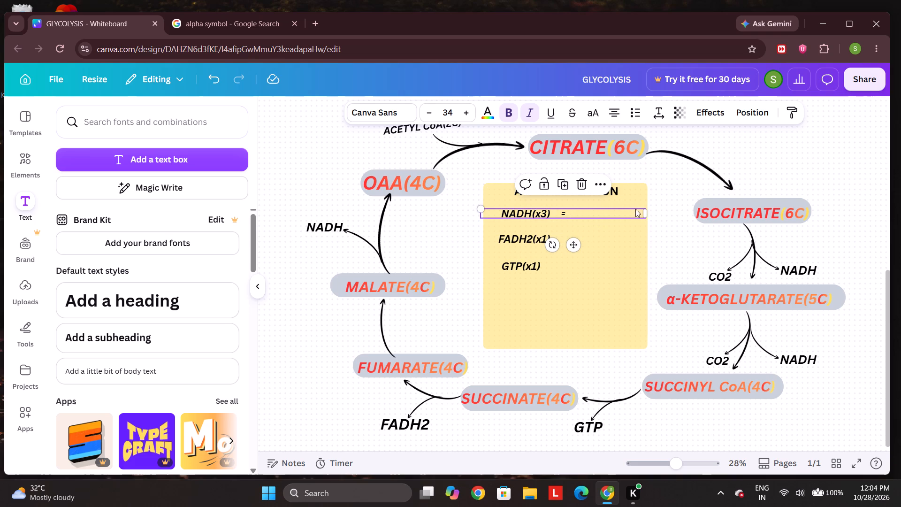
left_click_drag(645, 219, 656, 234)
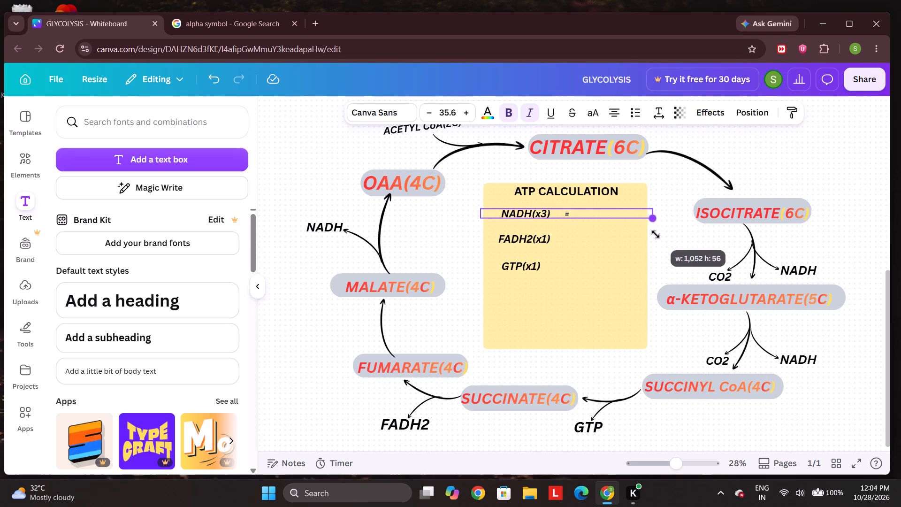
left_click_drag(656, 234, 674, 317)
left_click_drag(601, 214, 594, 214)
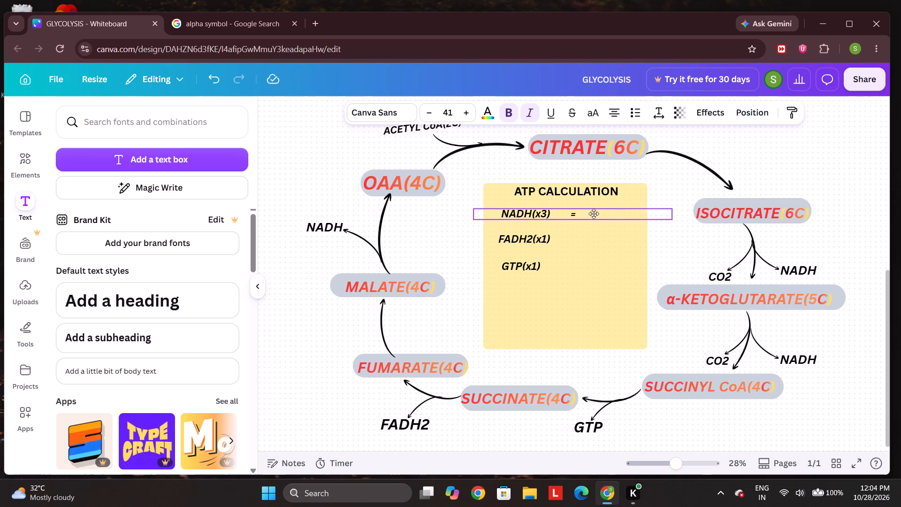
left_click_drag(594, 214, 583, 216)
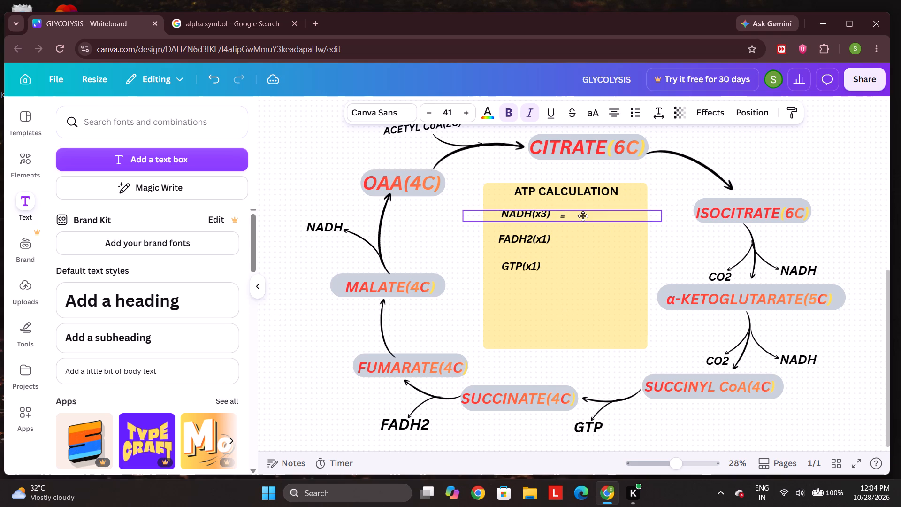
left_click_drag(583, 216, 585, 215)
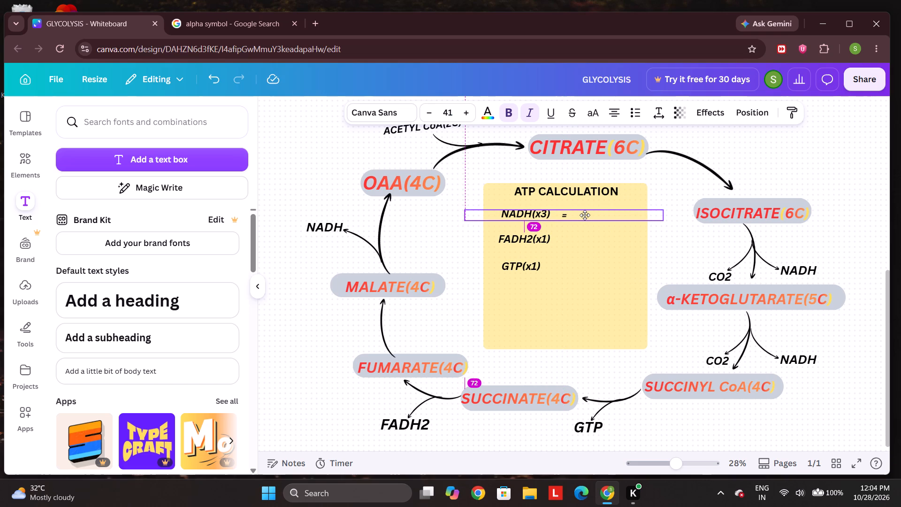
left_click_drag(585, 215, 585, 215)
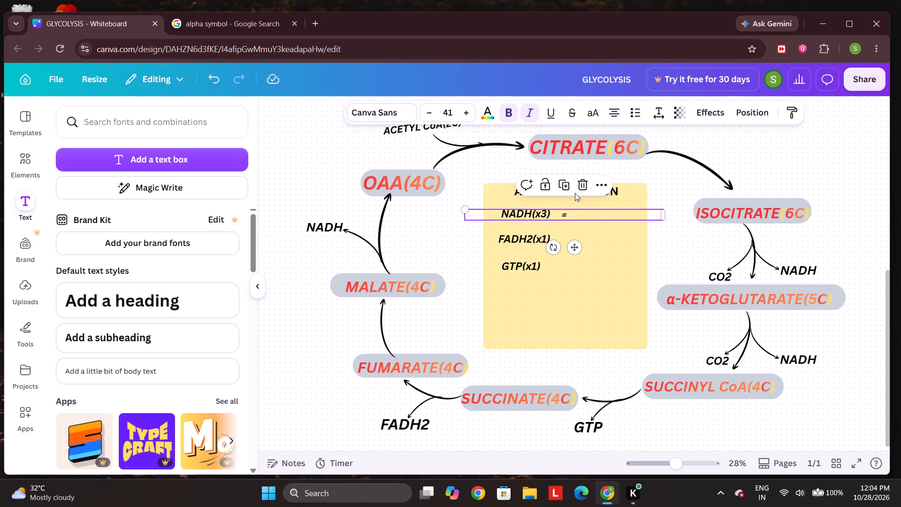
Duplicate the equals sign for the FADH2(x1) and GTP(x1) rows, aligning the copies beneath the first one.
left_click(568, 186)
left_click_drag(578, 219, 579, 241)
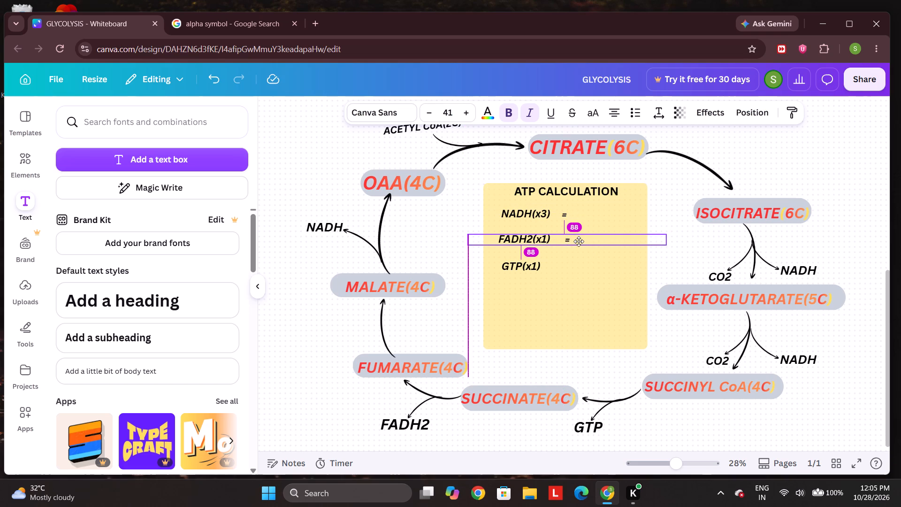
left_click_drag(579, 241, 577, 242)
left_click(564, 212)
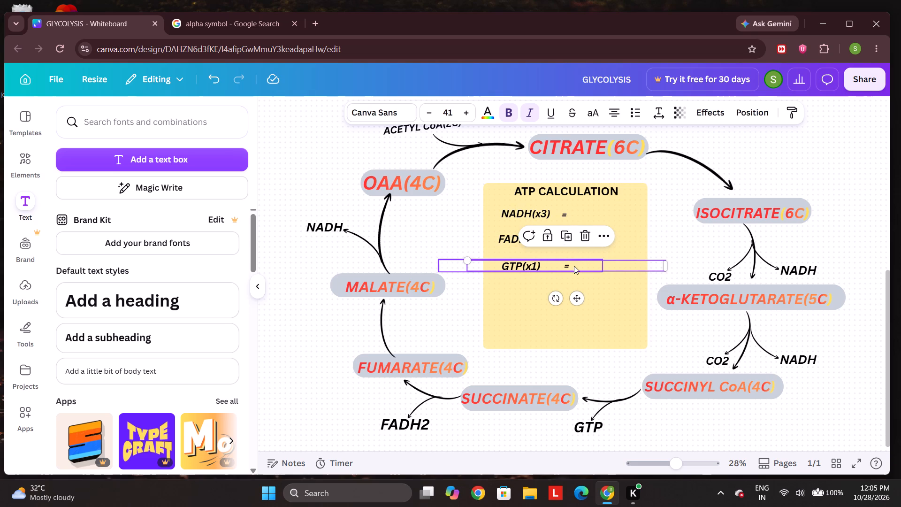
left_click(572, 266)
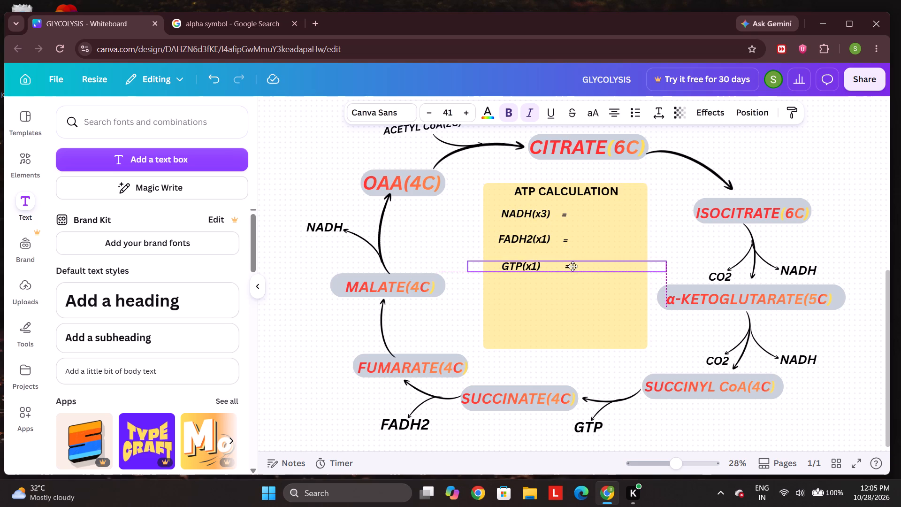
left_click(624, 206)
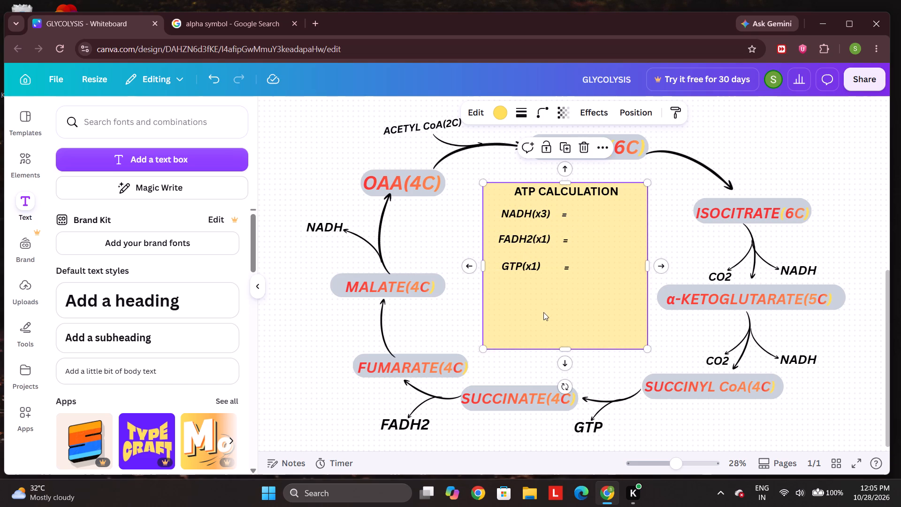
Add a body text reading 9ATP and make it bold and italic.
left_click(190, 371)
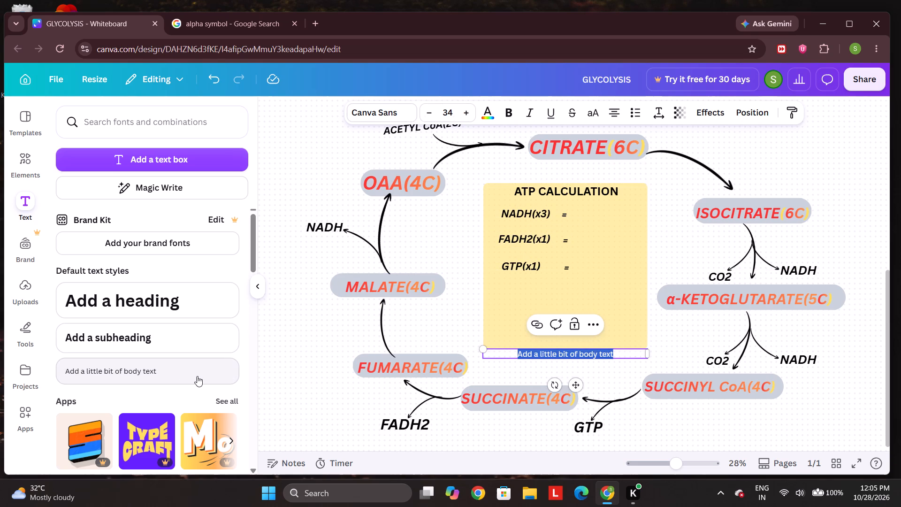
key("9")
type("atp")
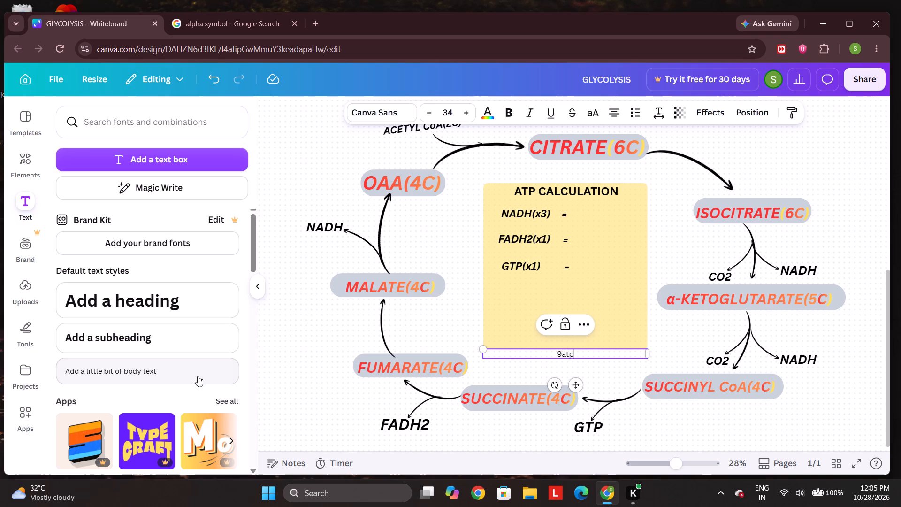
key("BackSpace")
key("BackSpace")
key("BackSpace")
left_click_drag(592, 352, 520, 351)
left_click(507, 112)
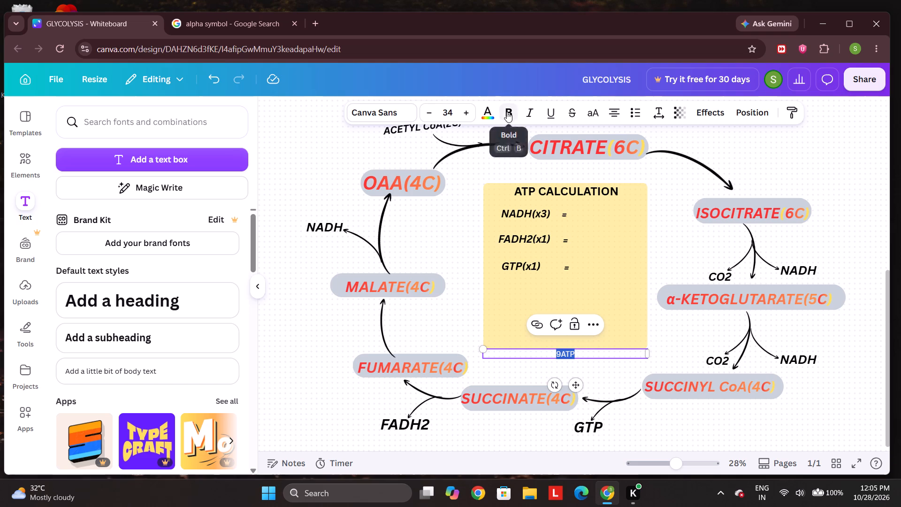
left_click(531, 115)
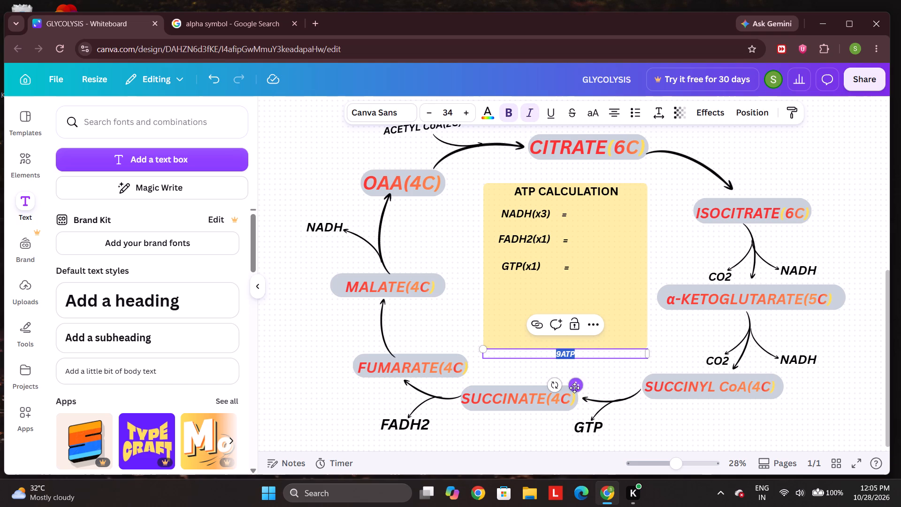
Place 9ATP after the equals sign in the NADH(x3) row and enlarge it to font size 46.5.
left_click_drag(574, 388, 596, 247)
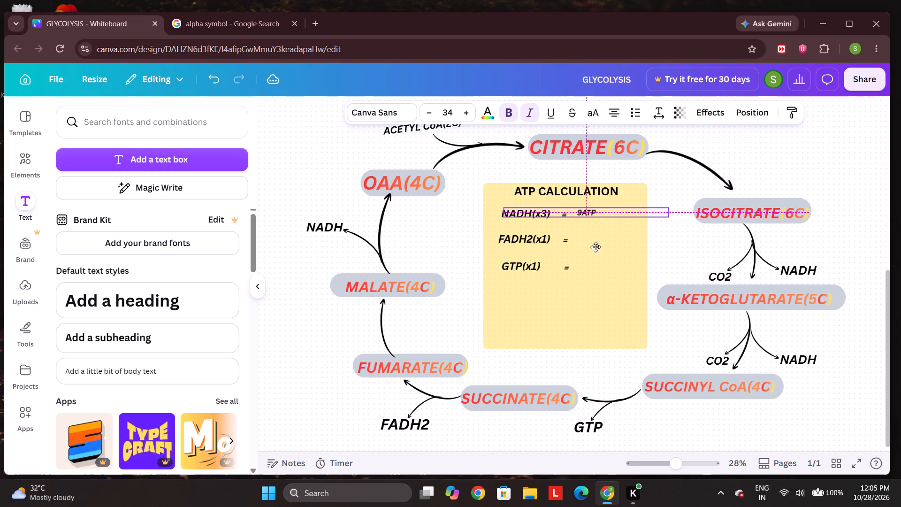
left_click_drag(596, 247, 596, 248)
left_click(598, 216)
left_click(606, 234)
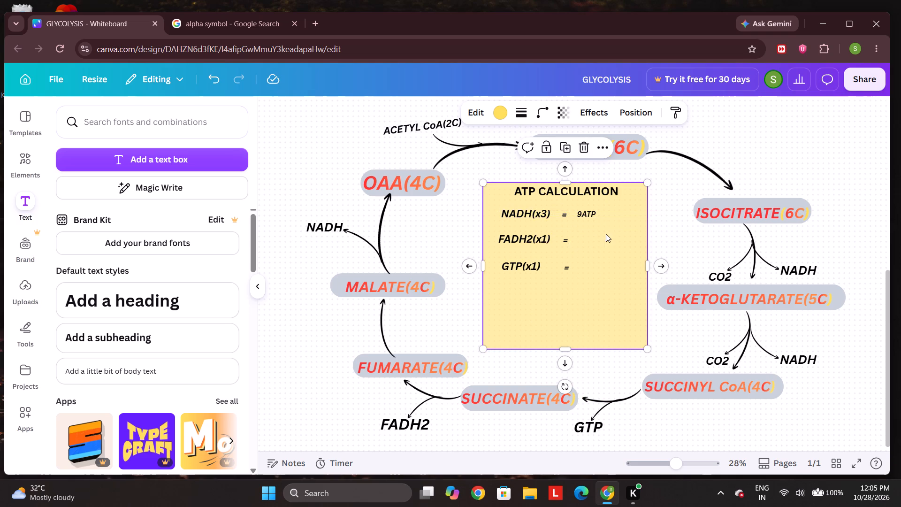
left_click(594, 215)
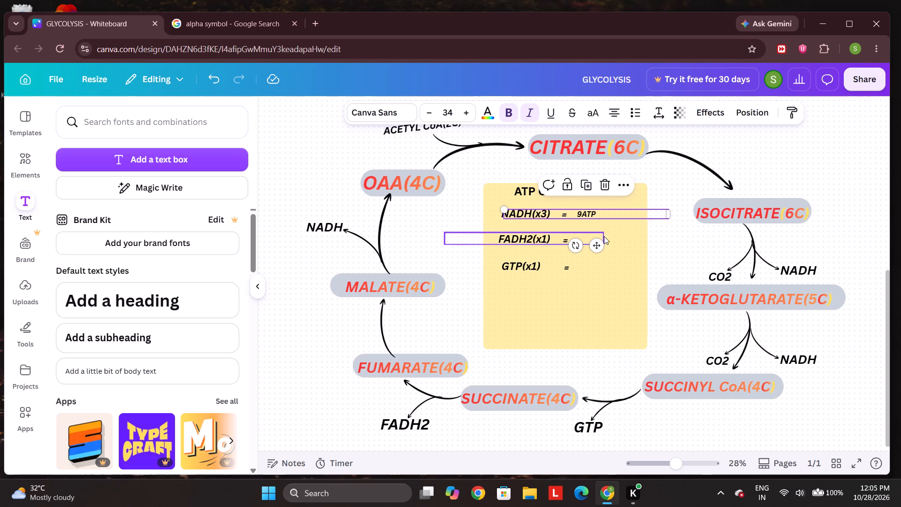
left_click_drag(669, 218, 694, 241)
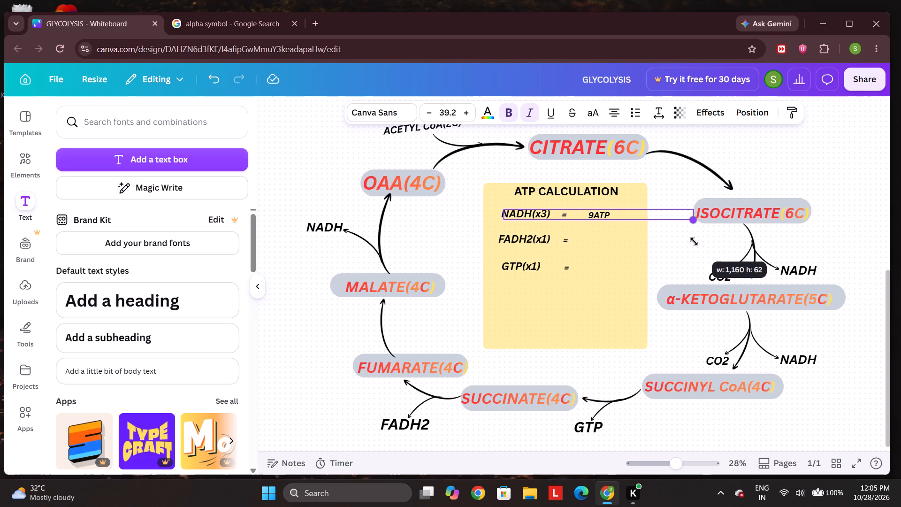
left_click_drag(694, 241, 713, 253)
left_click_drag(650, 215, 634, 213)
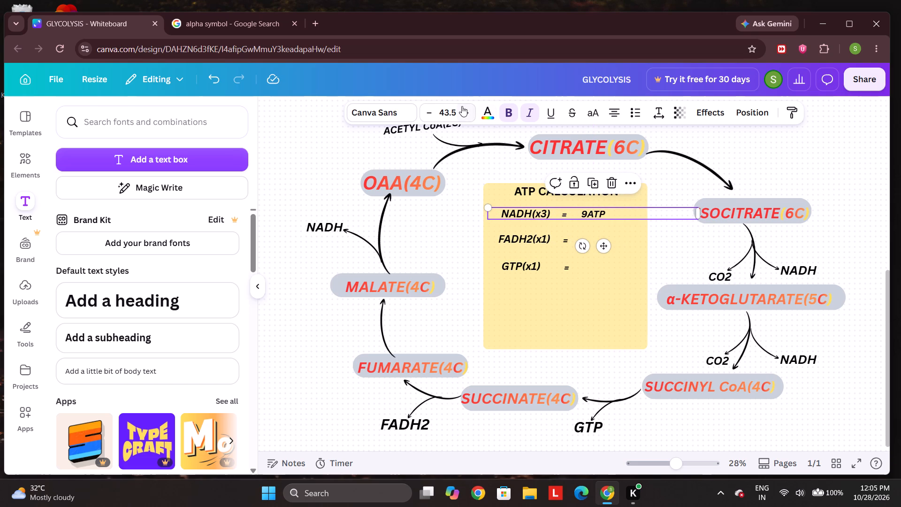
left_click(462, 106)
double_click(462, 106)
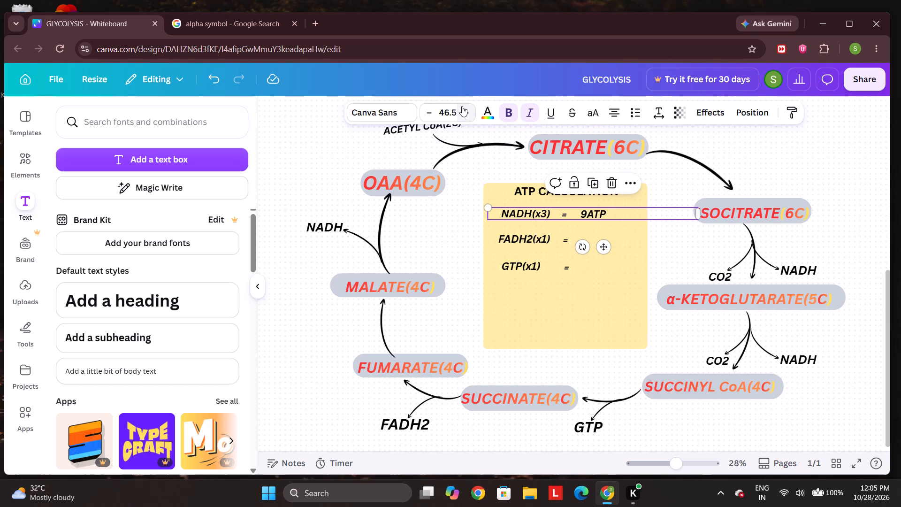
left_click(603, 213)
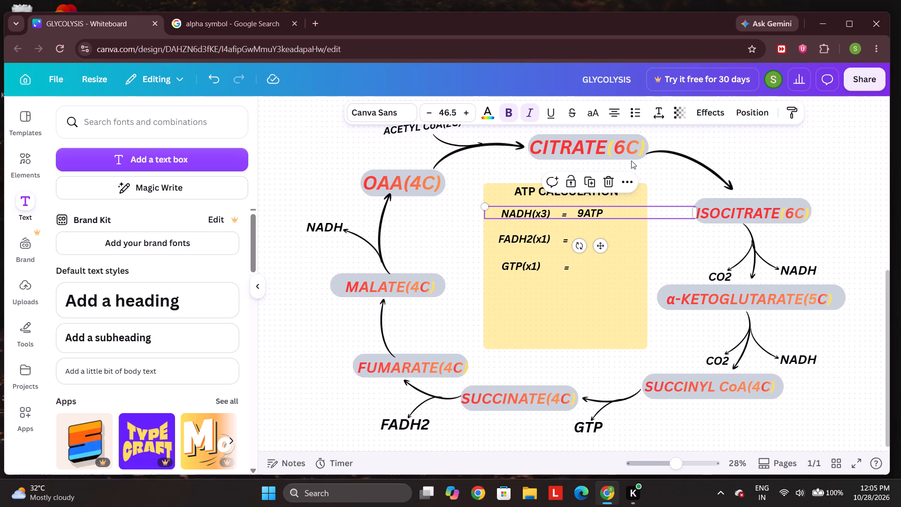
Duplicate 9ATP into the FADH2(x1) row after the equals sign and change the copy to 2ATP.
left_click(593, 181)
left_click_drag(595, 216, 598, 230)
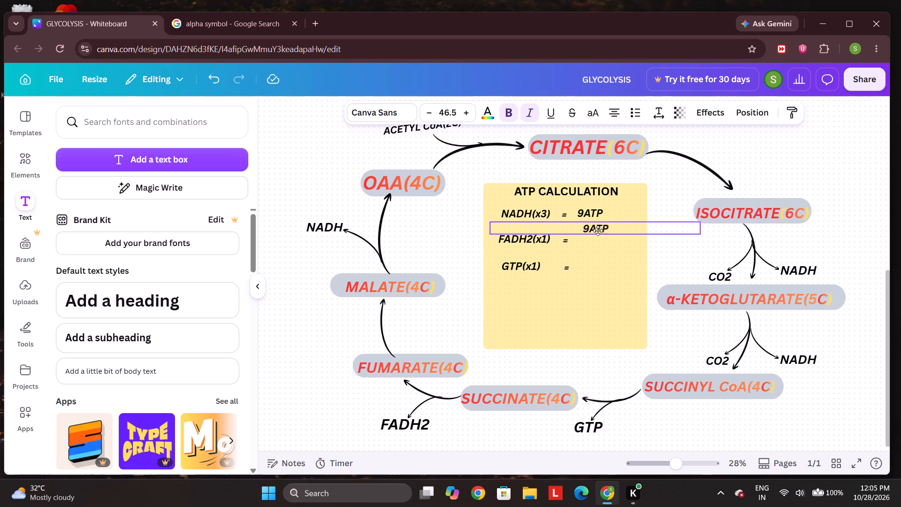
left_click_drag(598, 230, 593, 242)
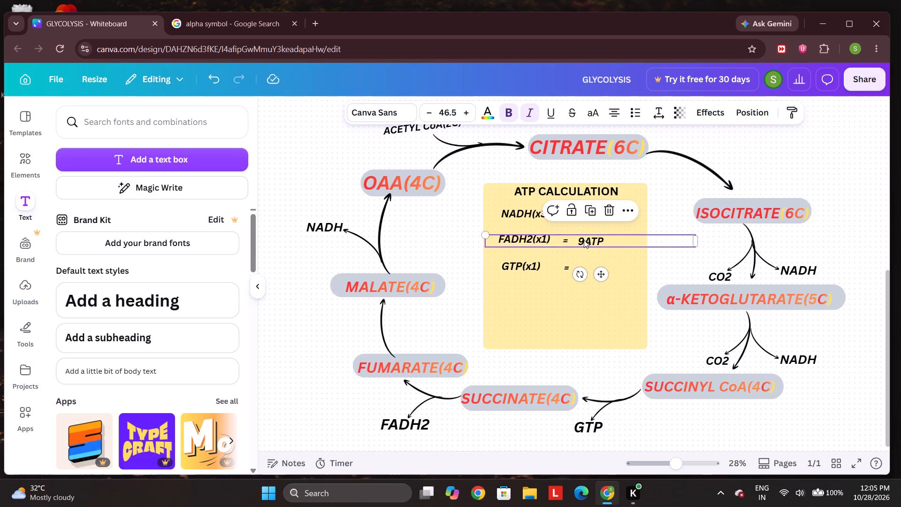
double_click(584, 240)
key("BackSpace")
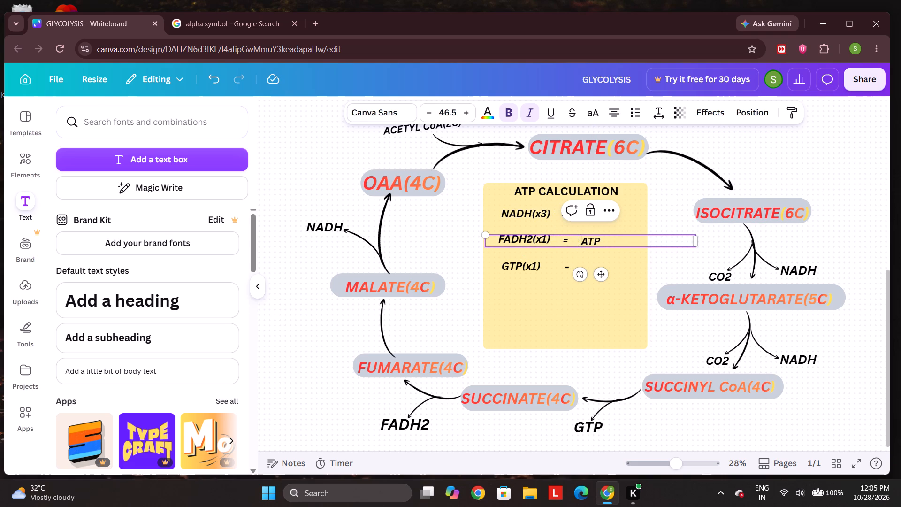
key("2")
left_click(616, 258)
Duplicate 2ATP into the GTP(x1) row after the equals sign and change the copy to 1ATP.
left_click(604, 242)
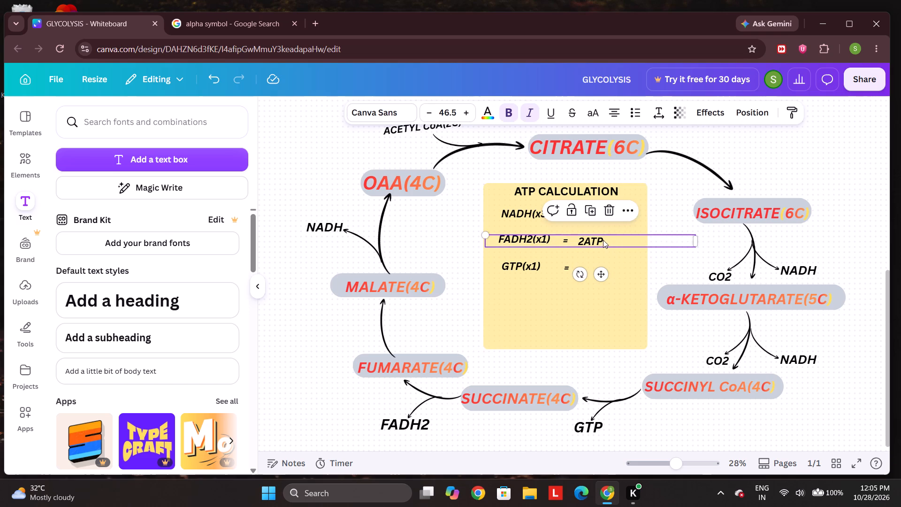
left_click(590, 207)
triple_click(586, 269)
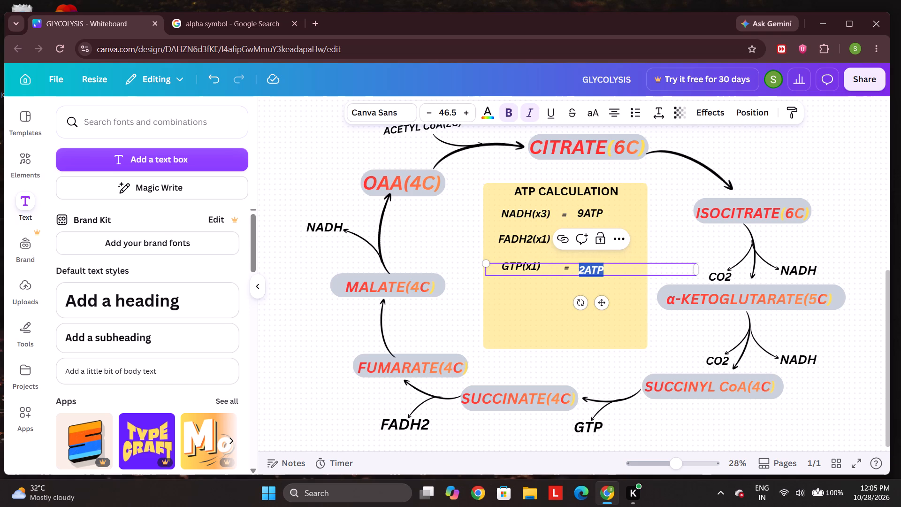
left_click(586, 269)
left_click(585, 269)
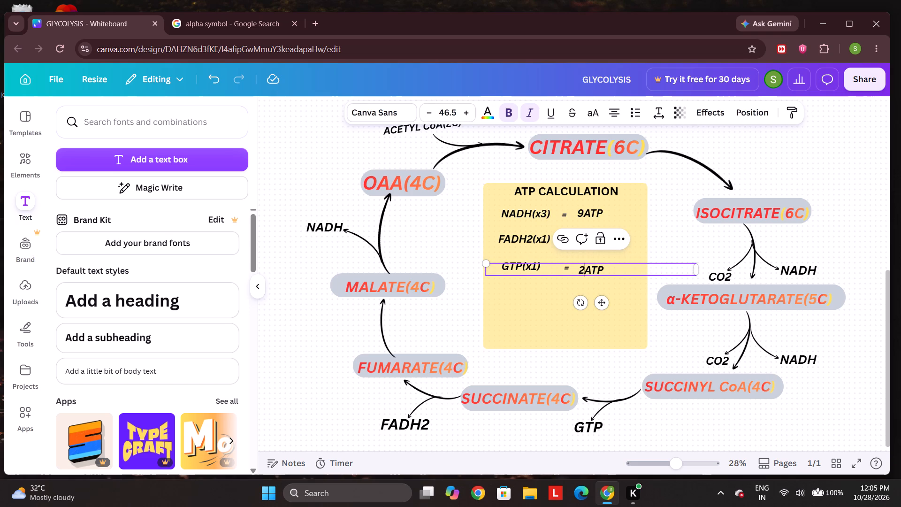
key("BackSpace")
key("1")
left_click(554, 304)
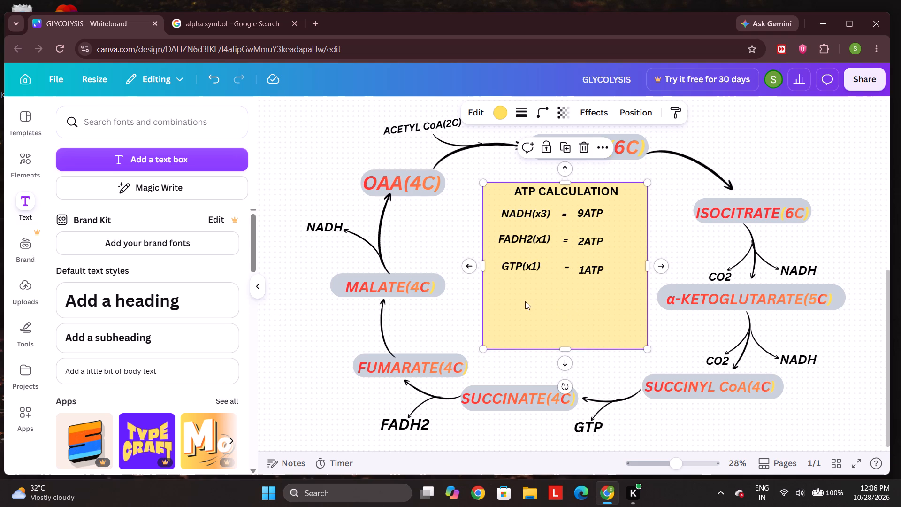
Add a plain horizontal line about 645 long beneath the GTP(x1) = 1ATP row in the ATP calculation box.
left_click(39, 161)
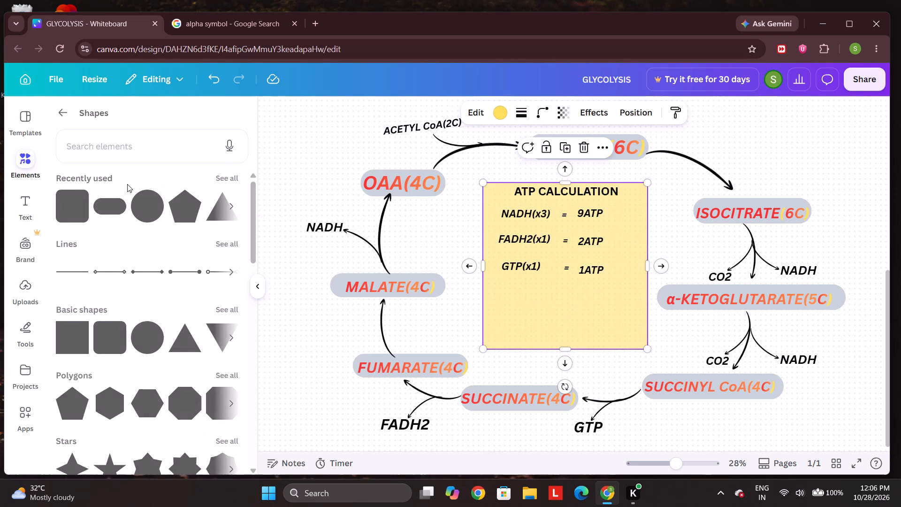
left_click(67, 269)
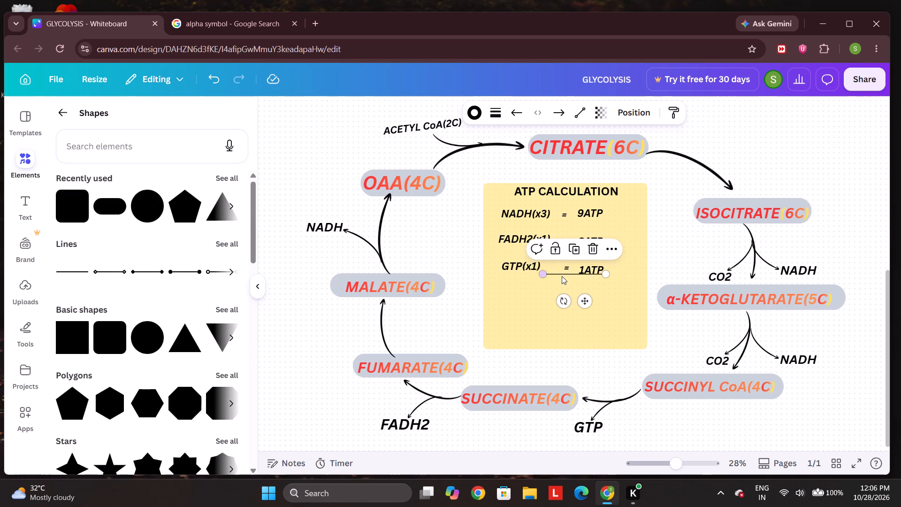
left_click_drag(563, 275, 555, 285)
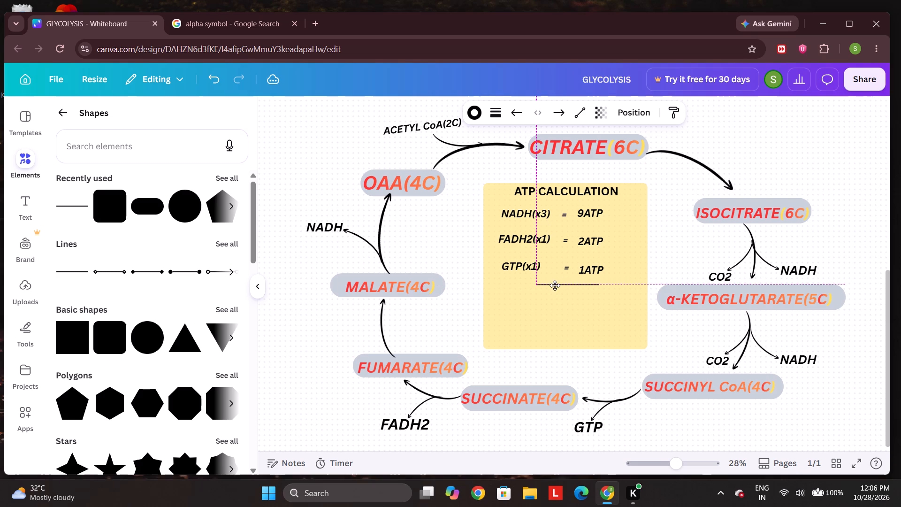
left_click_drag(555, 285, 553, 285)
left_click_drag(594, 283, 635, 283)
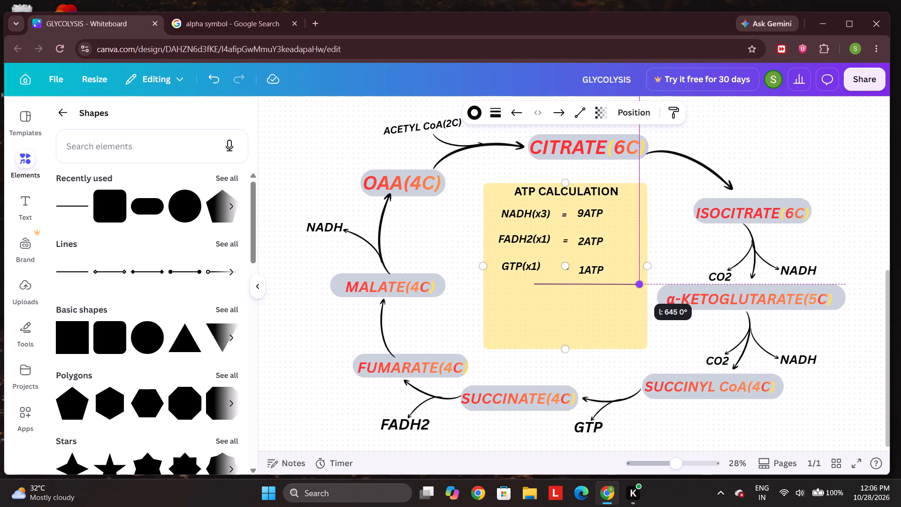
left_click_drag(635, 283, 637, 283)
left_click_drag(637, 283, 638, 281)
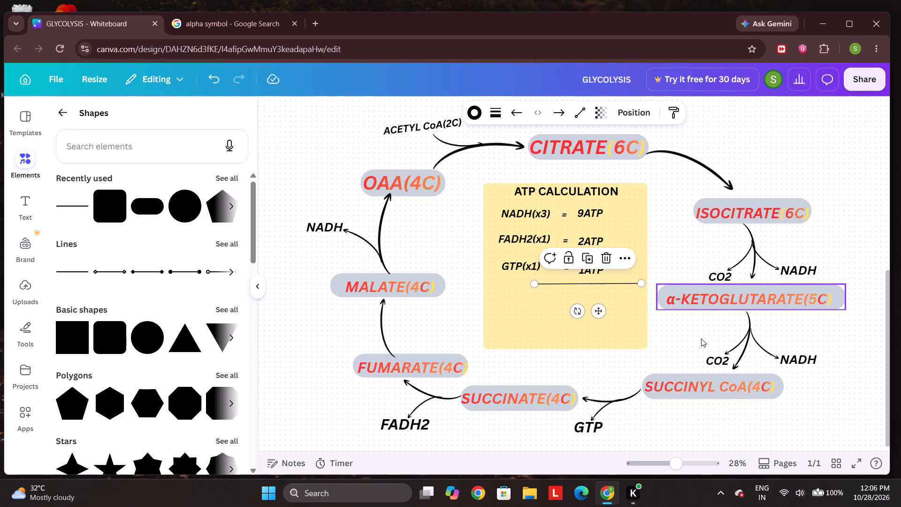
left_click(681, 332)
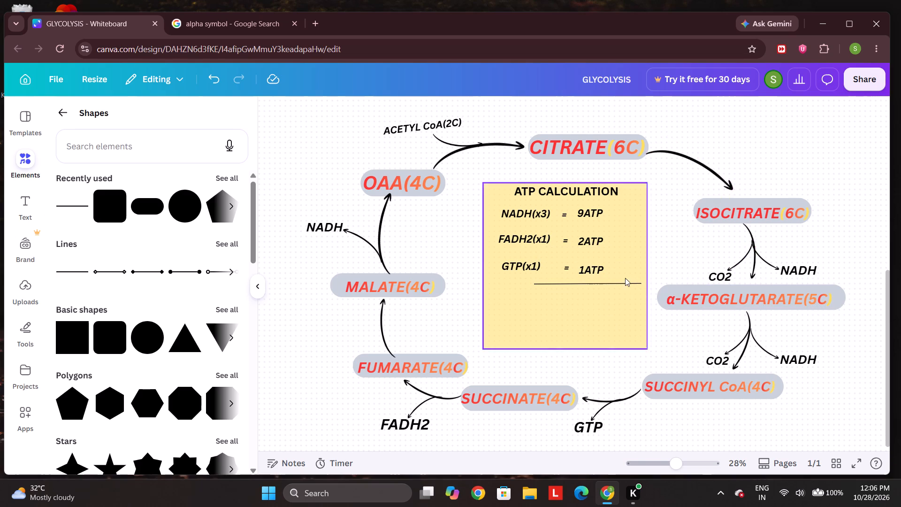
Duplicate 1ATP below the sum line and change the copy to 12ATP.
left_click(606, 270)
left_click(593, 240)
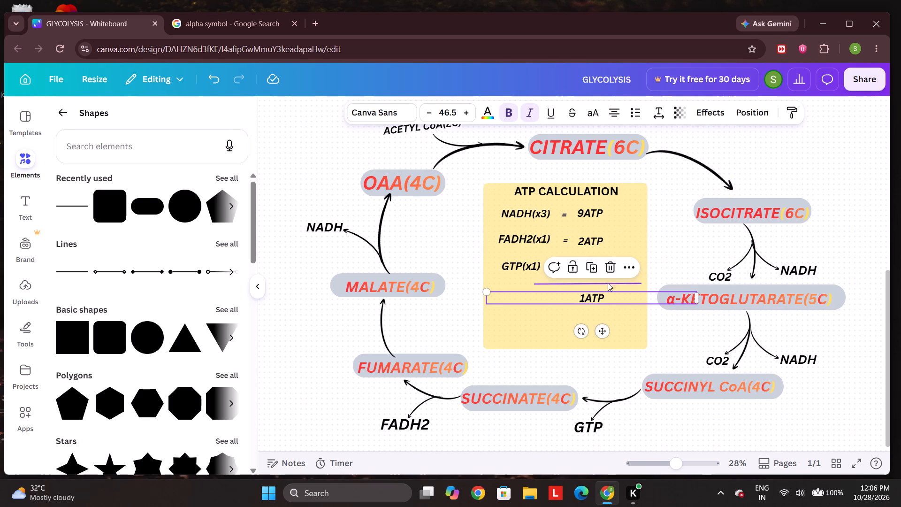
triple_click(586, 296)
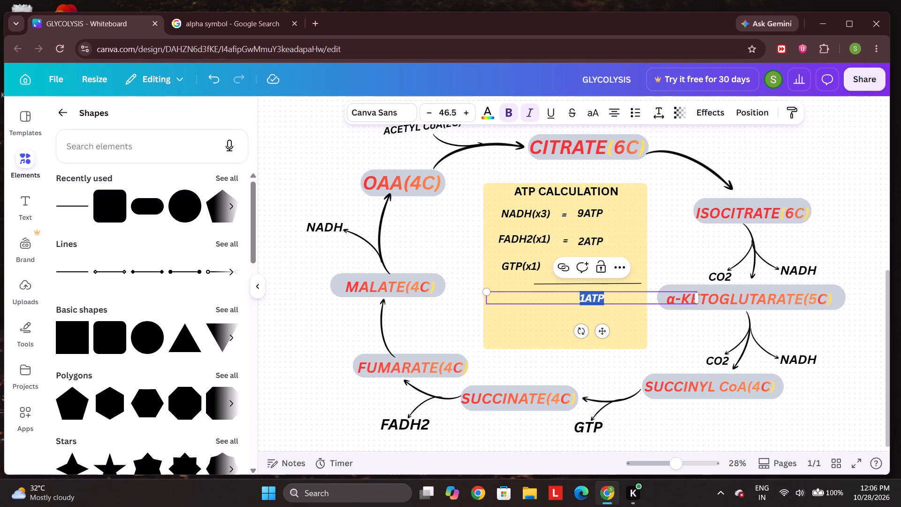
left_click(581, 298)
left_click(585, 297)
key("2")
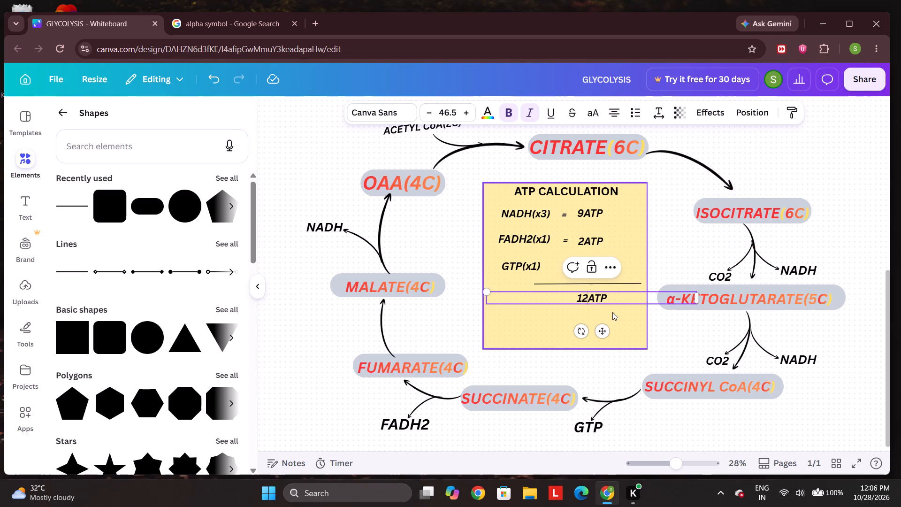
left_click(614, 312)
Shift the yellow box slightly upward and shorten its bottom and top edges to fit closely around the ATP calculation.
left_click_drag(596, 298, 599, 295)
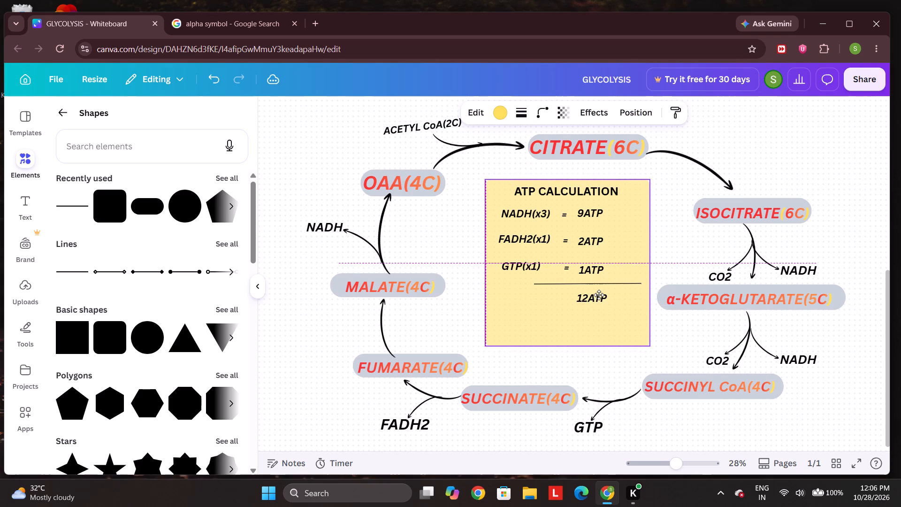
left_click_drag(599, 295, 598, 285)
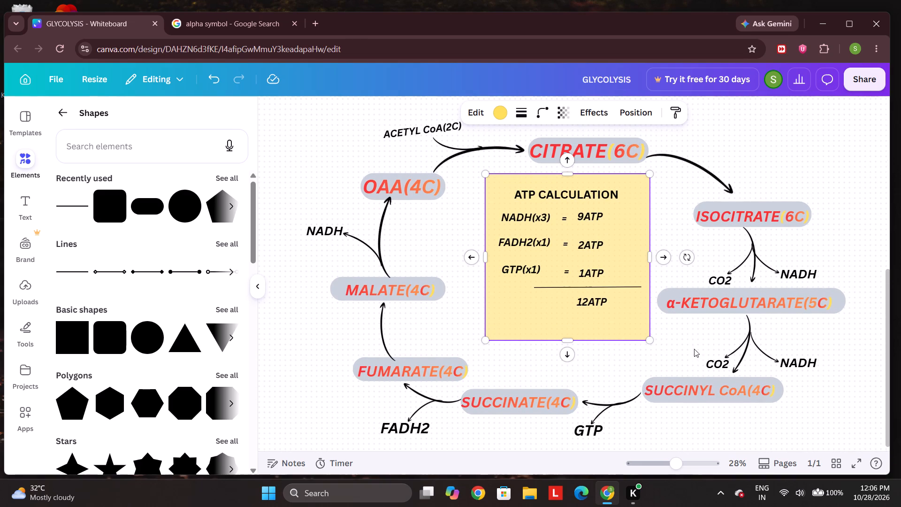
left_click_drag(567, 342, 564, 321)
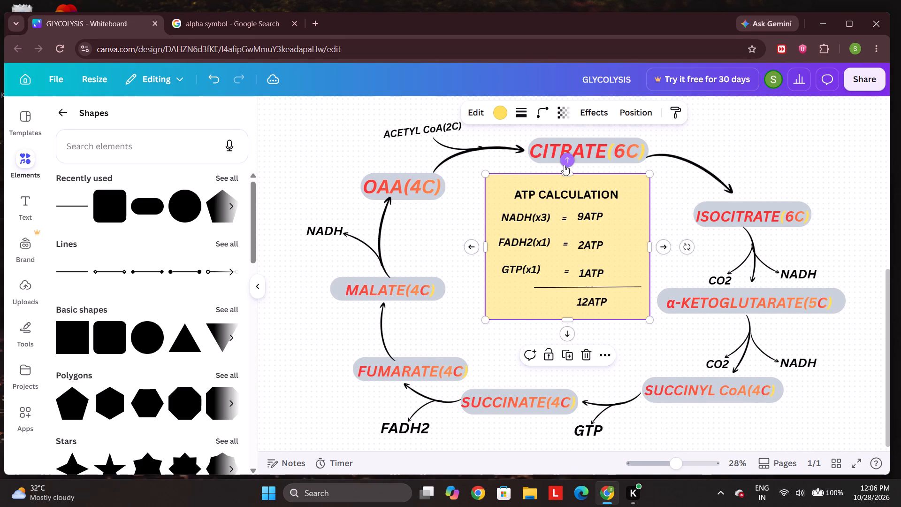
left_click_drag(565, 172, 566, 177)
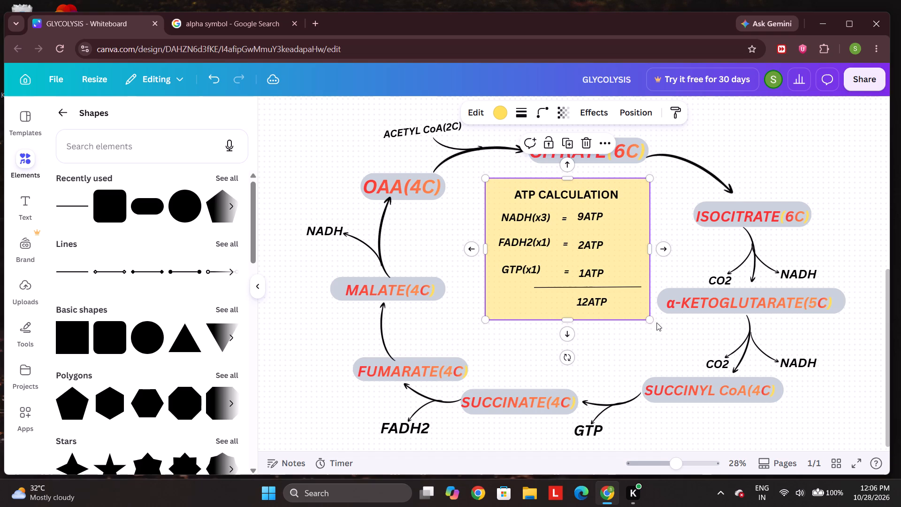
Move the yellow box with all its calculation text and the sum line slightly lower inside the Krebs cycle.
left_click_drag(651, 336, 489, 177)
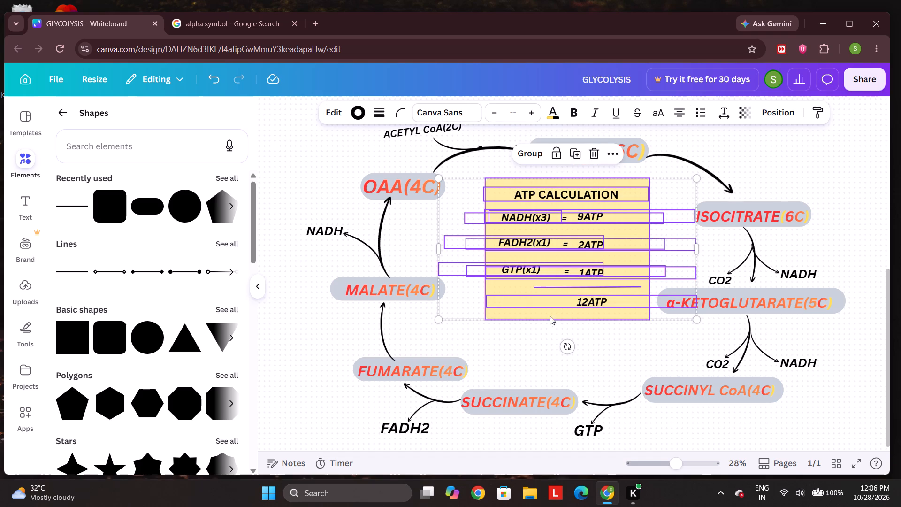
left_click_drag(534, 311, 530, 329)
left_click(620, 358)
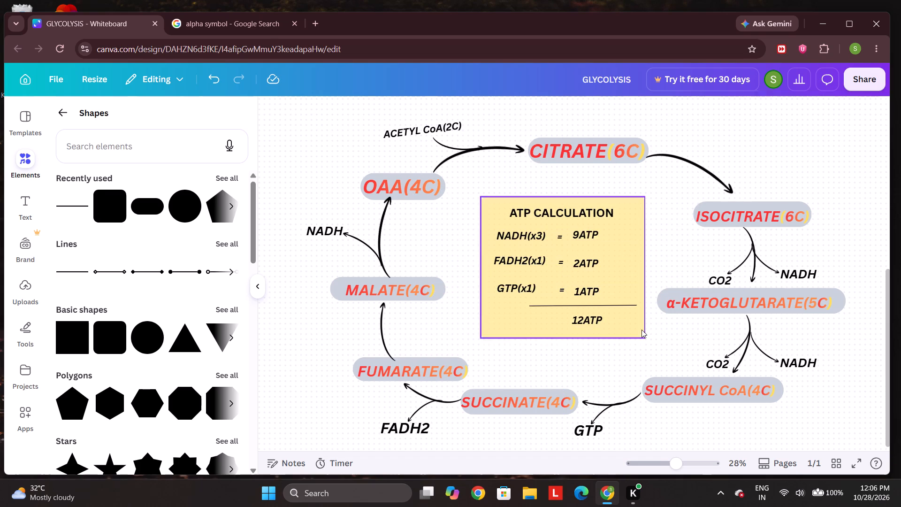
Review the glycolysis pathway and link reaction above the Krebs cycle, and the finished ATP calculation.
scroll(723, 218, "up", 1)
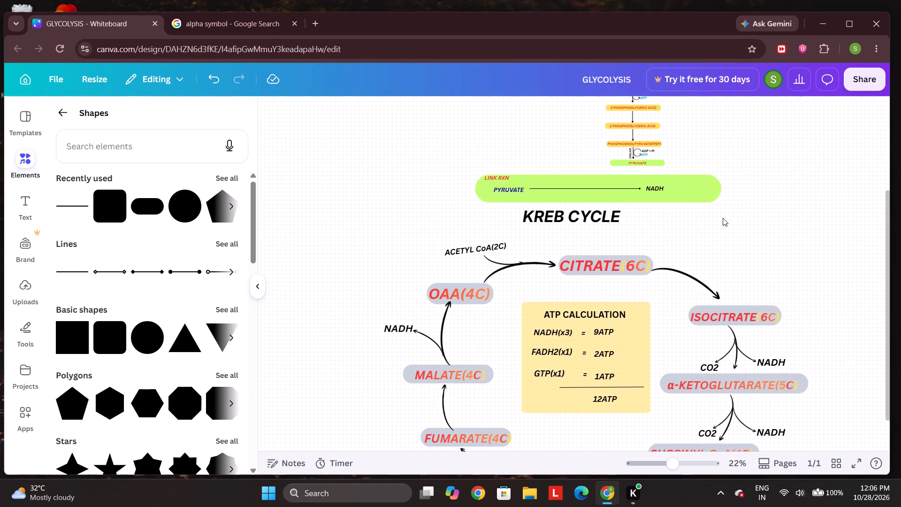
scroll(723, 218, "up", 6)
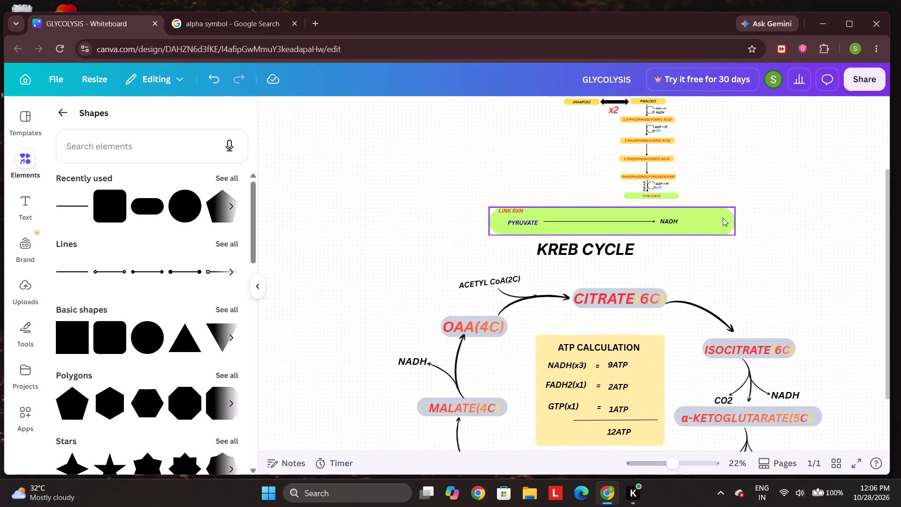
scroll(723, 218, "up", 2)
scroll(723, 218, "right", 2)
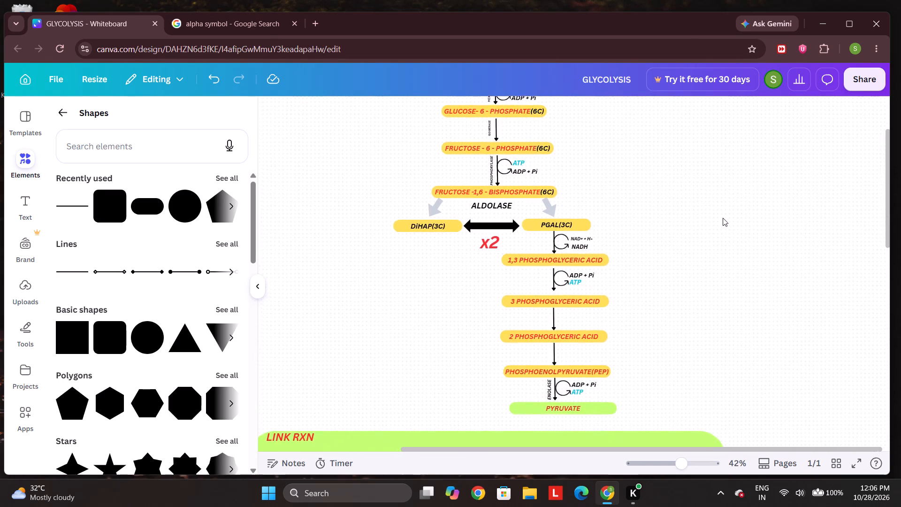
scroll(723, 218, "up", 3)
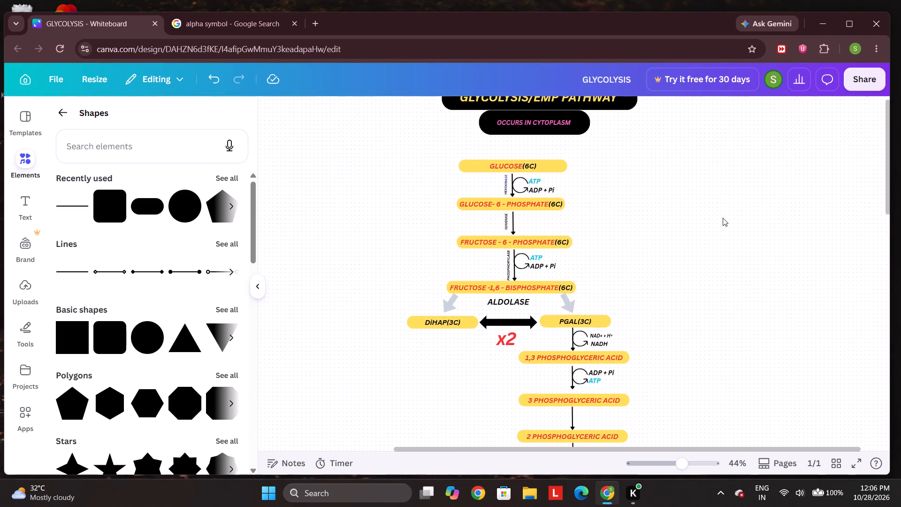
scroll(723, 218, "down", 2)
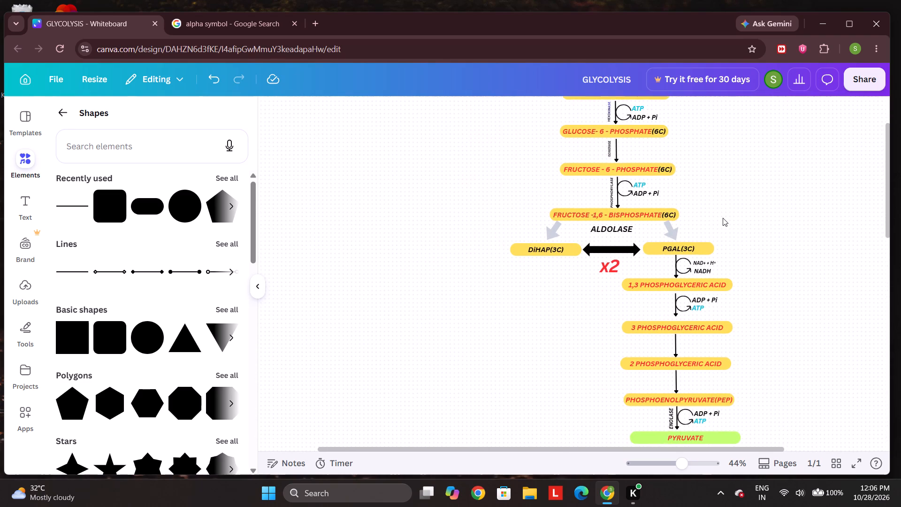
scroll(723, 218, "down", 5)
scroll(733, 284, "down", 1)
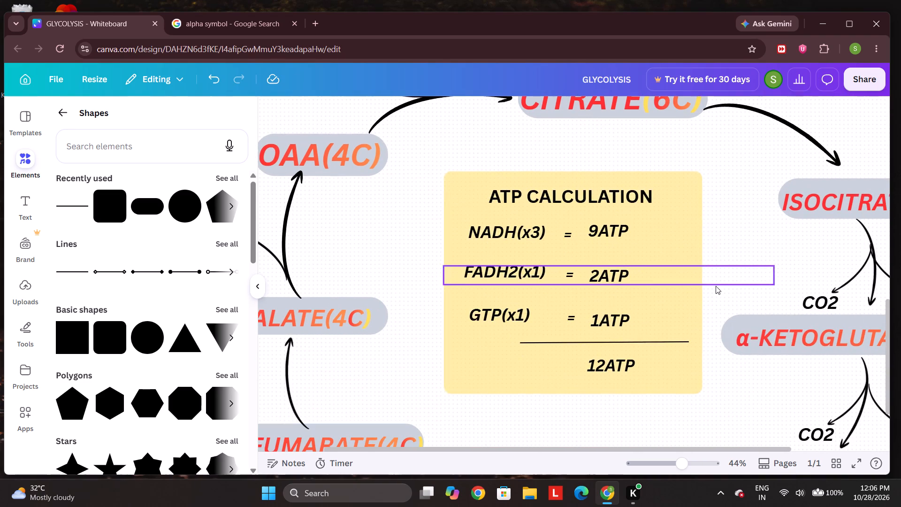
Duplicate the yellow ATP calculation box and place the copy in the empty area to the right of the upper glycolysis pathway.
left_click(671, 250)
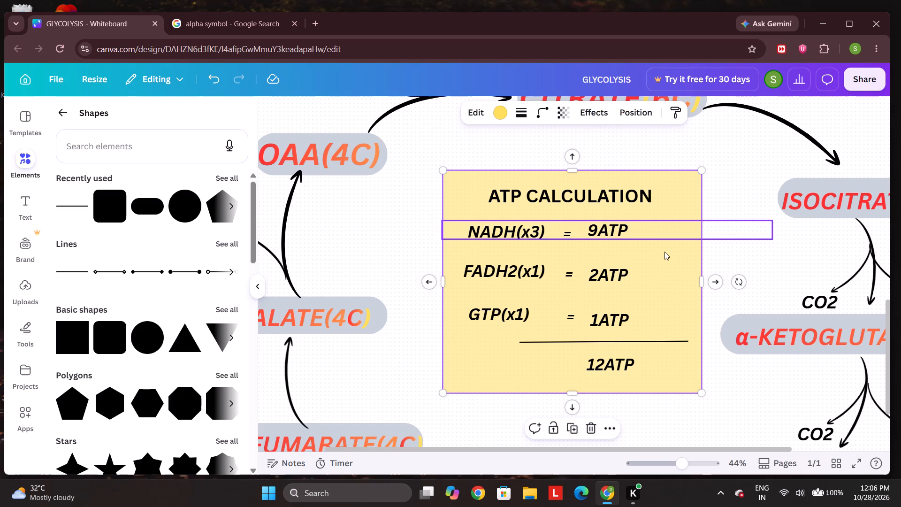
left_click(570, 427)
left_click_drag(663, 242, 747, 154)
scroll(747, 154, "up", 2)
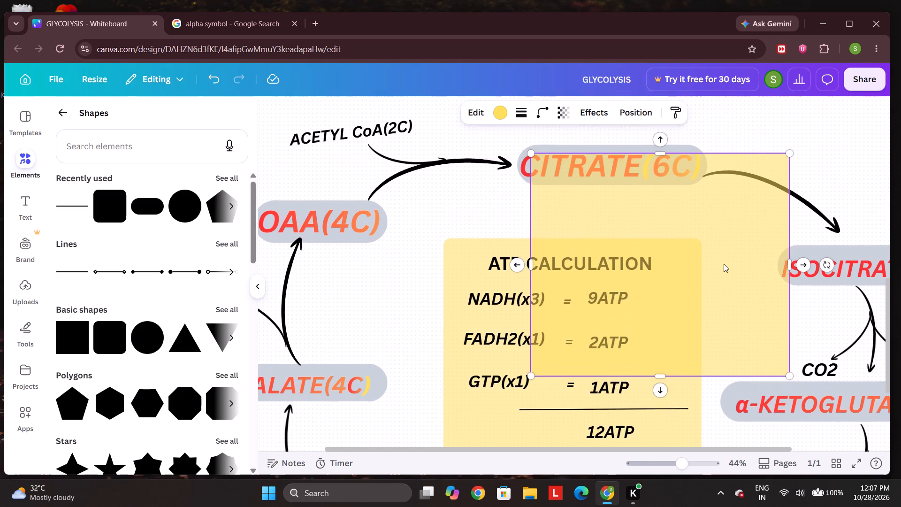
scroll(724, 264, "up", 2)
left_click_drag(758, 289, 543, 130)
scroll(540, 129, "up", 4)
left_click_drag(536, 243, 511, 155)
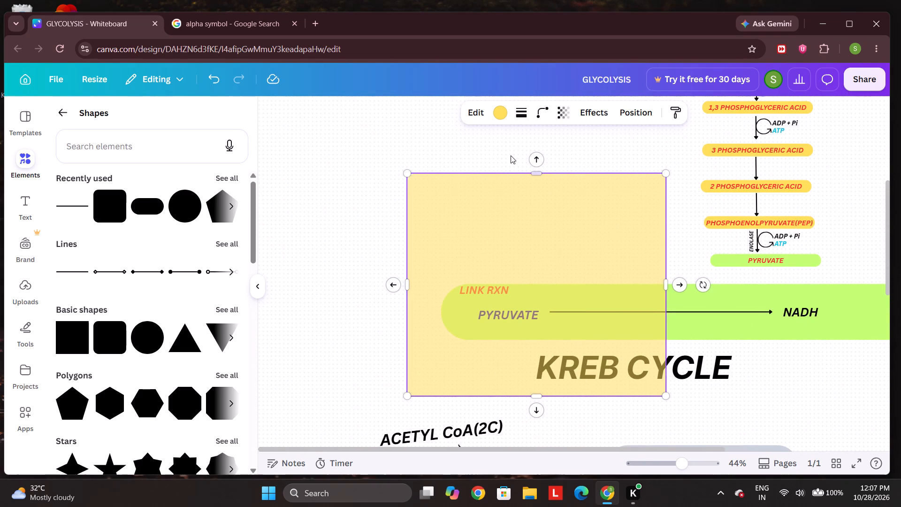
left_click_drag(511, 155, 510, 154)
left_click_drag(569, 209, 527, 144)
scroll(526, 142, "up", 2)
left_click_drag(579, 301, 544, 210)
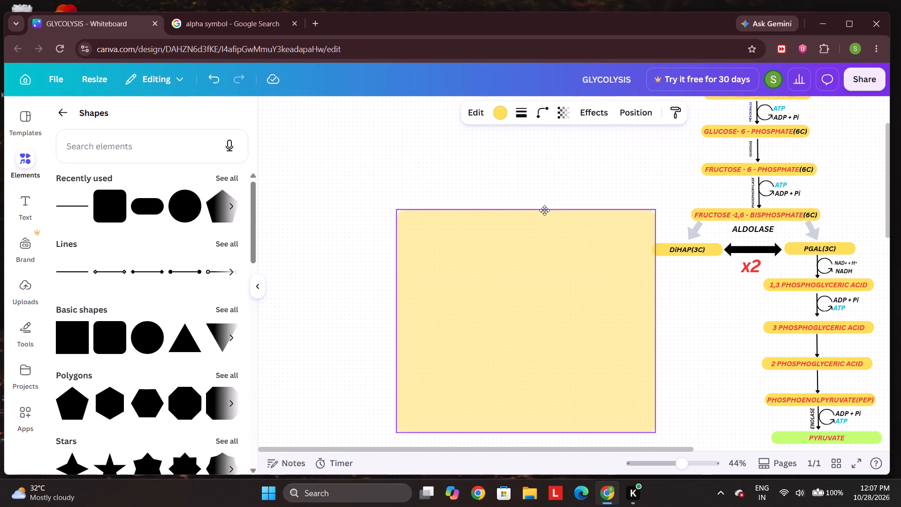
left_click_drag(544, 210, 595, 287)
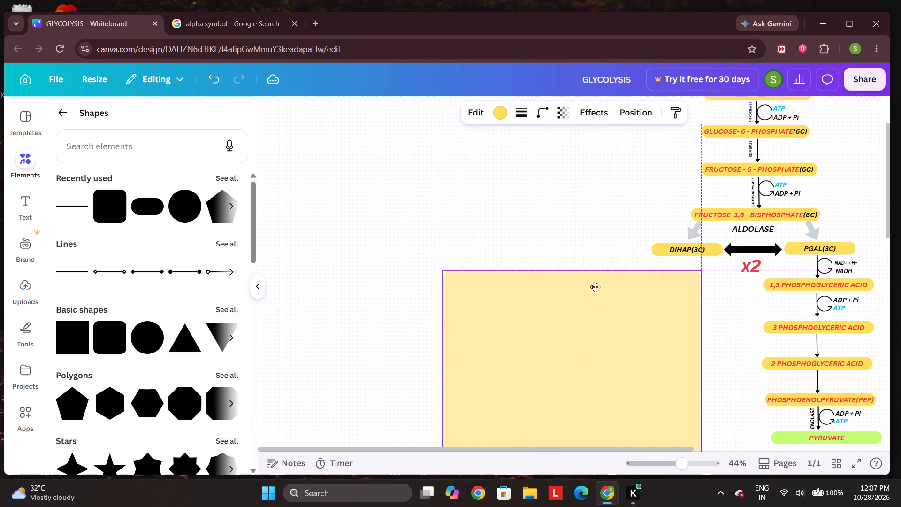
left_click_drag(595, 287, 597, 282)
scroll(597, 282, "down", 1)
left_click_drag(625, 261, 601, 237)
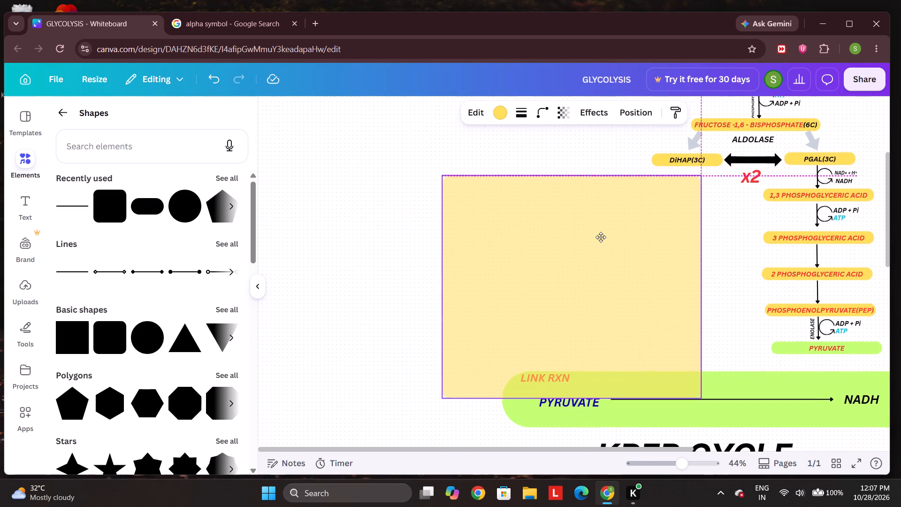
left_click_drag(601, 237, 569, 183)
scroll(568, 182, "up", 2)
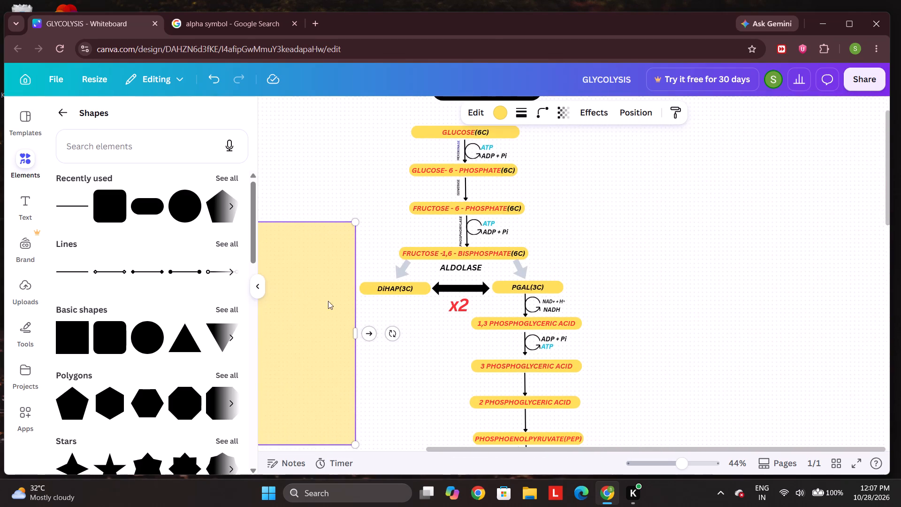
left_click_drag(306, 304, 787, 208)
scroll(787, 208, "left", 1)
left_click_drag(712, 220, 732, 194)
scroll(746, 275, "up", 1)
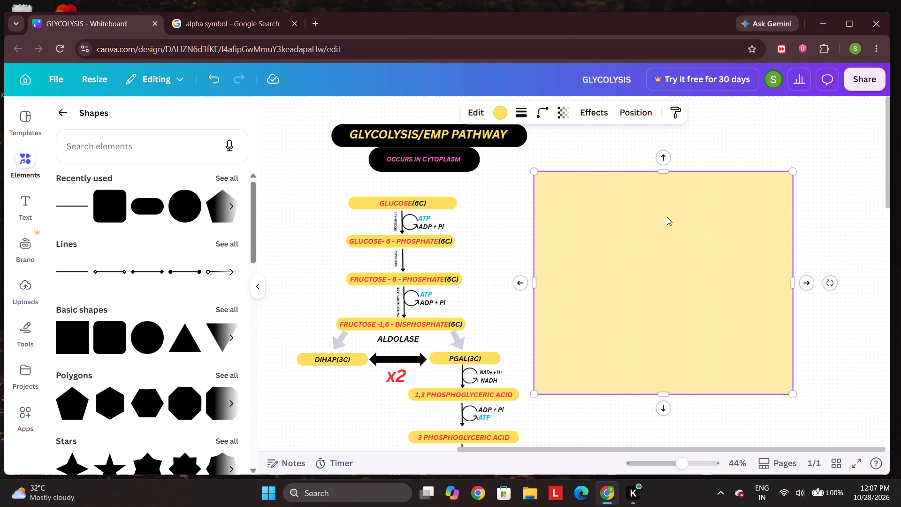
left_click(667, 217)
Duplicate the ATP CALCULATION heading from the Krebs cycle box and place the copy at the top of the empty yellow box beside glycolysis.
scroll(666, 216, "down", 2)
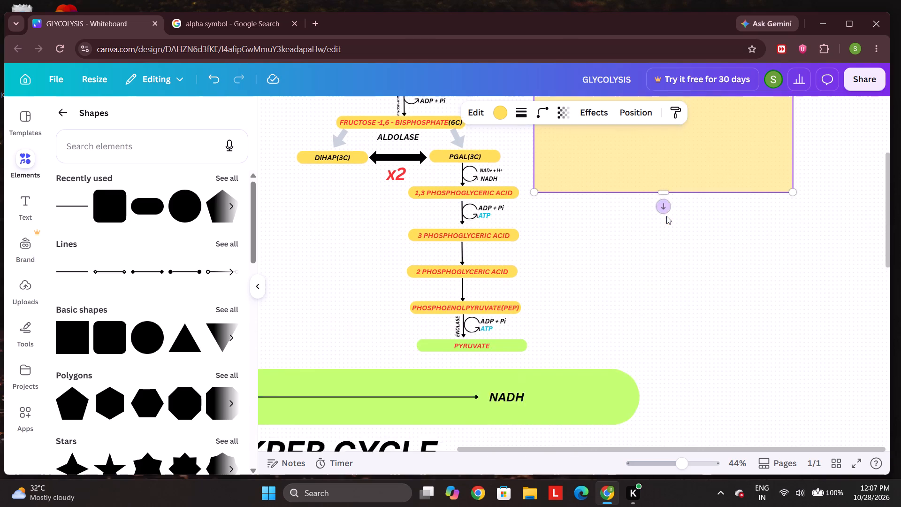
scroll(666, 216, "down", 4)
scroll(512, 396, "up", 4)
scroll(467, 326, "down", 1)
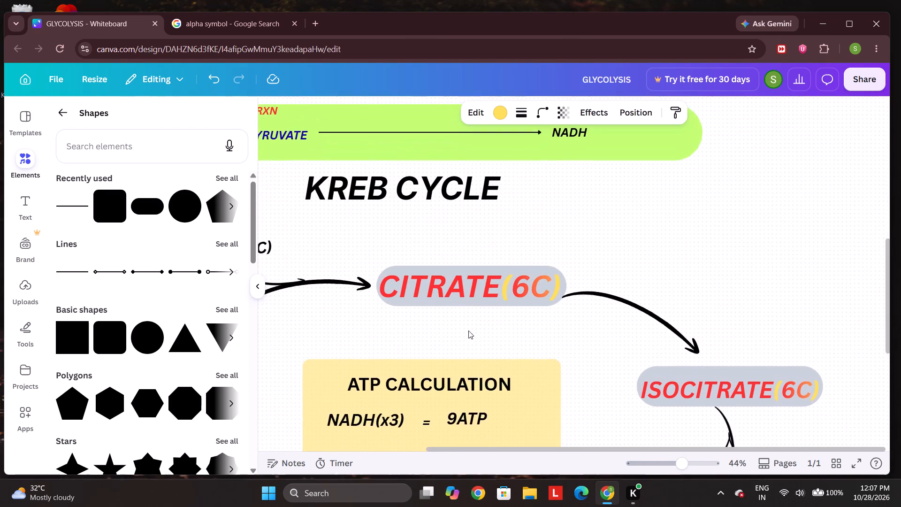
scroll(468, 330, "down", 1)
left_click(471, 330)
left_click(431, 300)
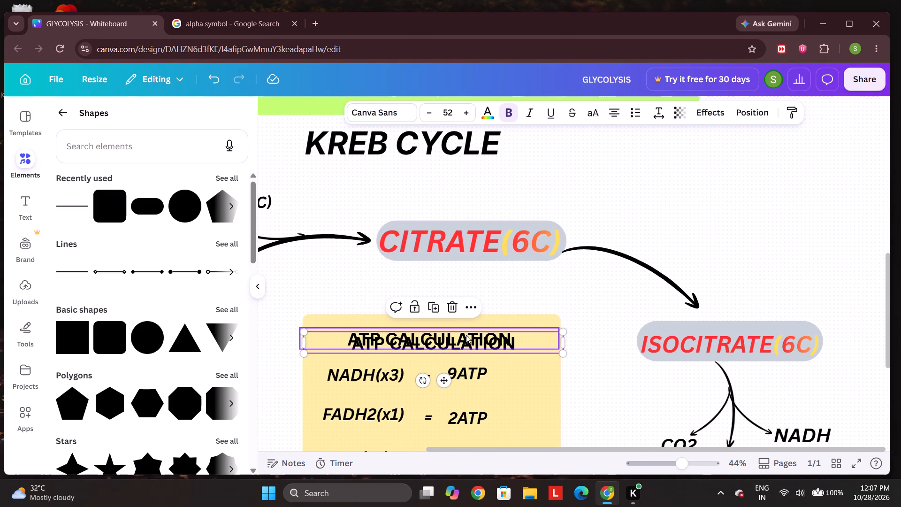
left_click_drag(466, 338, 707, 153)
scroll(709, 152, "up", 3)
left_click_drag(701, 341, 712, 260)
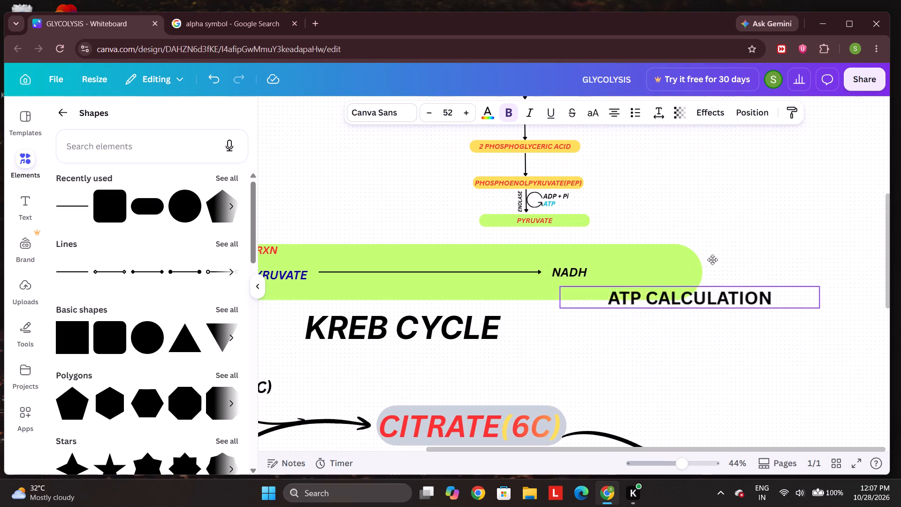
left_click_drag(712, 260, 715, 127)
scroll(715, 141, "up", 4)
left_click_drag(715, 380, 706, 215)
scroll(708, 207, "up", 1)
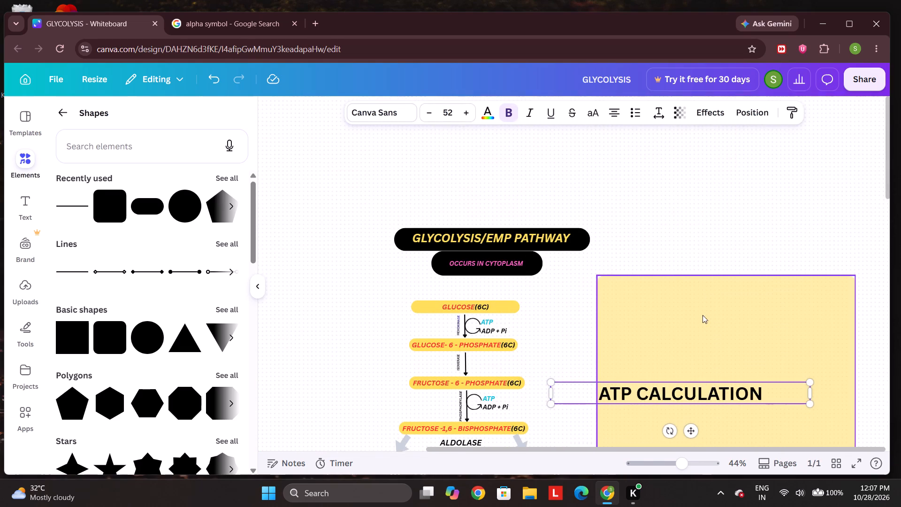
scroll(702, 315, "up", 1)
left_click_drag(691, 389, 737, 289)
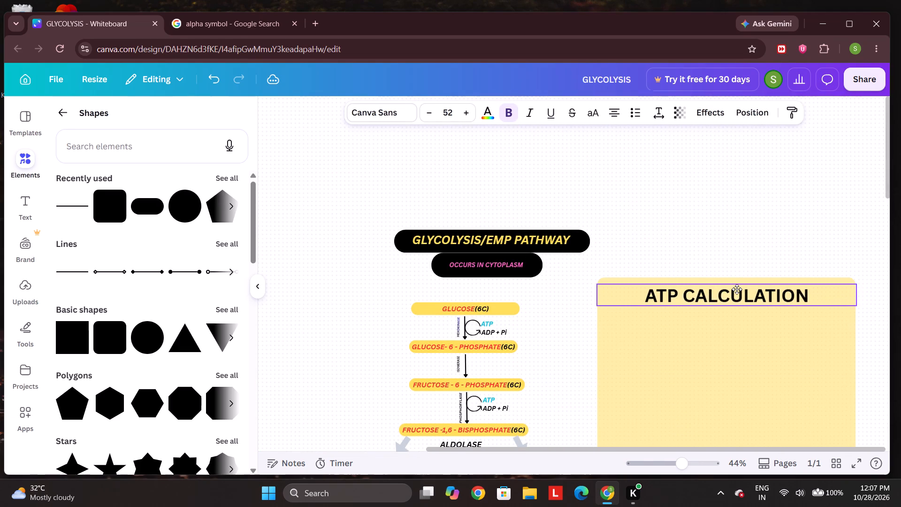
left_click_drag(737, 289, 740, 284)
Add a body text box reading ATP USED for the glycolysis calculation.
scroll(756, 349, "down", 1)
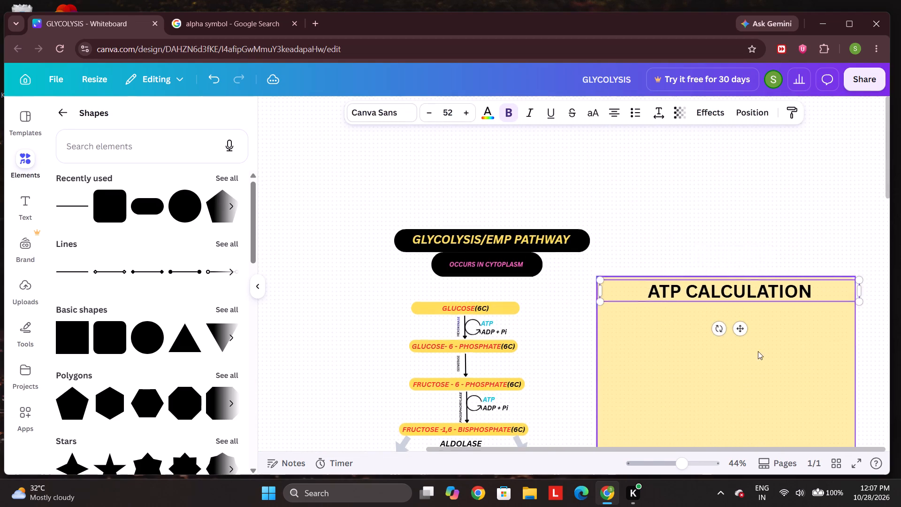
scroll(758, 351, "down", 1)
left_click(722, 244)
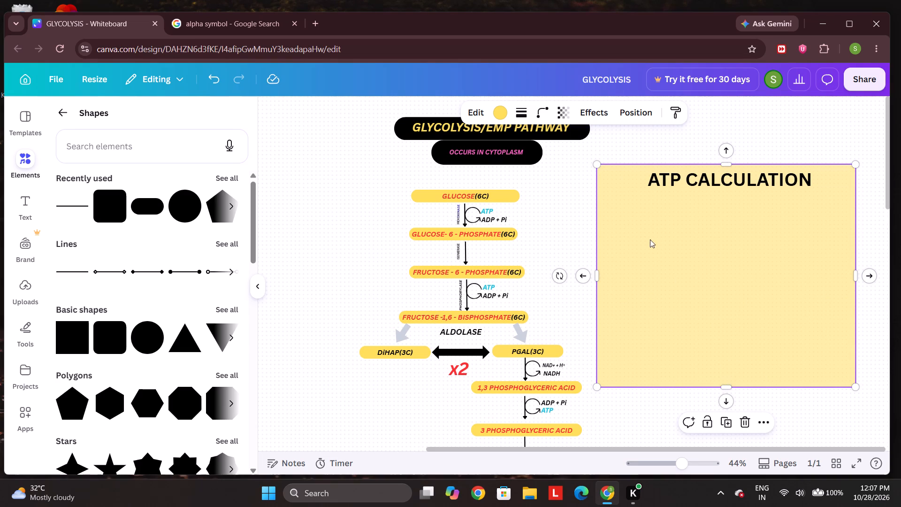
left_click(719, 212)
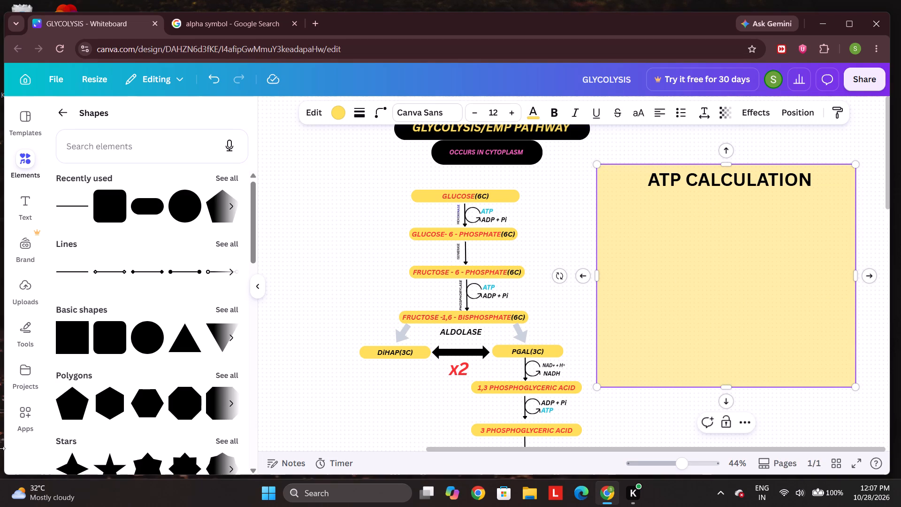
left_click(32, 216)
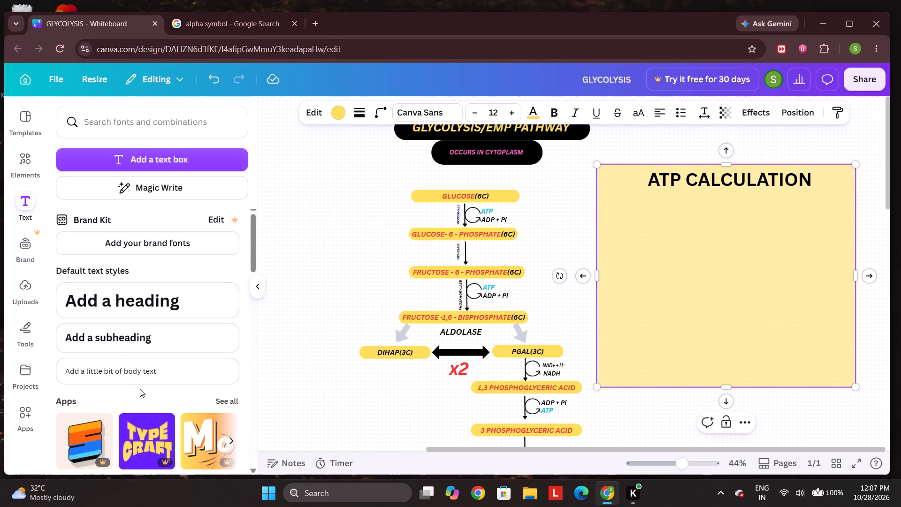
left_click(133, 373)
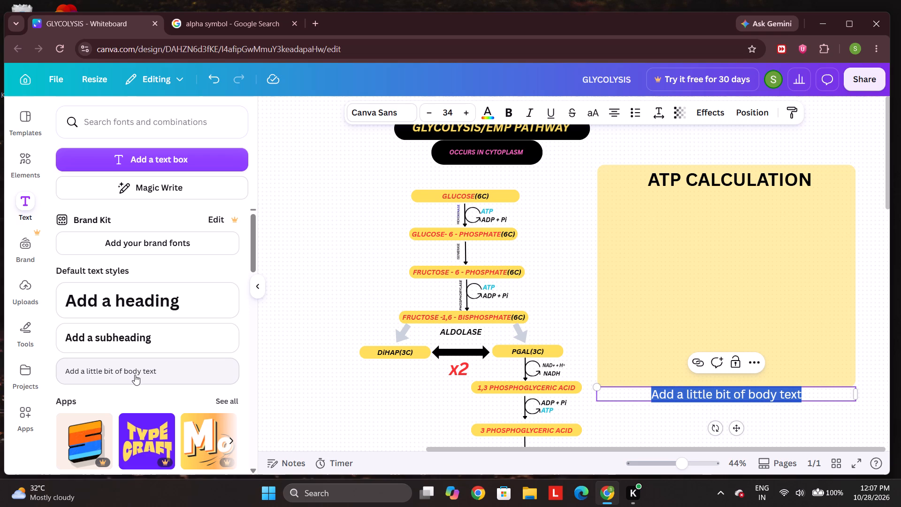
type("ATP")
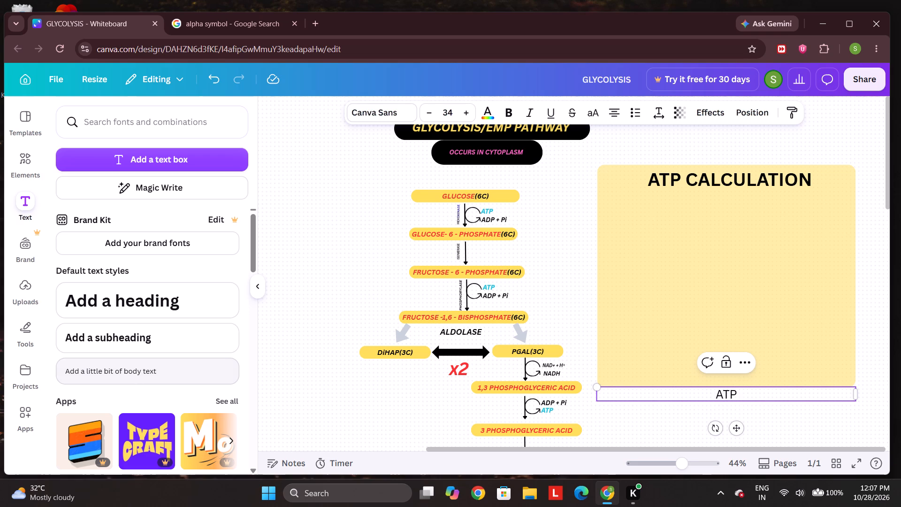
key("space")
type("USED")
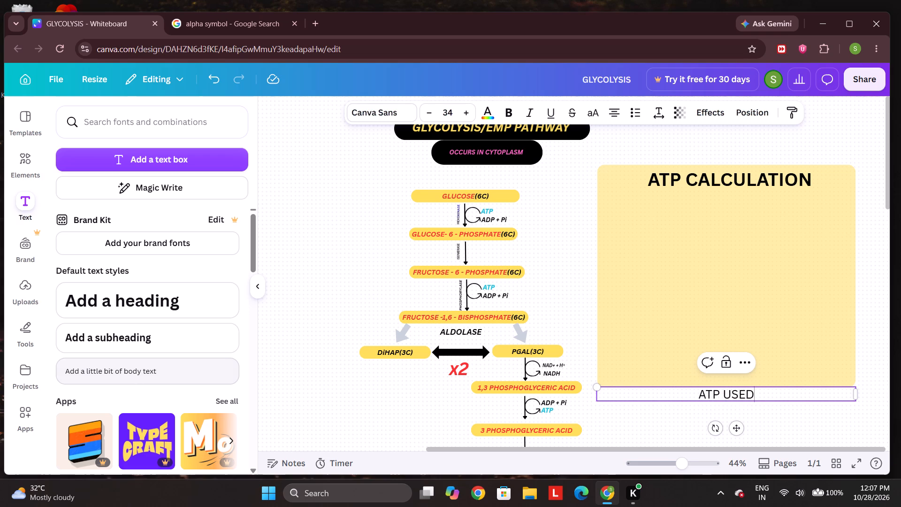
Make the ATP USED text bold and italic and place it in the yellow box just below the heading's left part.
left_click_drag(779, 393, 699, 406)
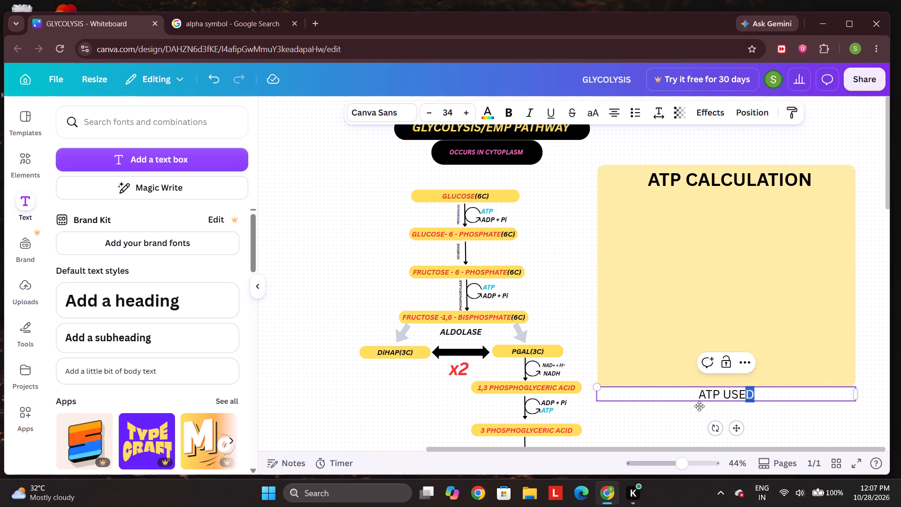
left_click_drag(699, 406, 687, 407)
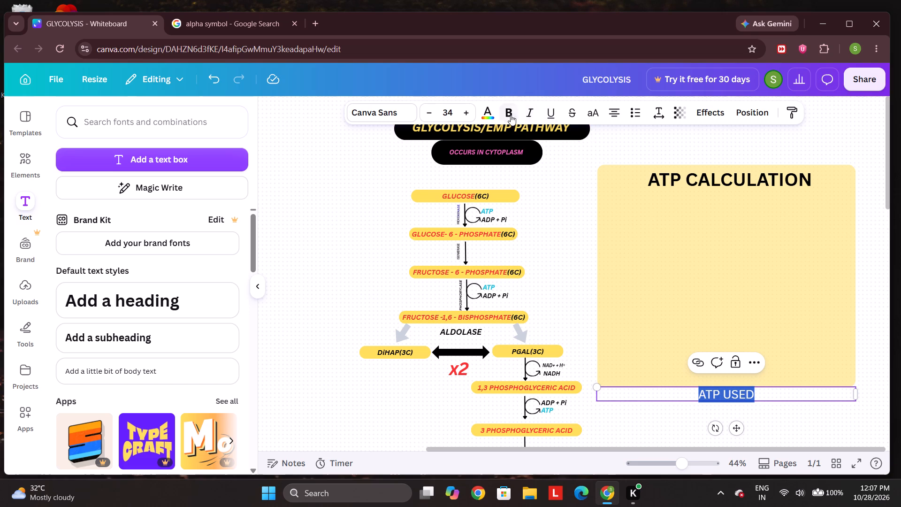
left_click(509, 114)
left_click(529, 113)
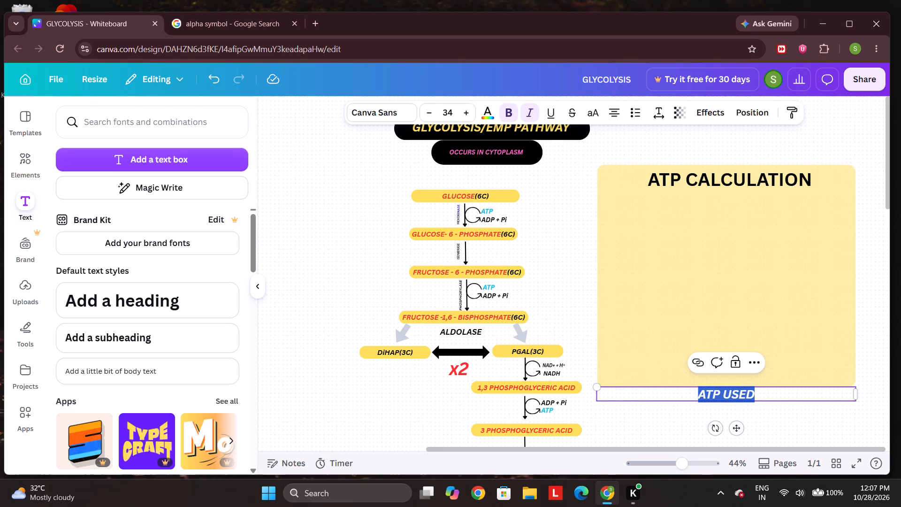
left_click_drag(737, 428, 661, 241)
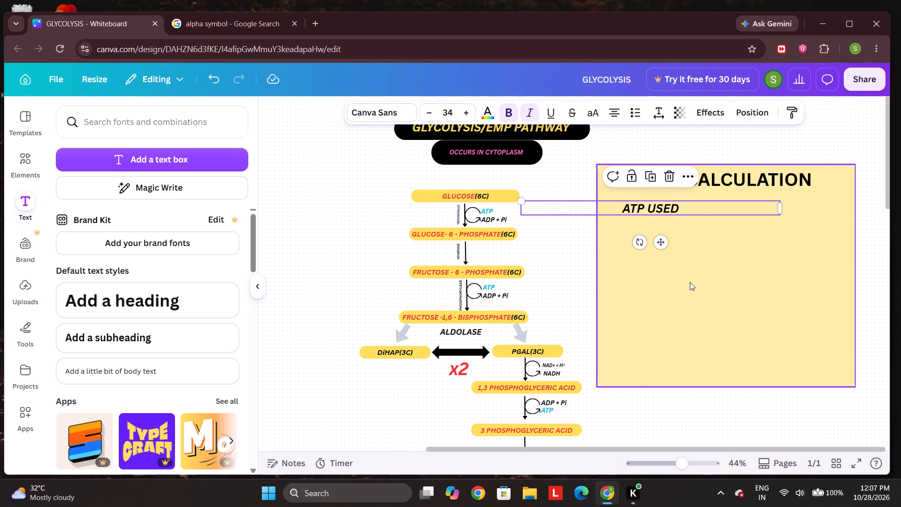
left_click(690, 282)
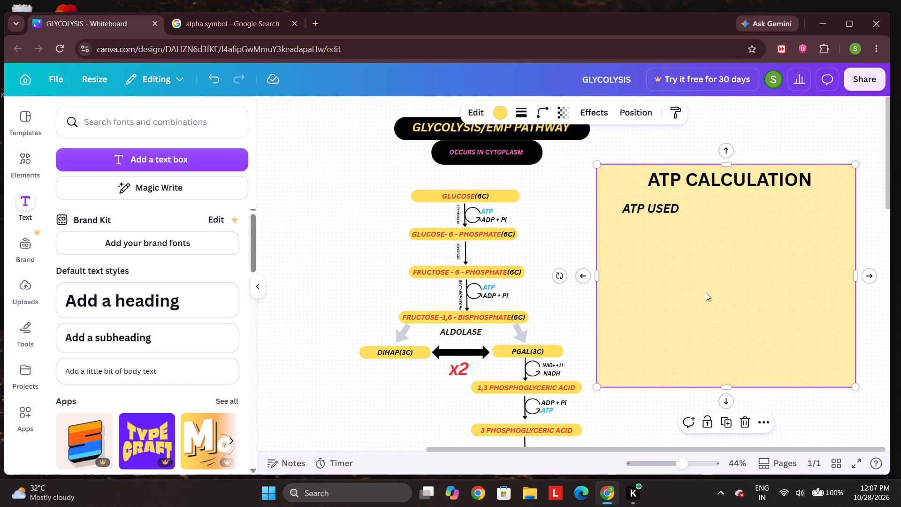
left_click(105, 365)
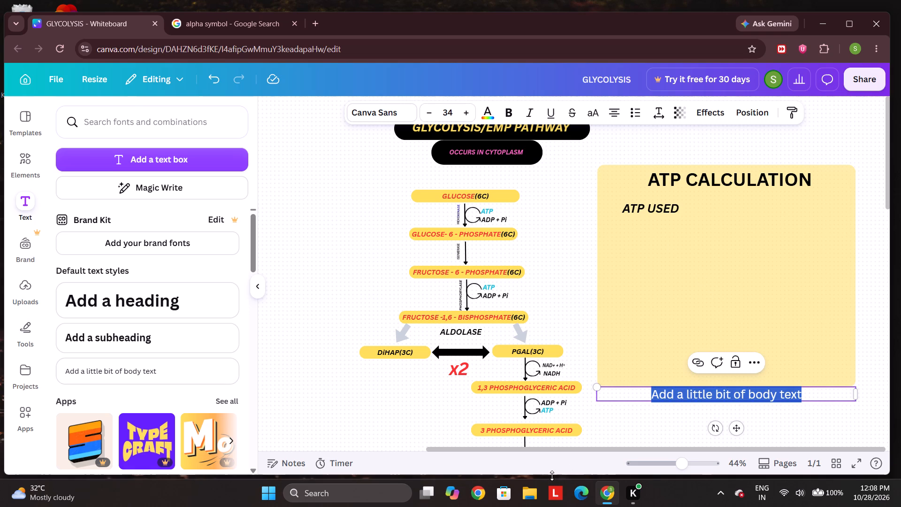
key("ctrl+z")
Duplicate the ATP USED text and place the copy directly below the original in the yellow box.
left_click(679, 210)
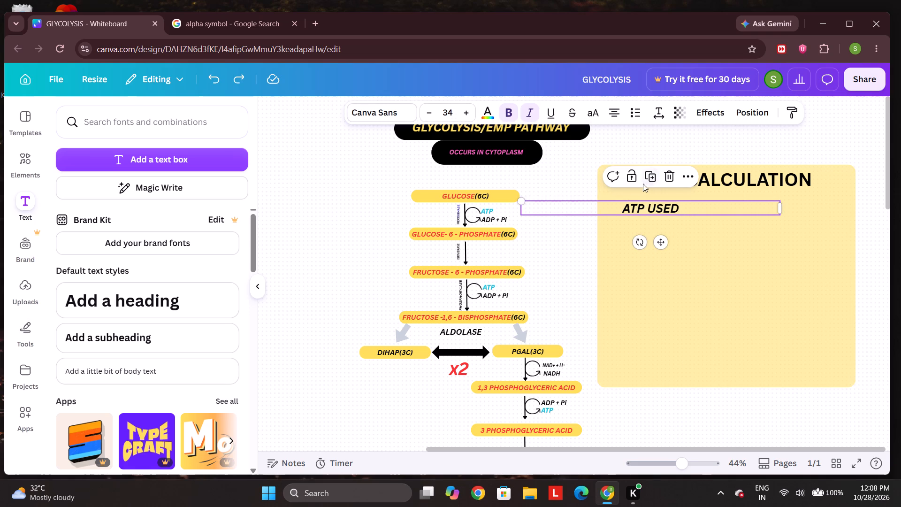
left_click(648, 178)
left_click_drag(675, 215, 677, 234)
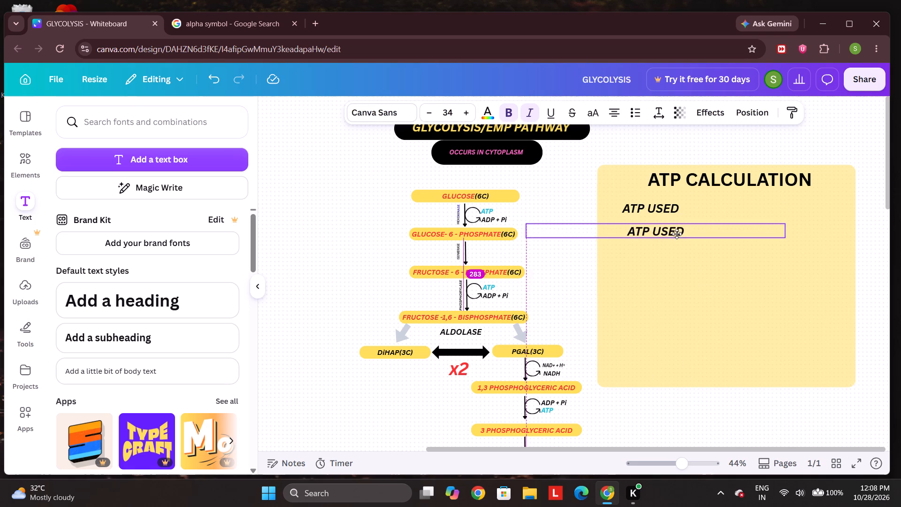
left_click_drag(677, 234, 673, 236)
Replace the lower ATP USED copy's text with SUBSTRATE LEVEL PHOSPHORYLATION.
left_click(682, 234)
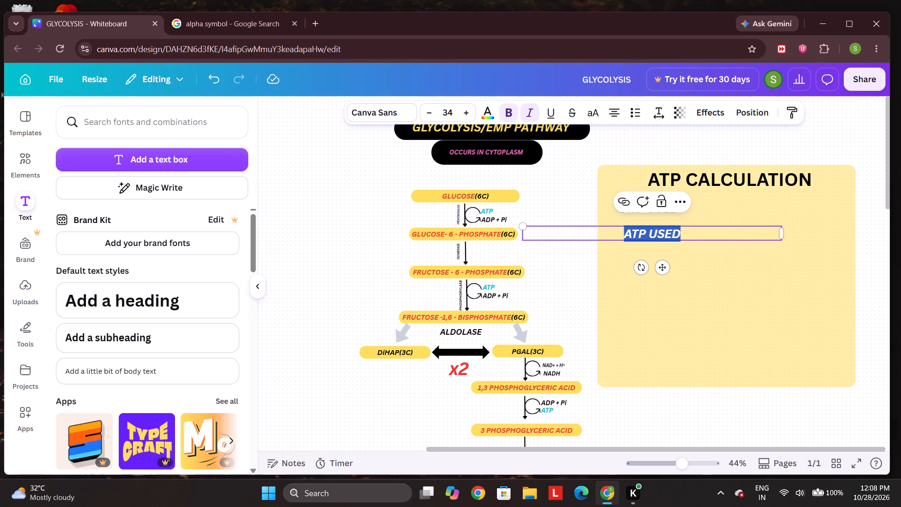
key("BackSpace")
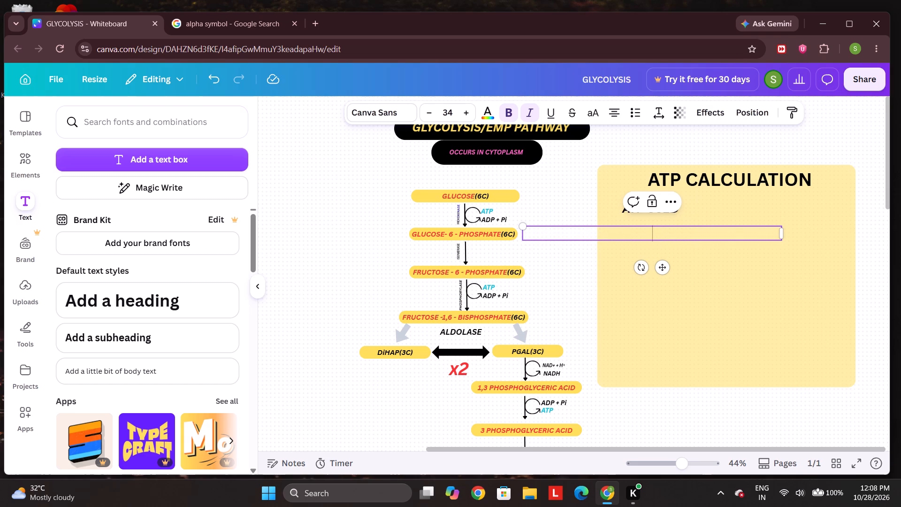
type("SU")
type("BSTRATE LEVEL")
key("space")
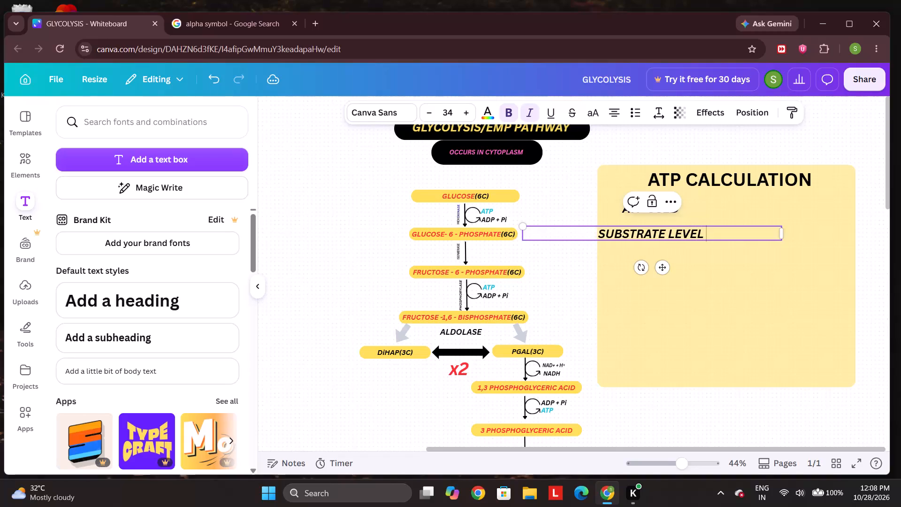
type("PHOS")
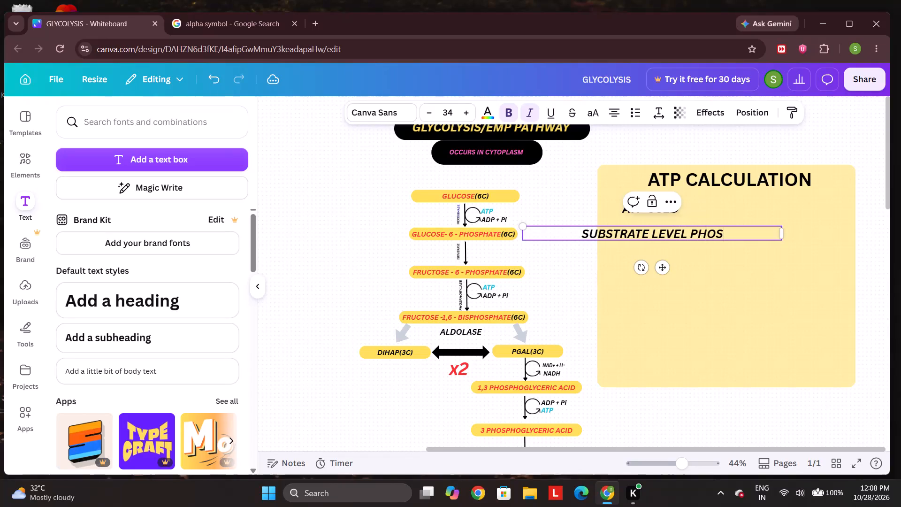
type("PHORY")
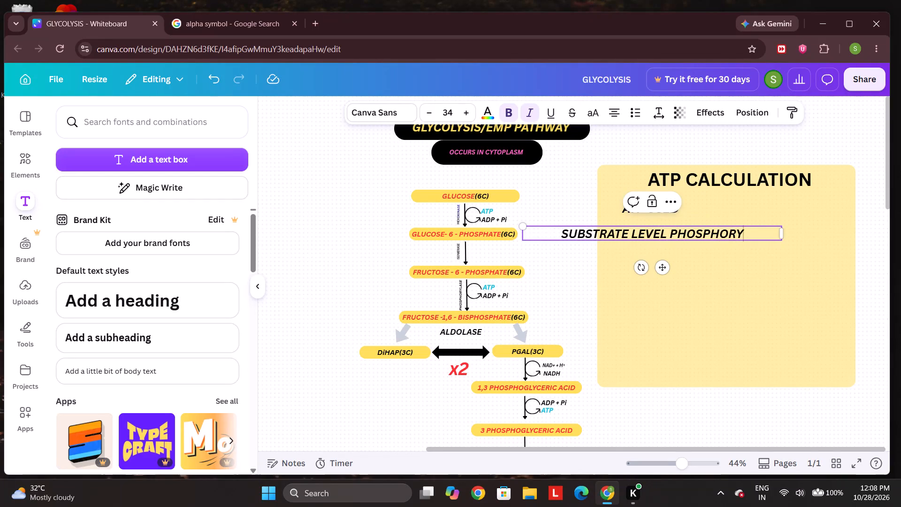
type("LATION")
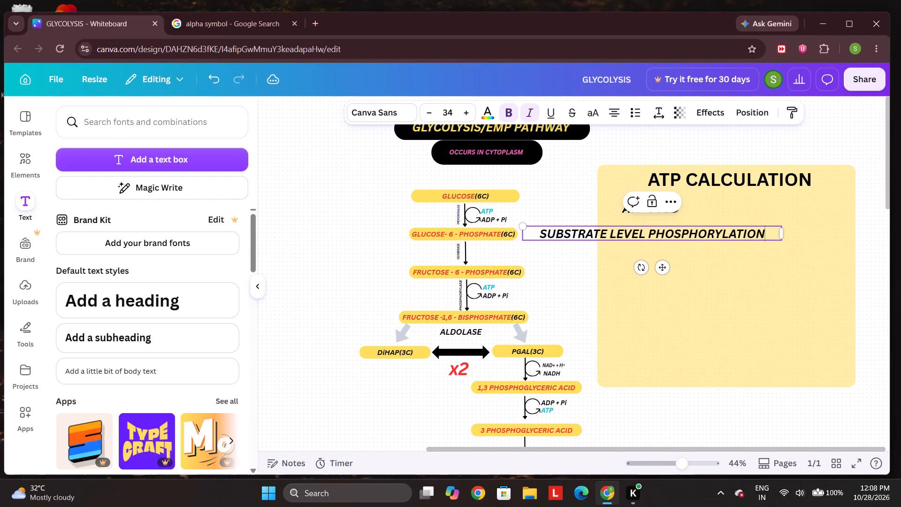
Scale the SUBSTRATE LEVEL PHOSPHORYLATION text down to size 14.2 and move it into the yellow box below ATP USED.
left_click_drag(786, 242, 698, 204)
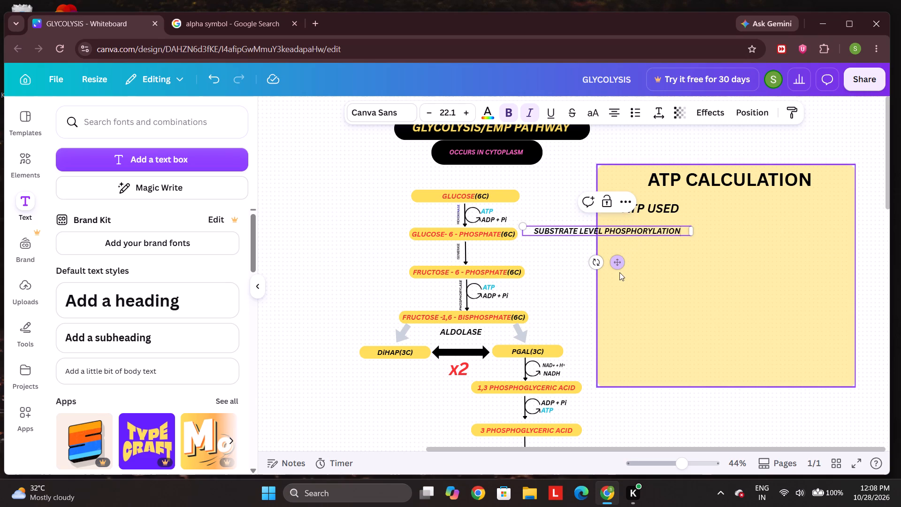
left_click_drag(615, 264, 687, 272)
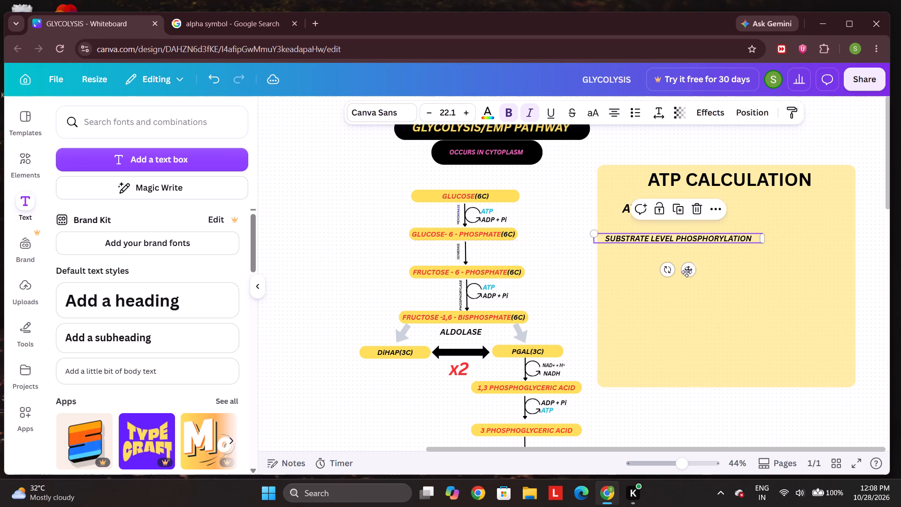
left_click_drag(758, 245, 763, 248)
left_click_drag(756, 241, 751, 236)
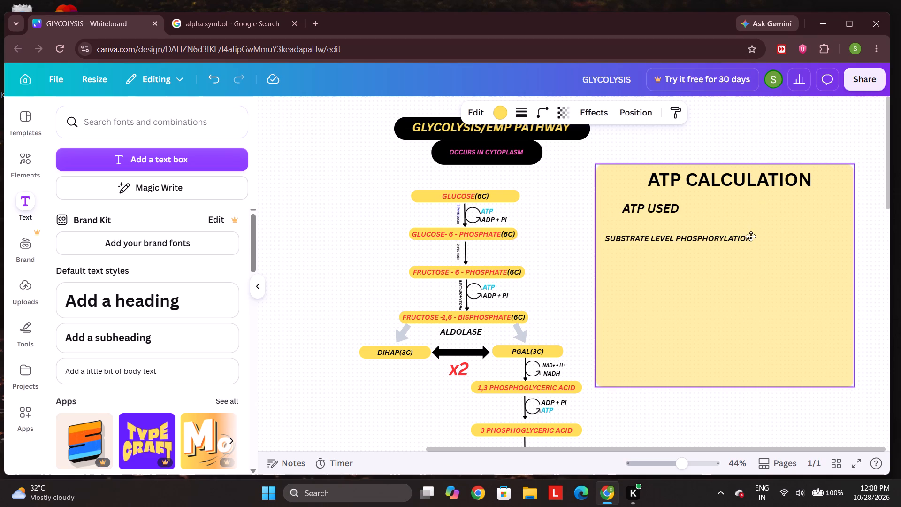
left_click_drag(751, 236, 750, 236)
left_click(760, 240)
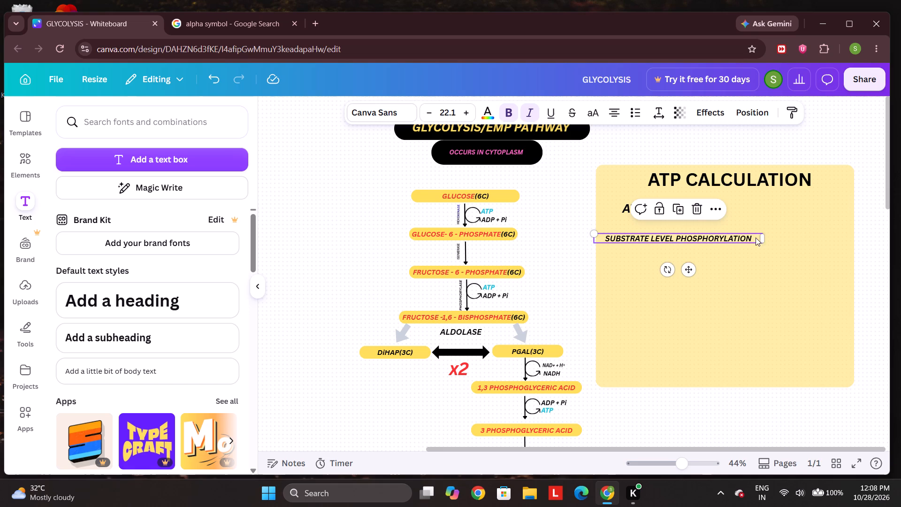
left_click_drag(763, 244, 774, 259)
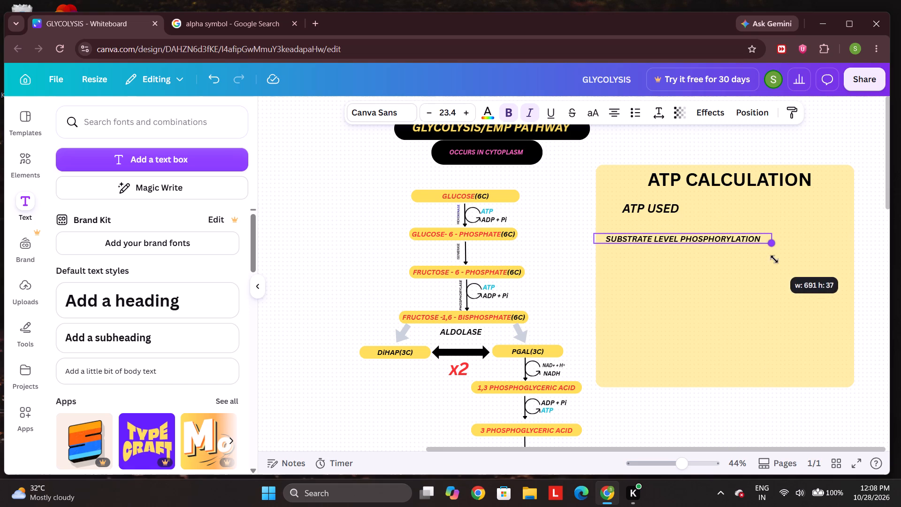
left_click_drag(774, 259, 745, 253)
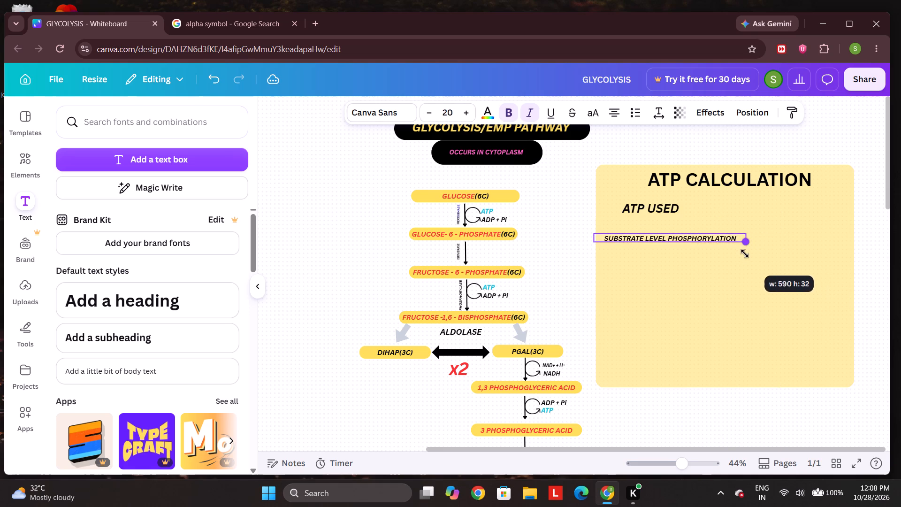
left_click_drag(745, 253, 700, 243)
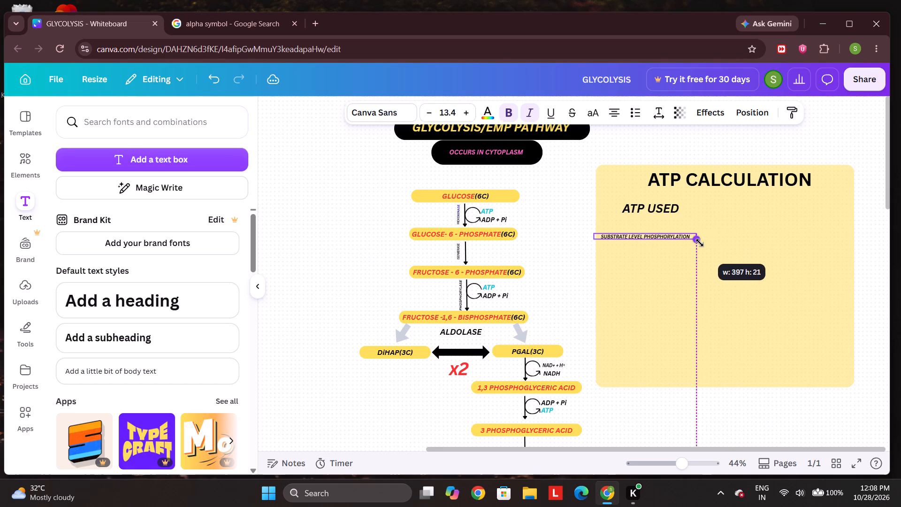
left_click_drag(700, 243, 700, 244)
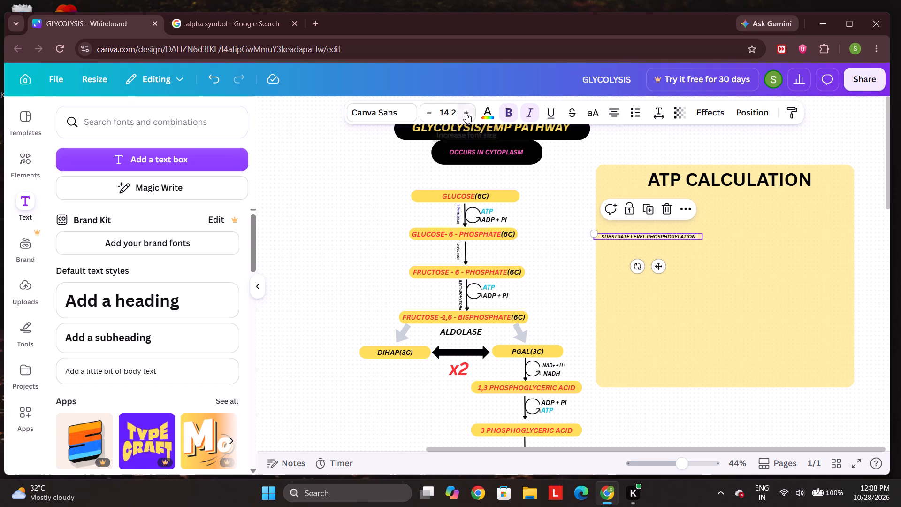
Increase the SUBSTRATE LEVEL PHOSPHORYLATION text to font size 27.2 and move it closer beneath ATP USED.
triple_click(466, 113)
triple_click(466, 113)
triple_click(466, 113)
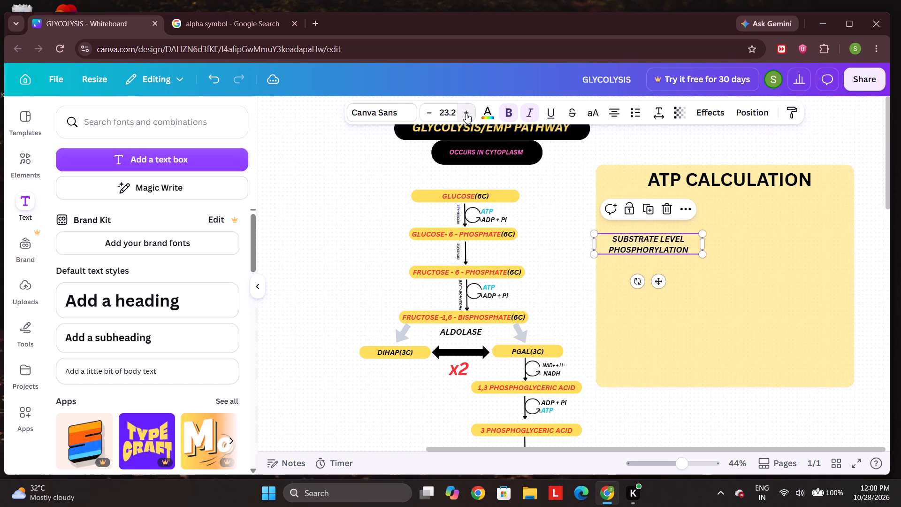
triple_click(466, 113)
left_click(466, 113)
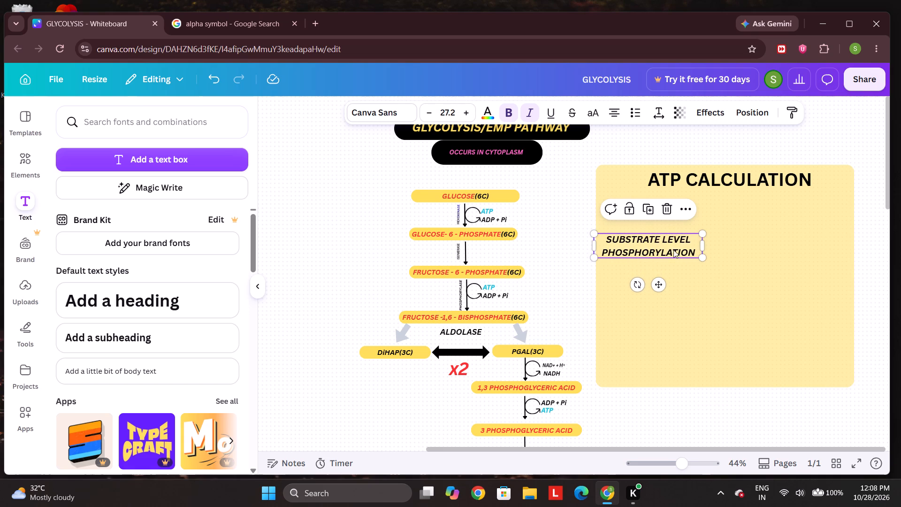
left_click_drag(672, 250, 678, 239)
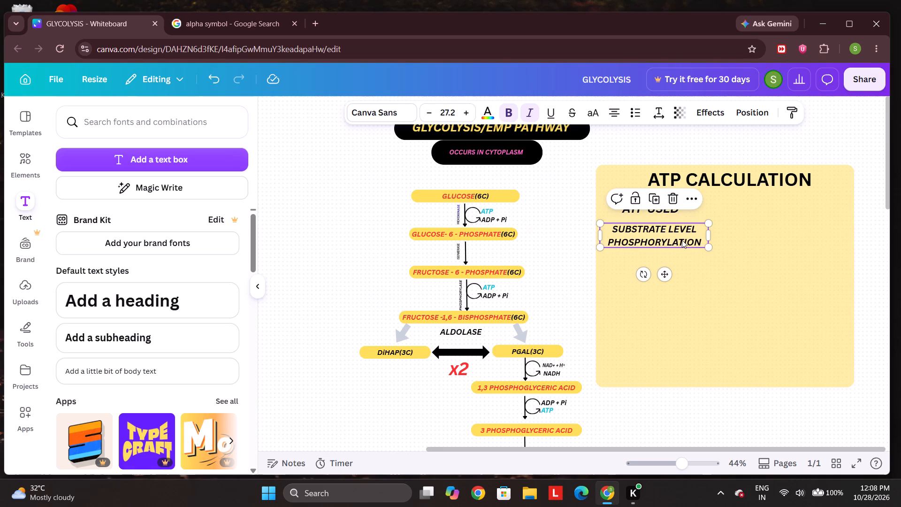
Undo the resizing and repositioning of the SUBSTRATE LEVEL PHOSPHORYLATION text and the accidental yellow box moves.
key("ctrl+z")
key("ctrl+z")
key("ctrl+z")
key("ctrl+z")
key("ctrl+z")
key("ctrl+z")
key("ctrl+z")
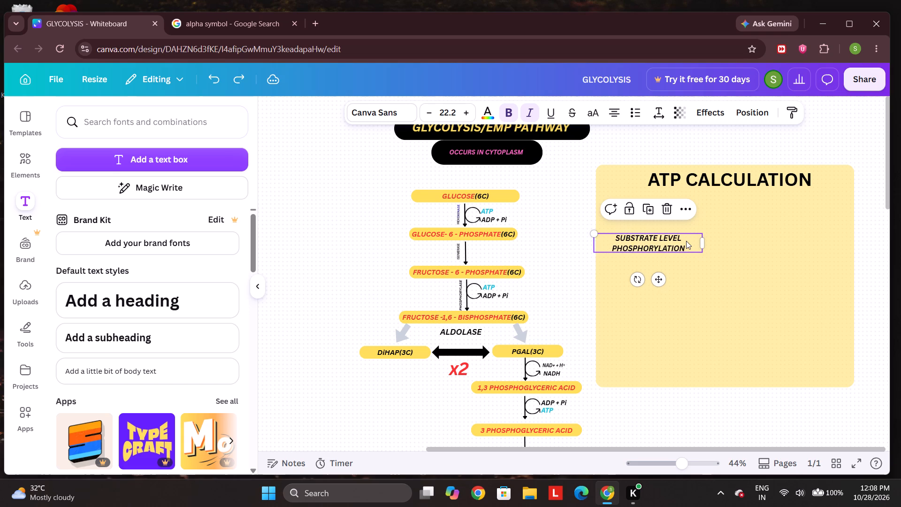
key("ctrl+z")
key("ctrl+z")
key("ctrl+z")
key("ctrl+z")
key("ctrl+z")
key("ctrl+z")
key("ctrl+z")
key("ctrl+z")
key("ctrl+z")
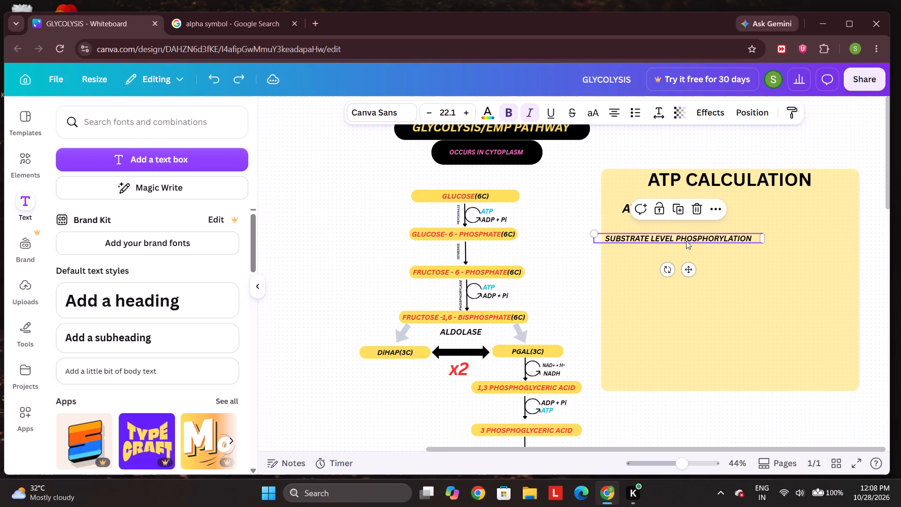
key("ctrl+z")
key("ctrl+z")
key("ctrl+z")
Undo the SUBSTRATE LEVEL PHOSPHORYLATION wording until the text box below ATP USED is empty.
key("ctrl+z")
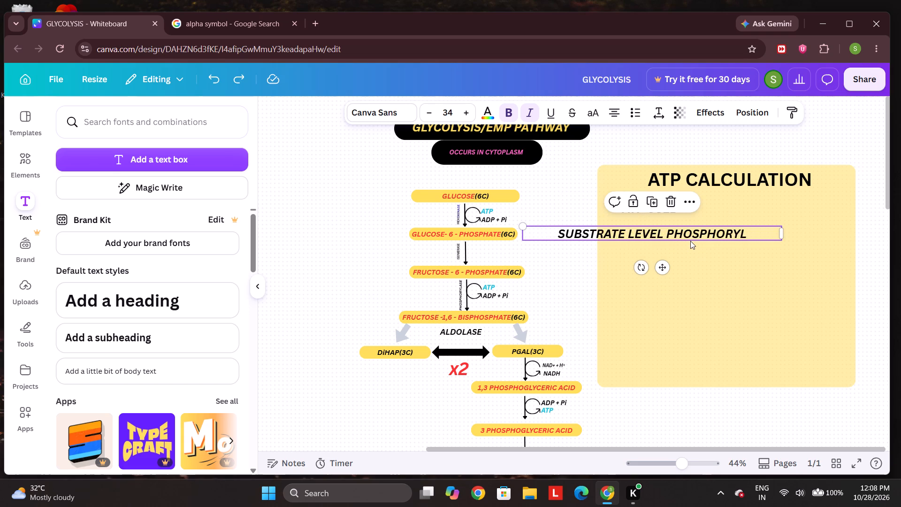
key("ctrl+z")
key("ctrl+z")
key("ctrl+z")
key("ctrl+z")
key("ctrl+z")
key("ctrl+z")
key("ctrl+z")
key("ctrl+z")
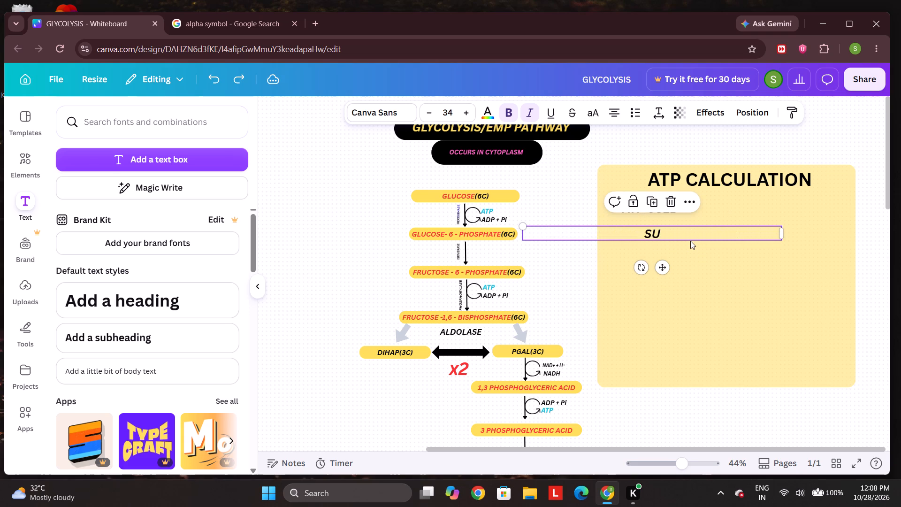
key("ctrl+z")
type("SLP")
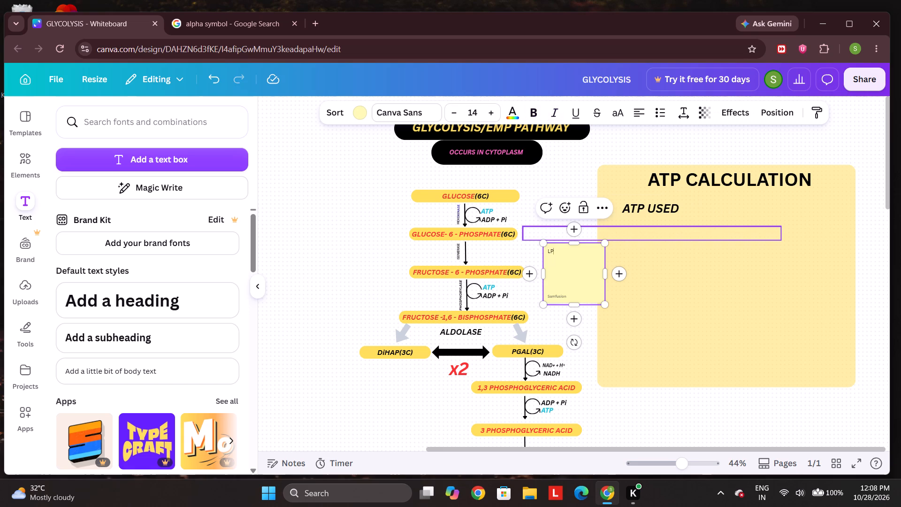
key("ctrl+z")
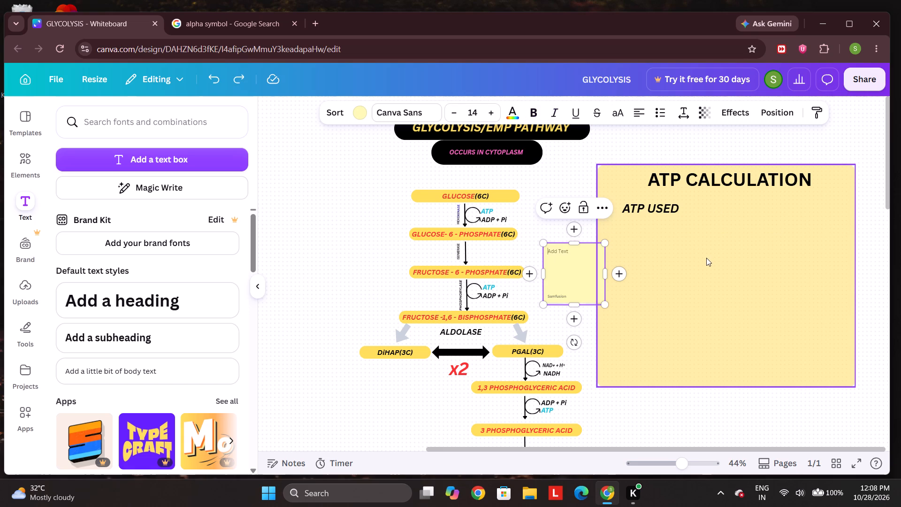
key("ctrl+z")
Enter SLP in the empty text box below ATP USED.
left_click(660, 238)
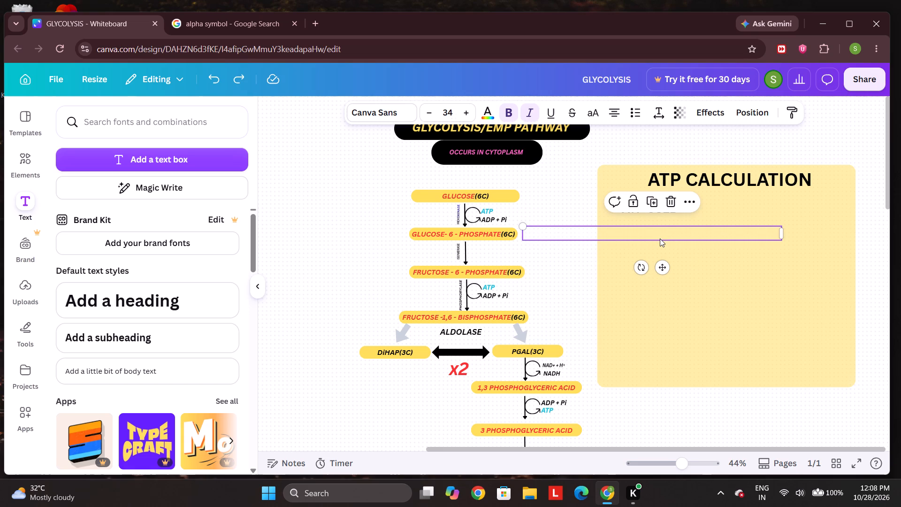
double_click(660, 238)
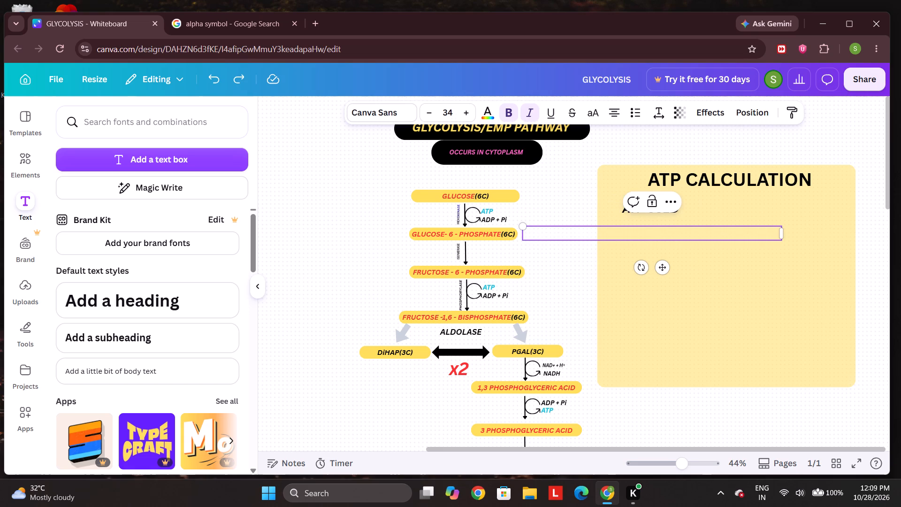
type("SLP")
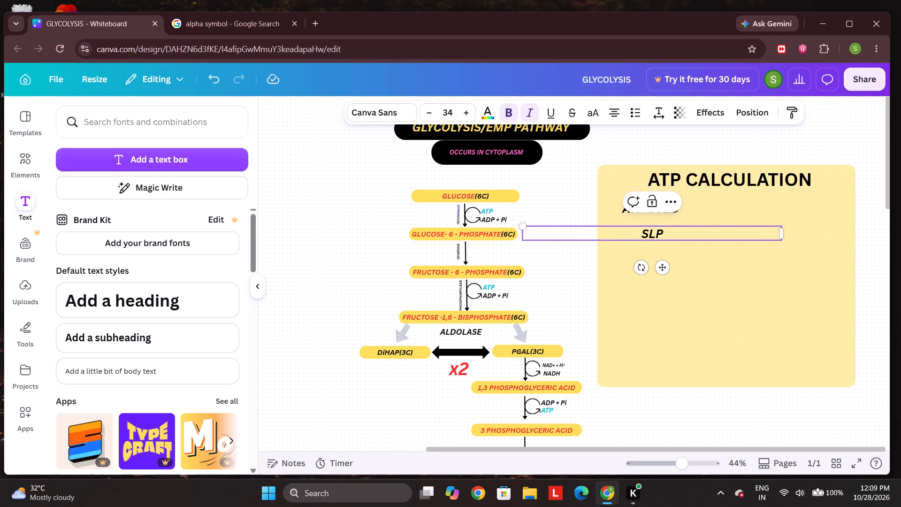
left_click(697, 269)
Nudge the yellow box slightly upward and the SLP text slightly closer beneath ATP USED.
left_click_drag(654, 238, 652, 232)
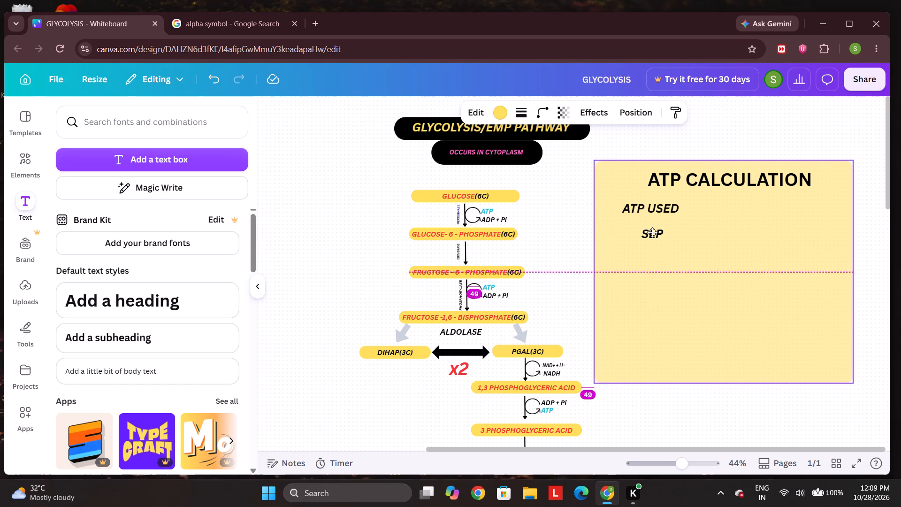
left_click_drag(652, 232, 654, 229)
left_click(670, 231)
left_click(665, 234)
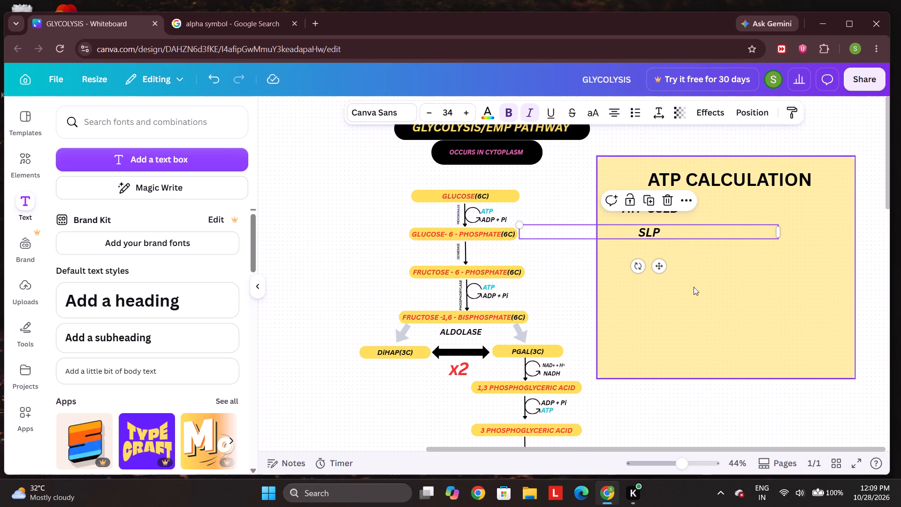
Duplicate the SLP text directly below the original and replace the copy's text with OP.
left_click(680, 285)
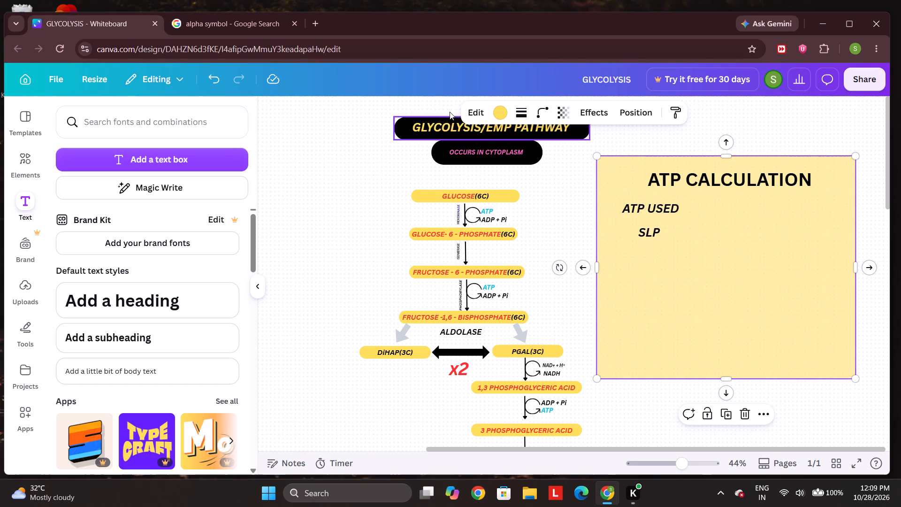
left_click(639, 228)
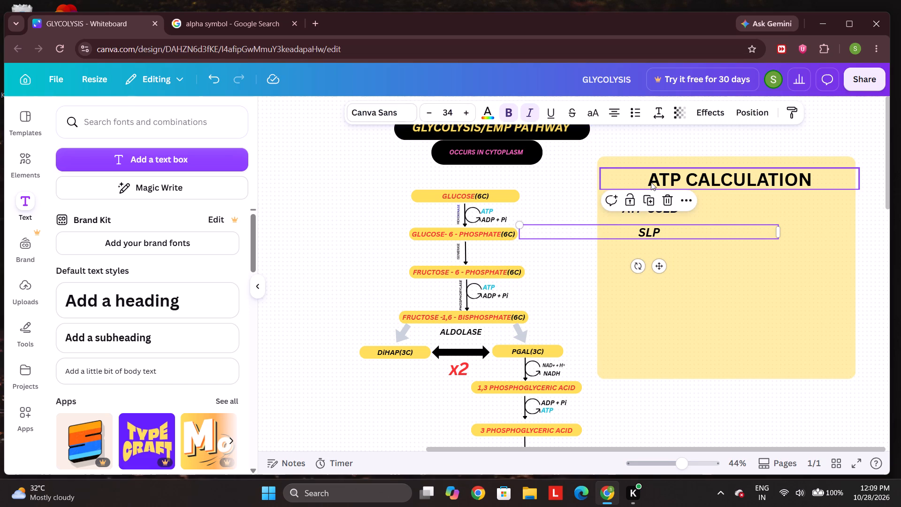
left_click(651, 195)
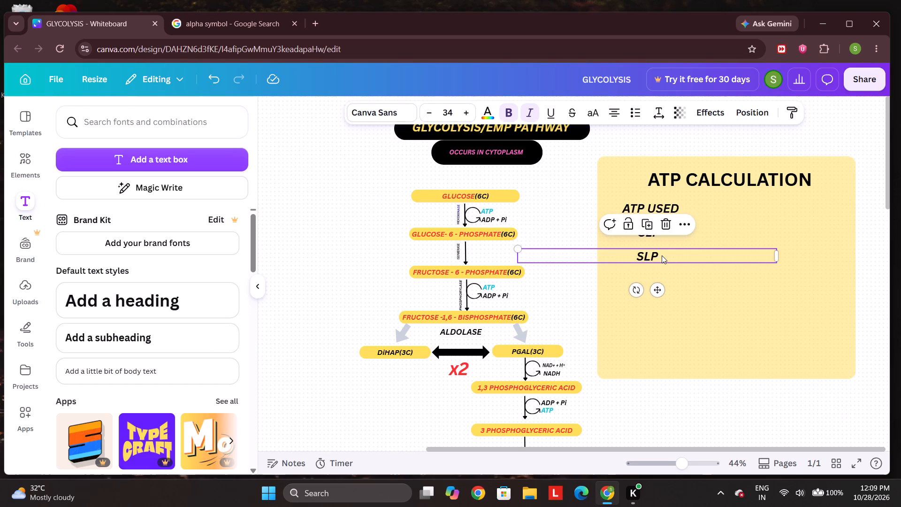
double_click(662, 255)
key("BackSpace")
type("OP")
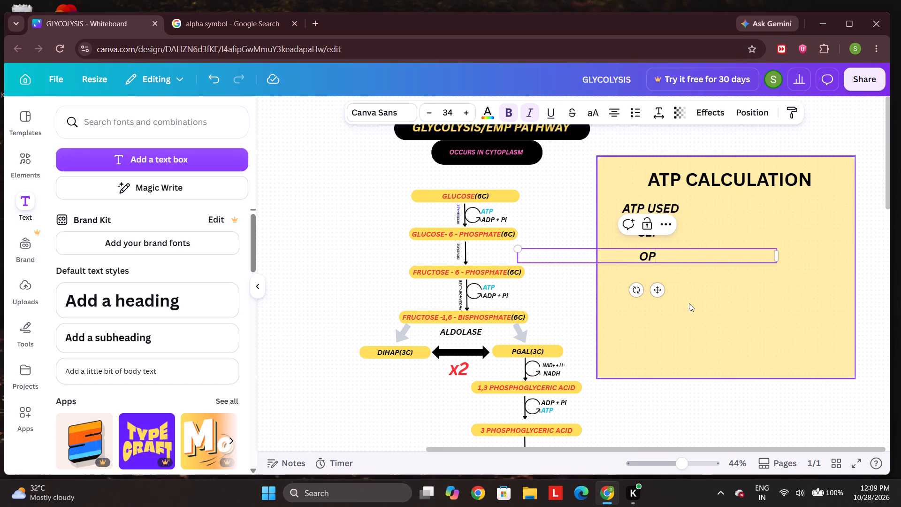
left_click(689, 304)
Examine how the finished Krebs cycle ATP calculation lays out its equals signs and ATP values.
left_click(692, 204)
double_click(694, 206)
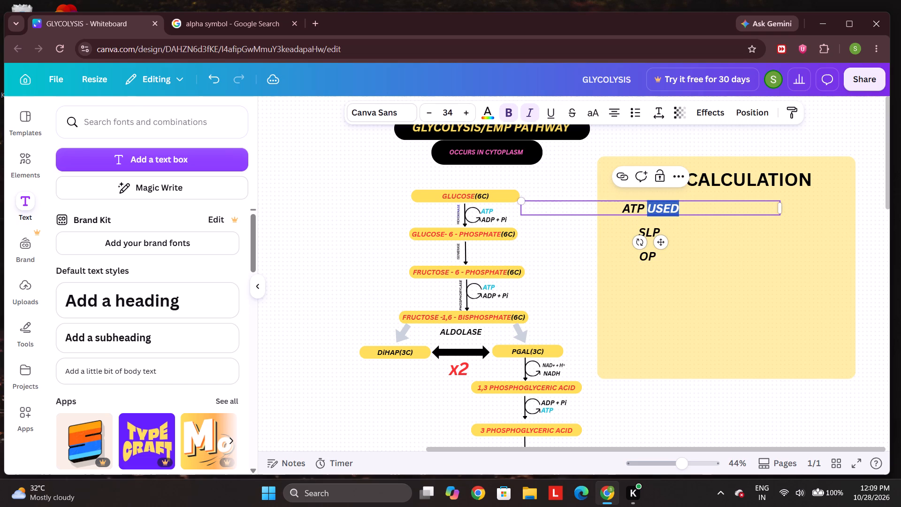
left_click(694, 206)
scroll(466, 368, "down", 2)
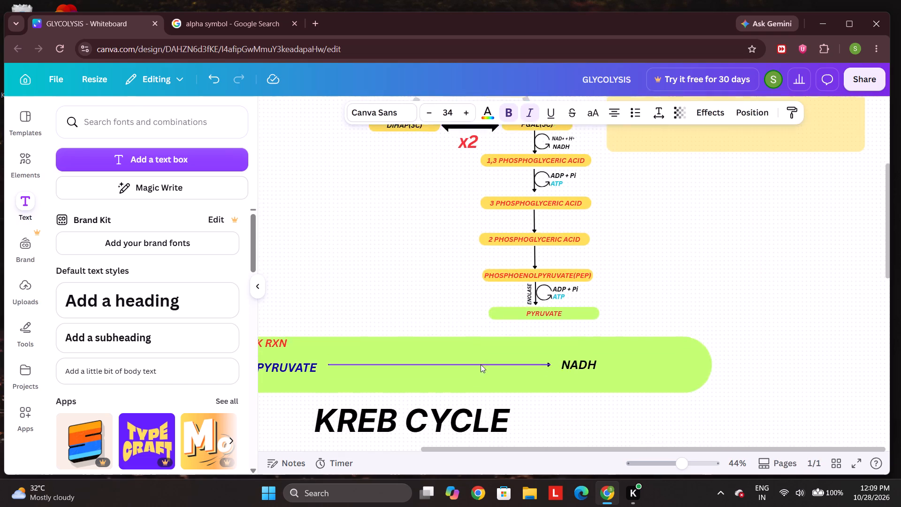
scroll(481, 364, "down", 2)
left_click(440, 340)
left_click(434, 336)
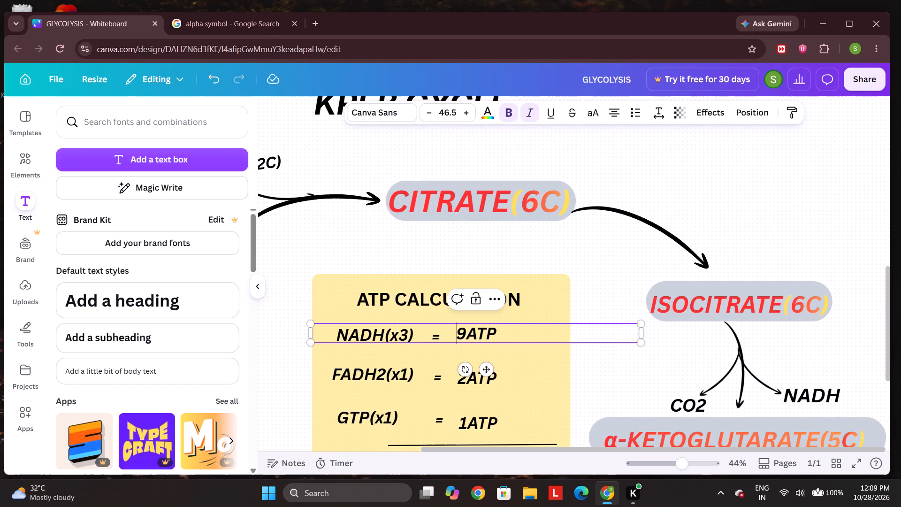
left_click(435, 338)
Extend the ATP USED text in the glycolysis calculation box to read ATP USED = 2.
scroll(504, 324, "up", 5)
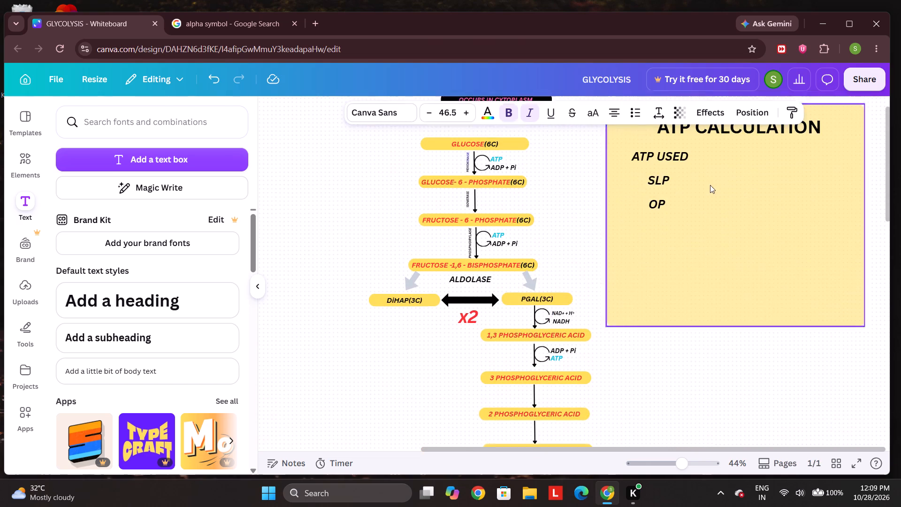
scroll(710, 185, "up", 1)
left_click(696, 175)
left_click(696, 169)
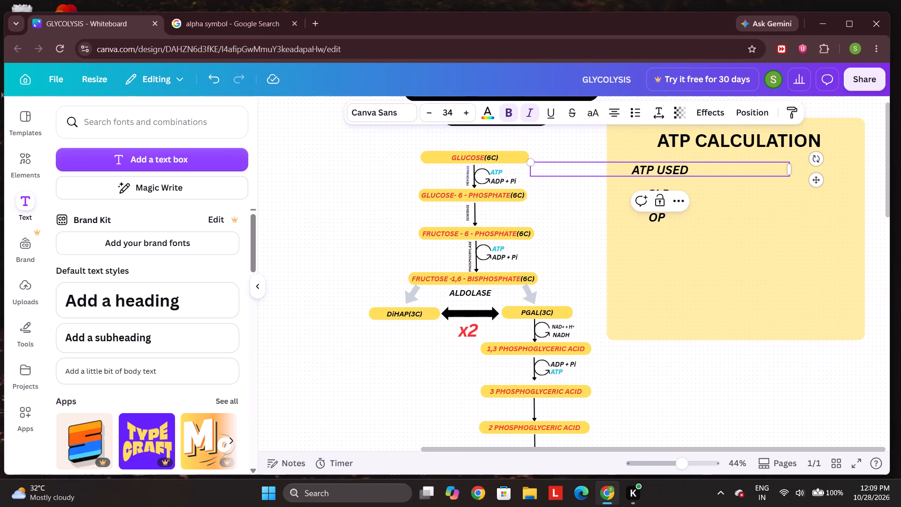
left_click(696, 169)
key("space")
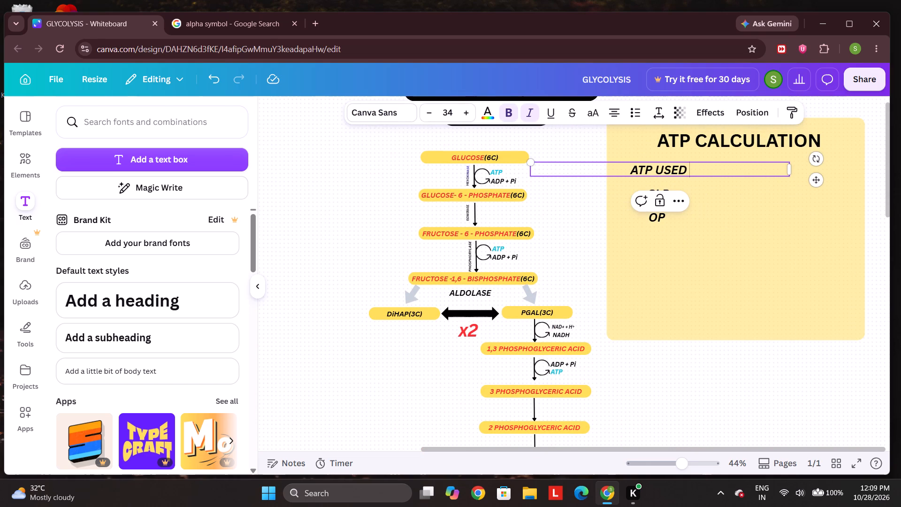
key("equal")
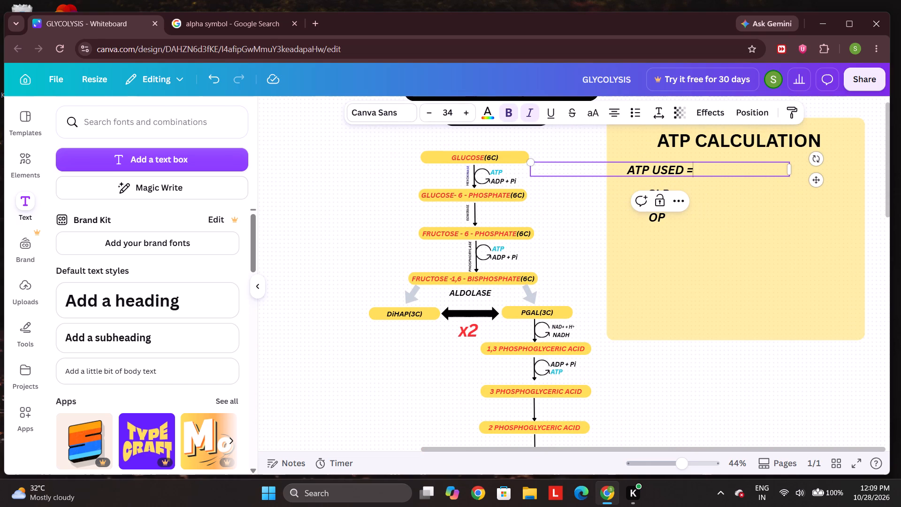
key("space")
key("2")
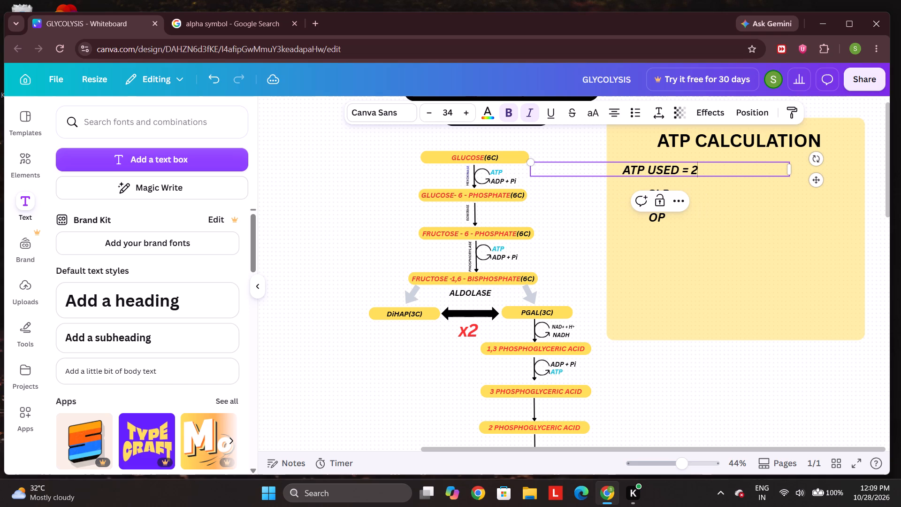
left_click(759, 192)
Extend the SLP text in the glycolysis calculation box to read SLP = 4.
left_click(691, 195)
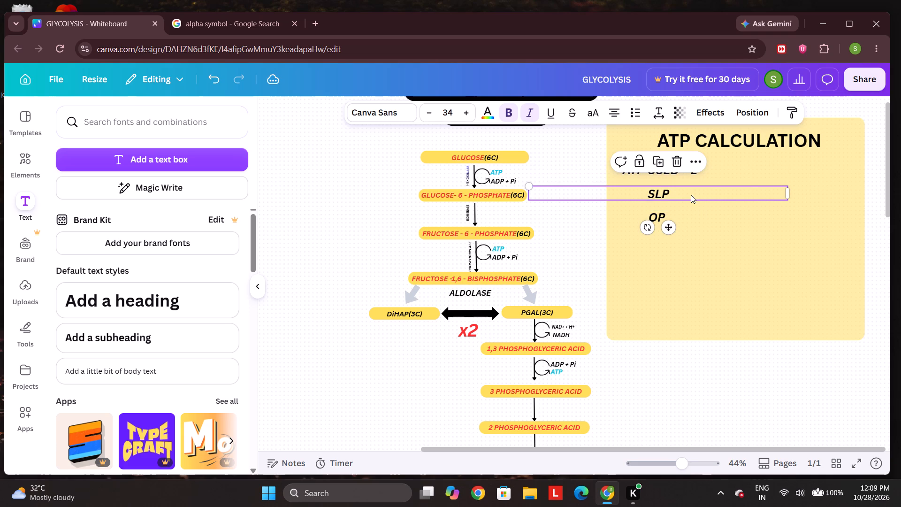
key("space")
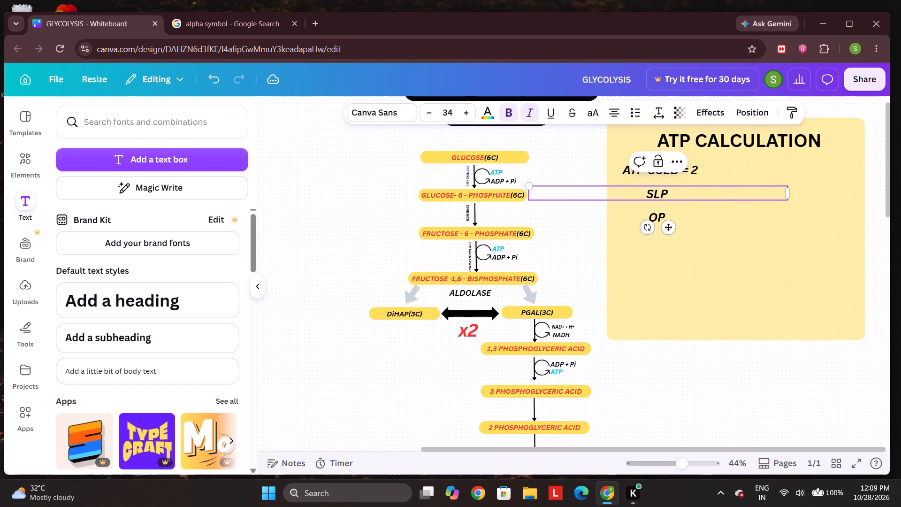
key("space")
type("=")
key("space")
key("4")
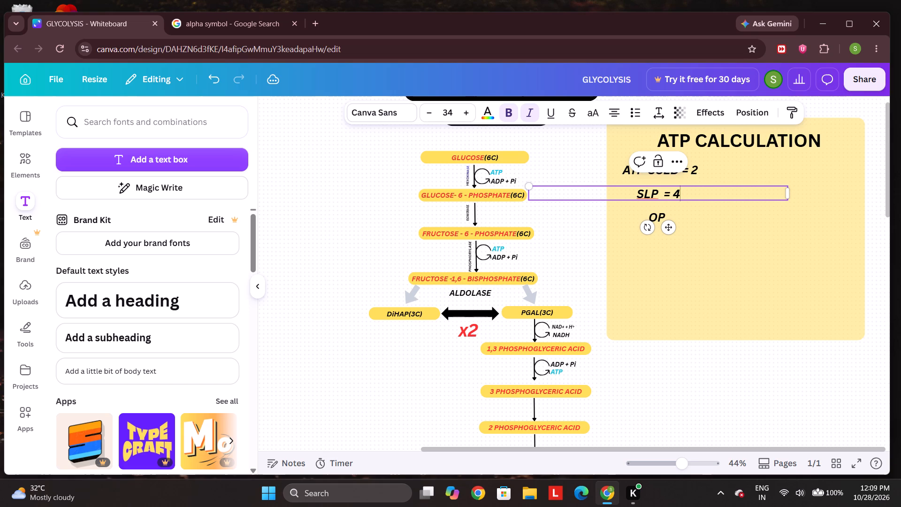
Replace the OP text in the glycolysis calculation box with NADH = 1 = 3 ATP.
left_click(687, 219)
left_click(678, 213)
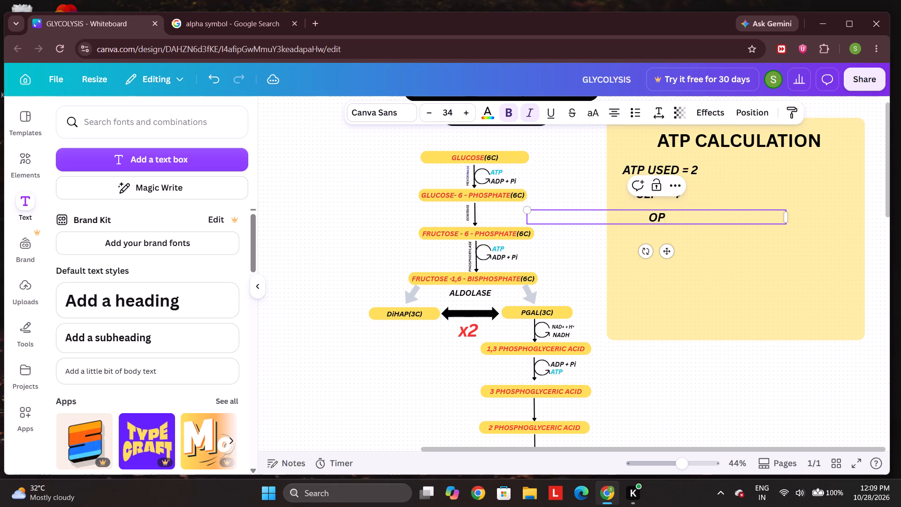
key("space")
key("BackSpace")
key("BackSpace")
key("BackSpace")
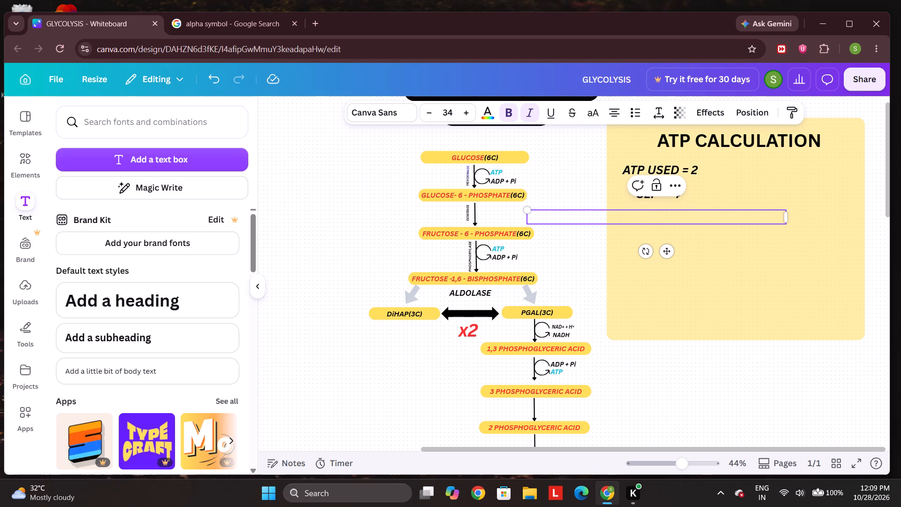
type("NADH =")
key("space")
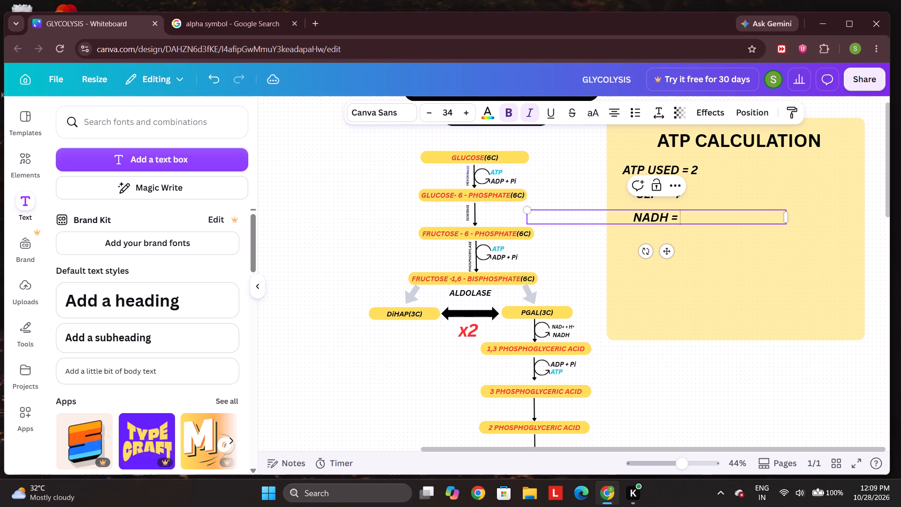
type("1")
key("space")
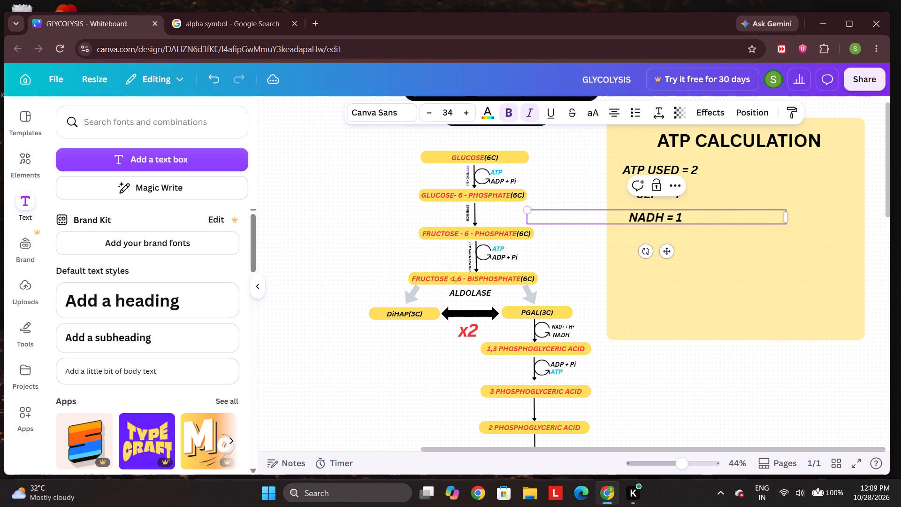
type("=")
key("space")
type("3 ATP")
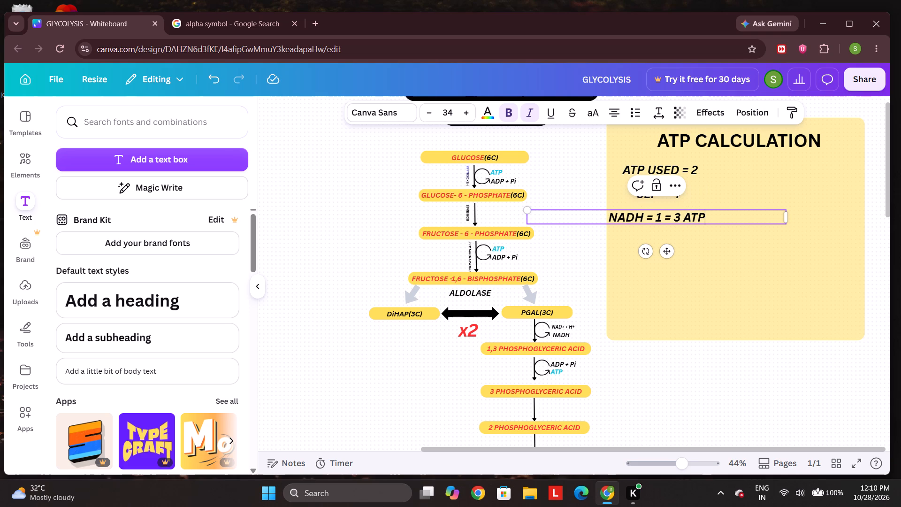
left_click(727, 252)
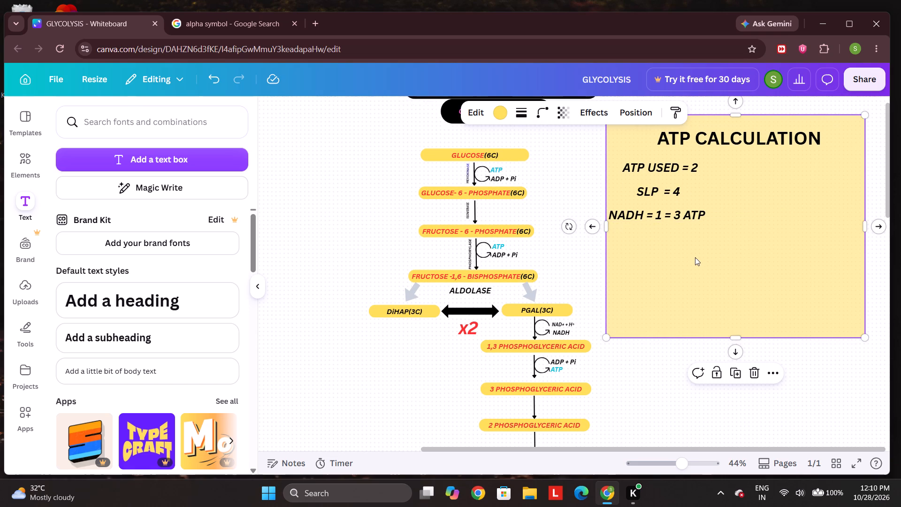
Duplicate the ATP USED = 2 text below the NADH line and change the copy to read ATP NET GAIN = 2.
left_click(669, 164)
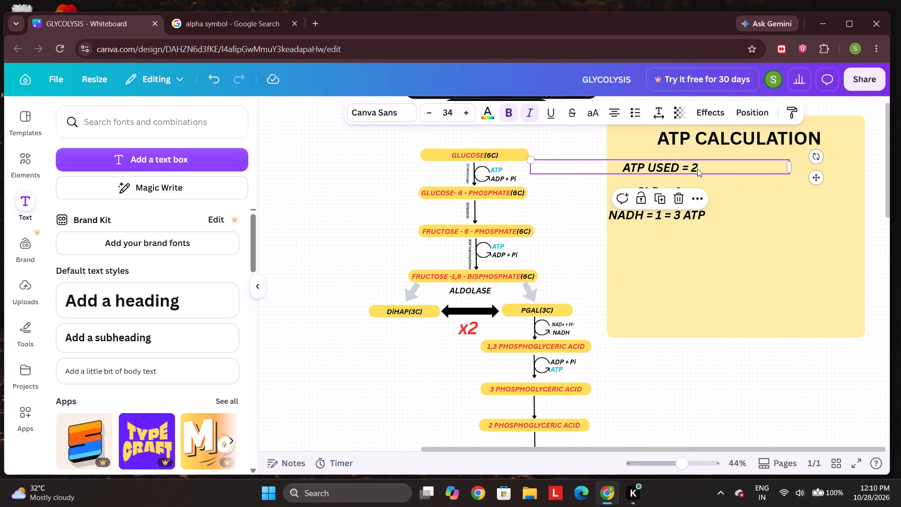
left_click(657, 197)
left_click_drag(675, 172, 695, 256)
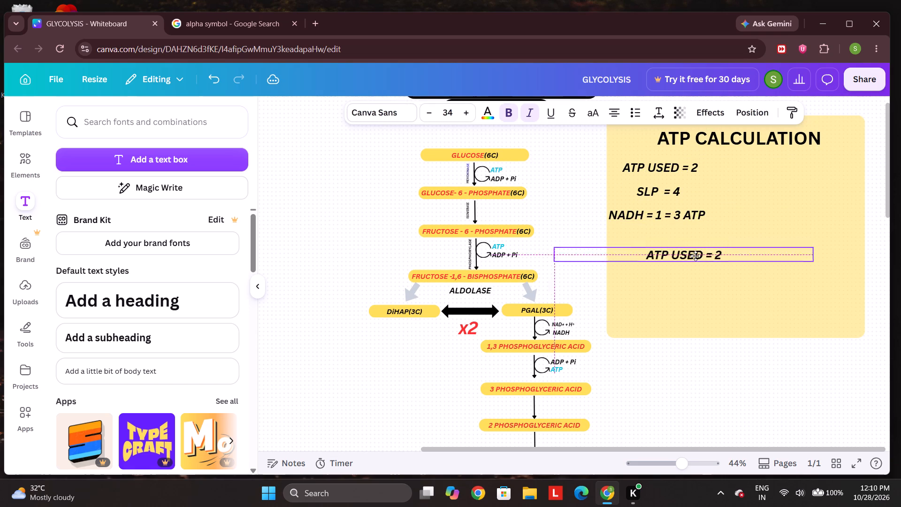
left_click_drag(695, 256, 687, 255)
double_click(695, 257)
left_click(695, 257)
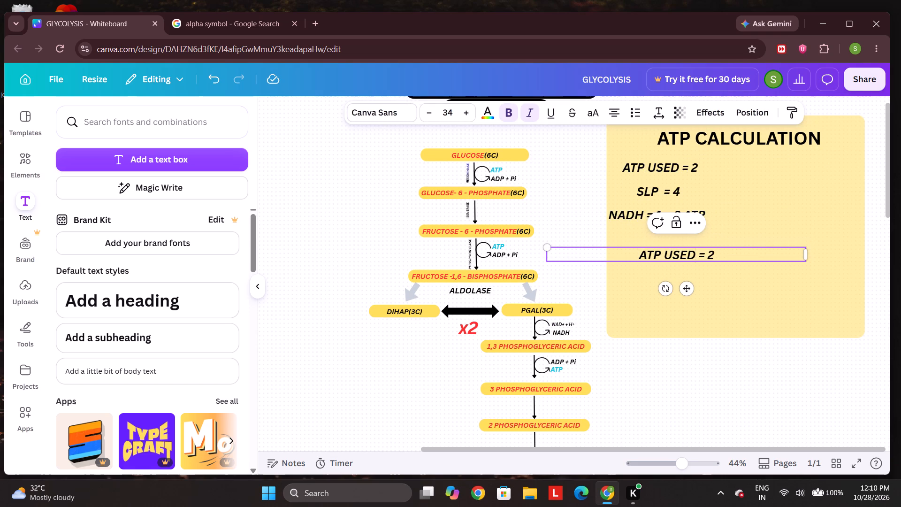
key("BackSpace")
key("BackSpace")
key("BackSpace")
key("BackSpace")
type("NET")
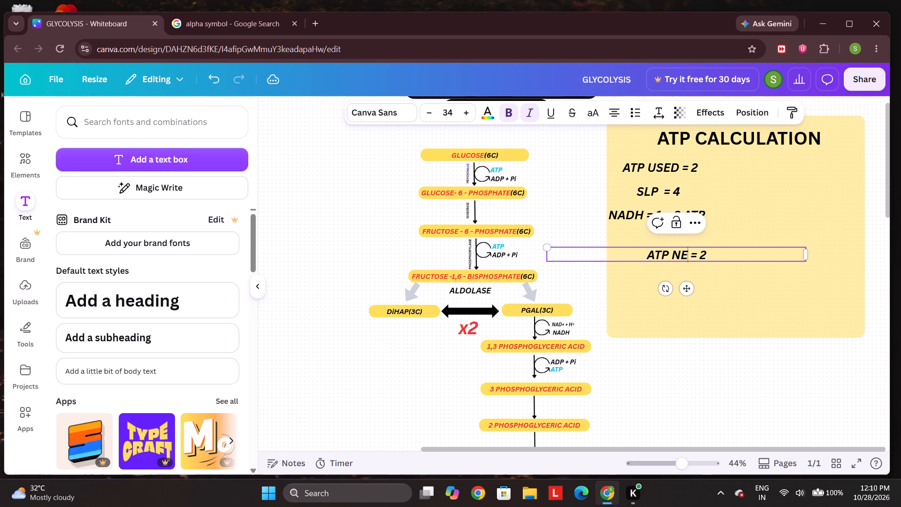
key("space")
type("GAIN")
Move the ATP NET GAIN = 2 text slightly lower and further right within the yellow calculation box.
left_click_drag(706, 256, 712, 272)
left_click(742, 269)
left_click(717, 261)
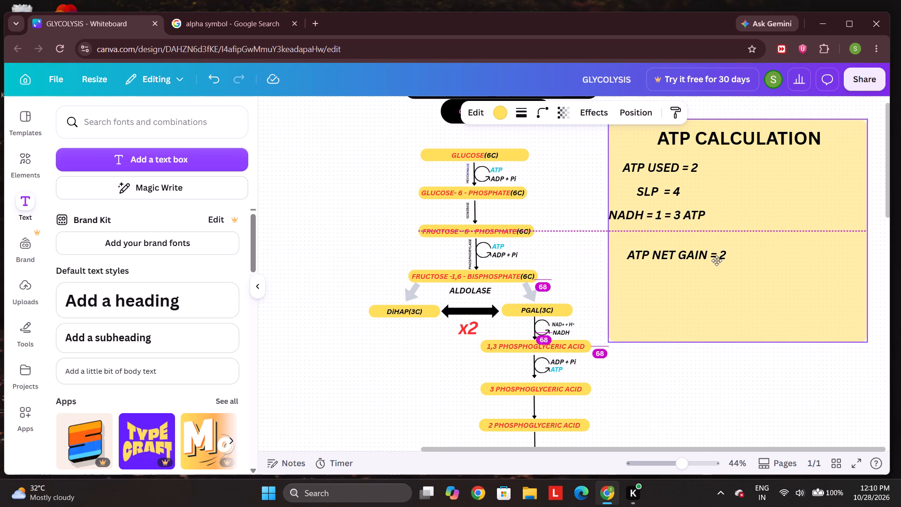
left_click(706, 256)
left_click_drag(706, 256, 718, 276)
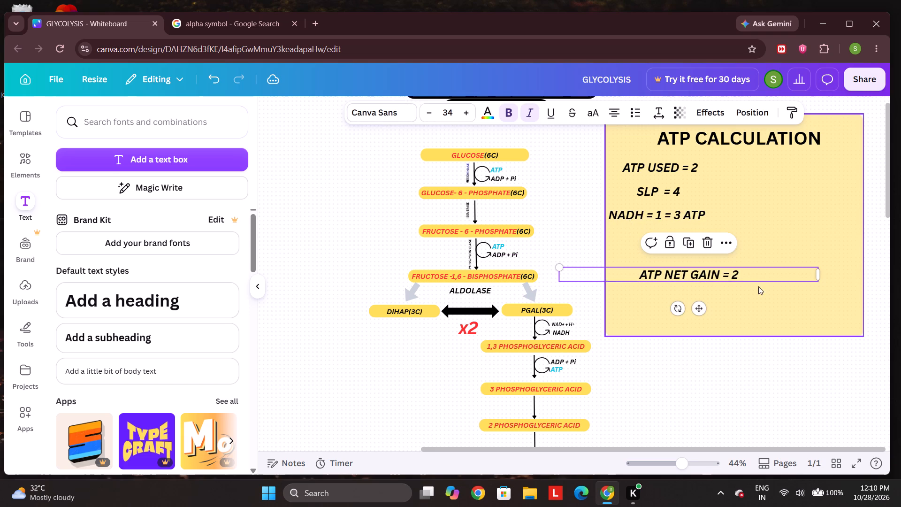
Review the glycolysis pathway with its ATP calculation box, and the Krebs cycle diagram with its own calculation.
scroll(780, 209, "up", 1)
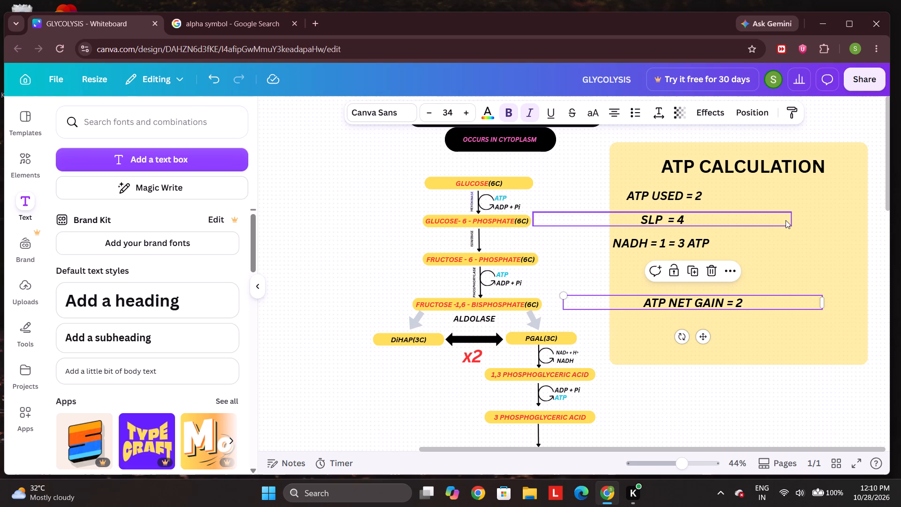
left_click(307, 247)
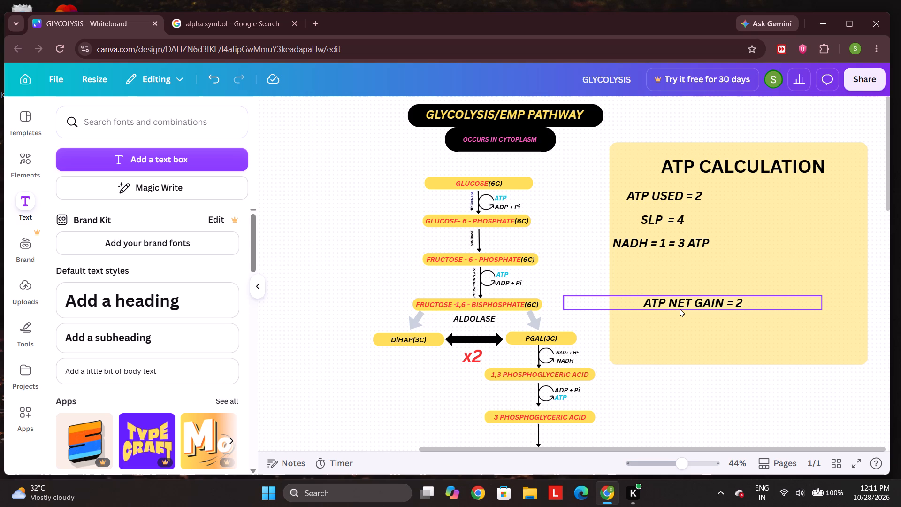
left_click(670, 267)
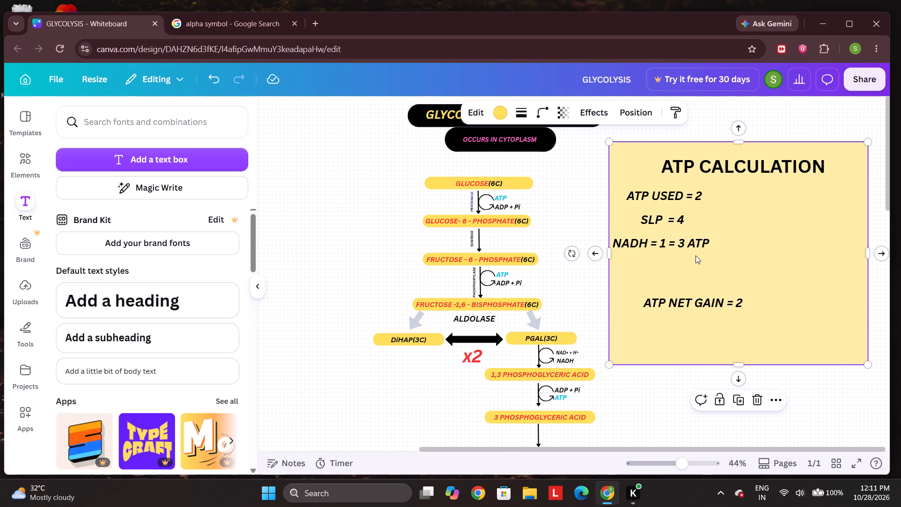
scroll(695, 255, "down", 2)
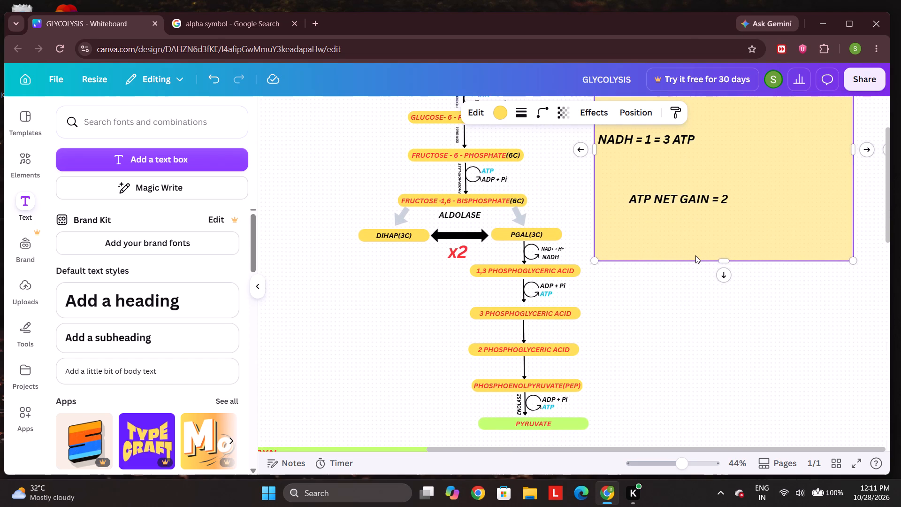
scroll(695, 255, "up", 1)
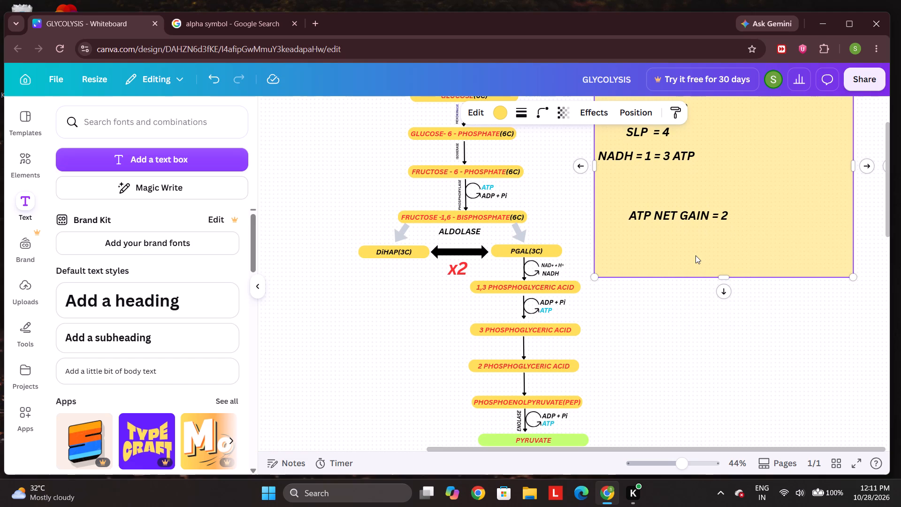
scroll(695, 255, "up", 2)
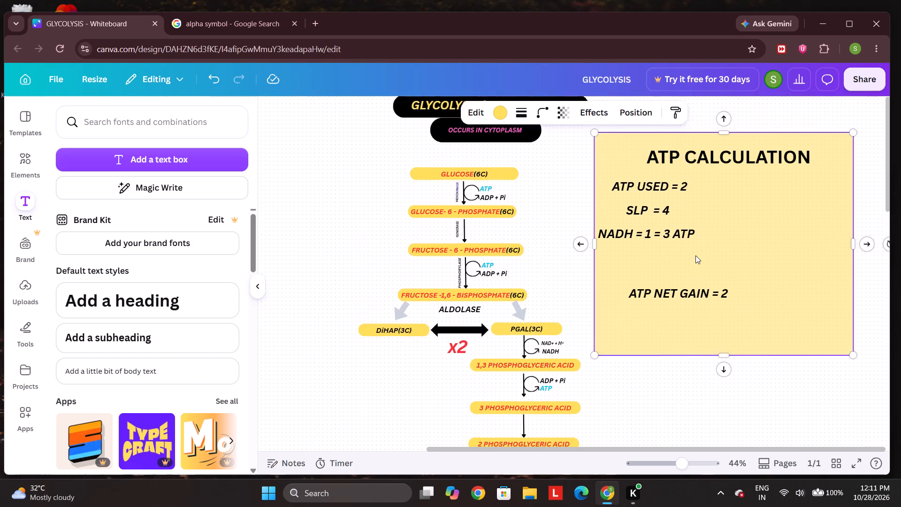
scroll(695, 255, "up", 1)
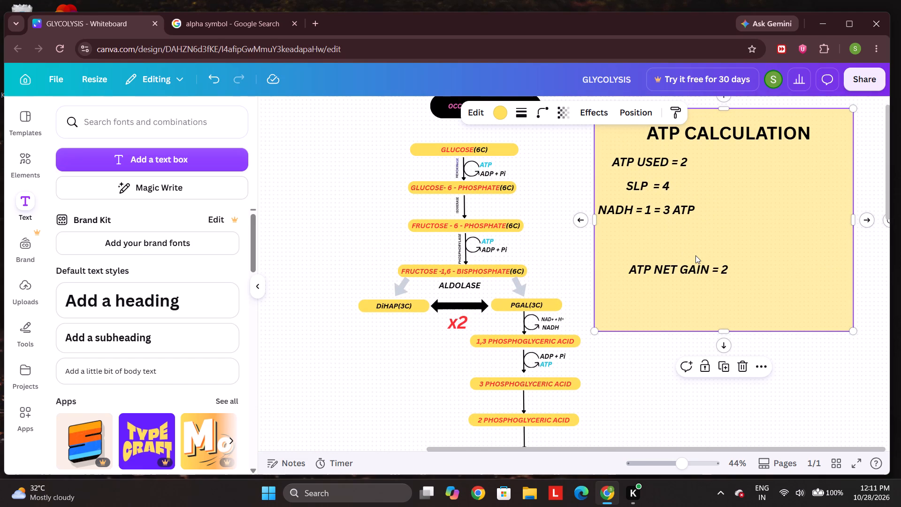
scroll(695, 255, "down", 1)
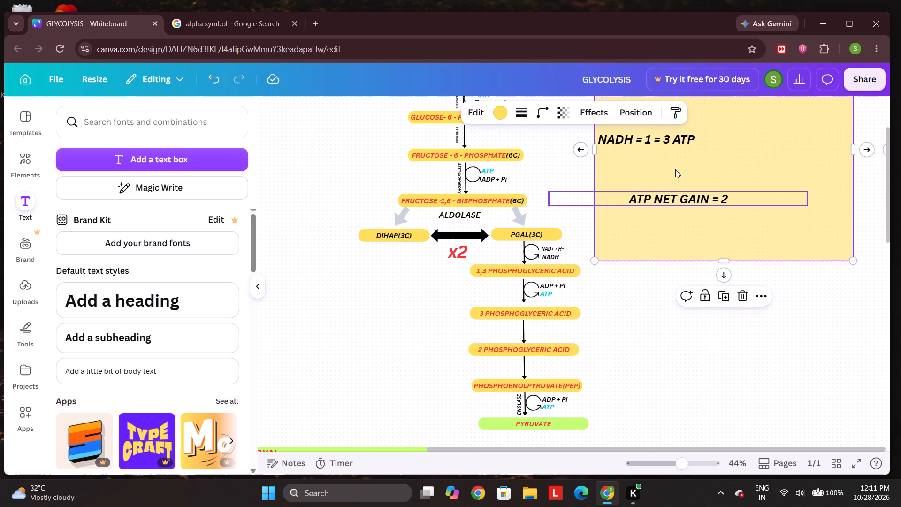
left_click(386, 291)
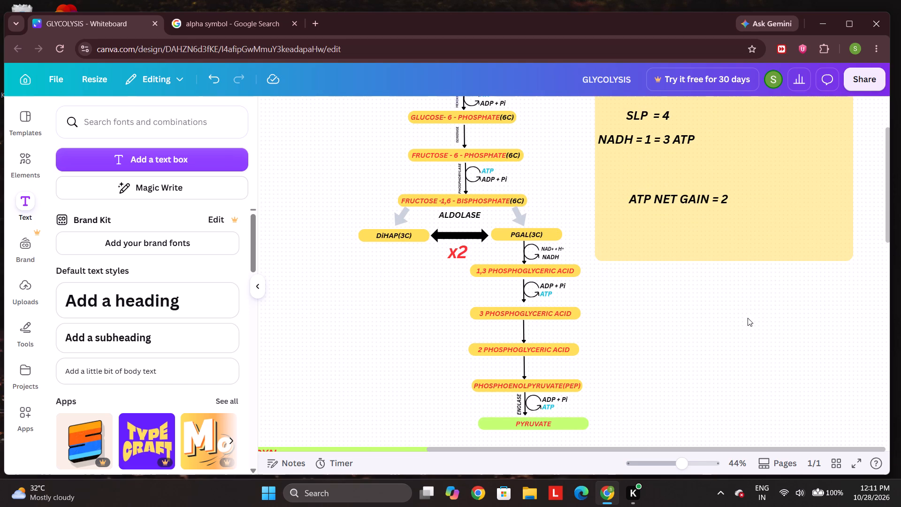
scroll(748, 318, "down", 7)
scroll(748, 318, "left", 1)
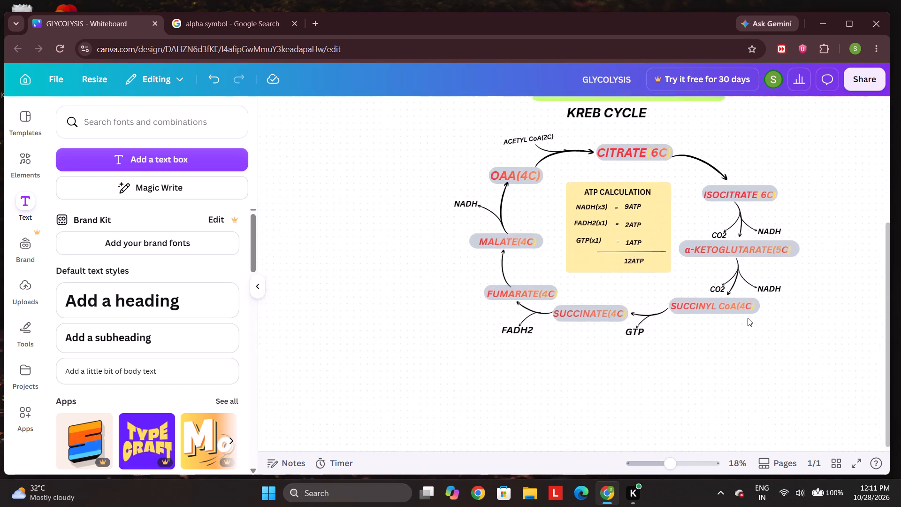
scroll(748, 318, "up", 5)
scroll(748, 318, "down", 2)
scroll(748, 318, "up", 2)
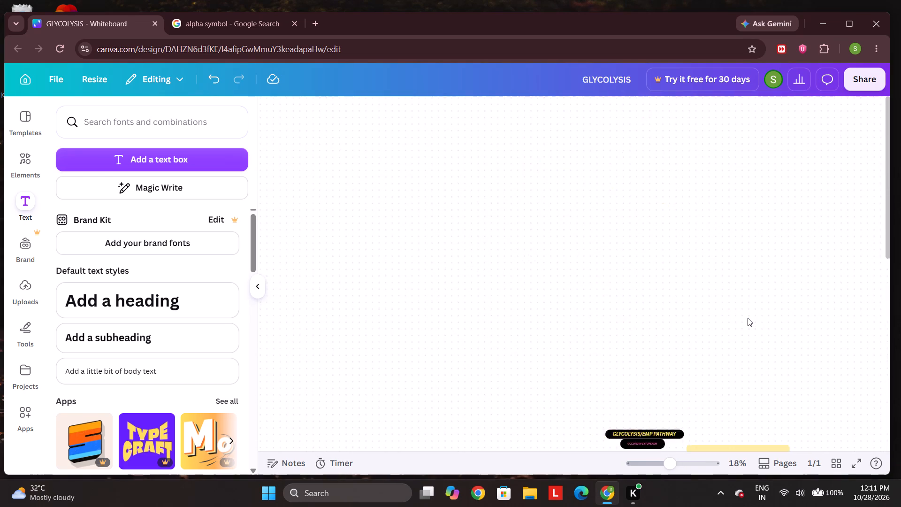
scroll(748, 318, "down", 1)
Close the browser window containing the whiteboard.
left_click(878, 25)
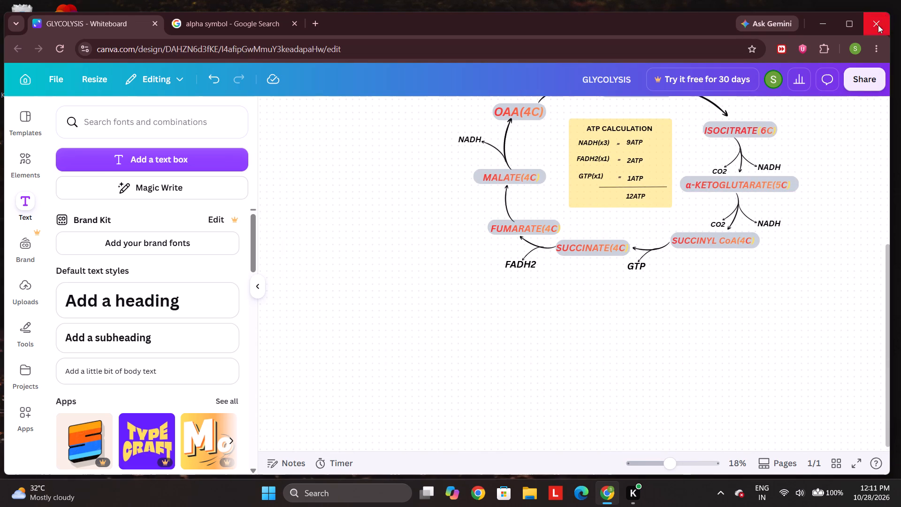